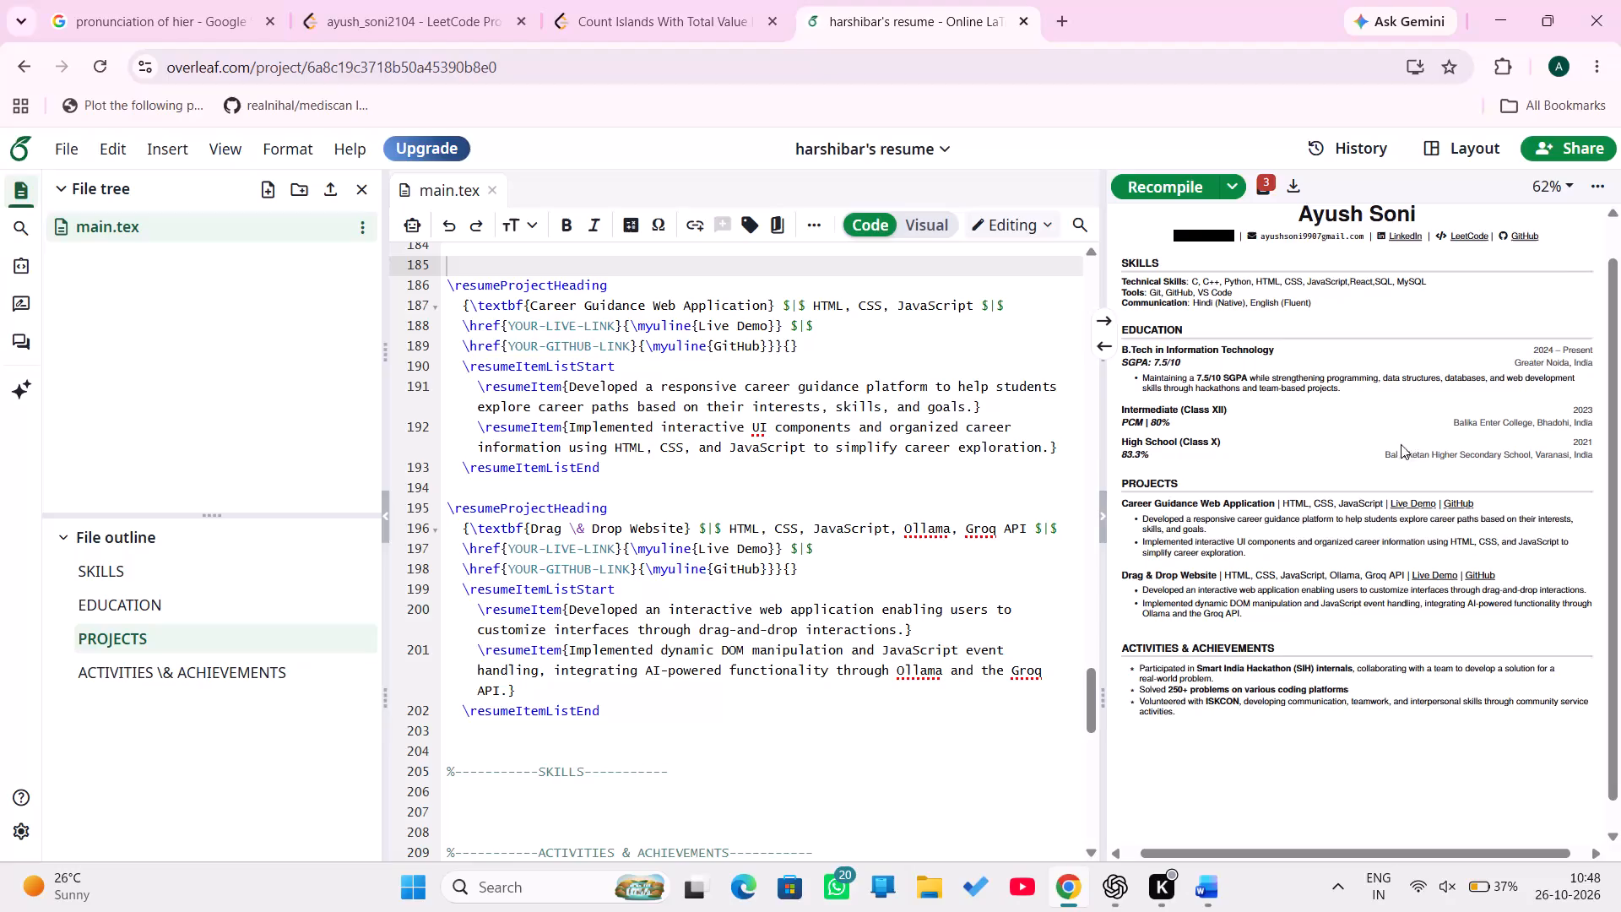
Review the resume's LaTeX source in main.tex, from the EDUCATION entries through the PROJECTS entries to the start of ACTIVITIES & ACHIEVEMENTS.
scroll(775, 442, "up", 1)
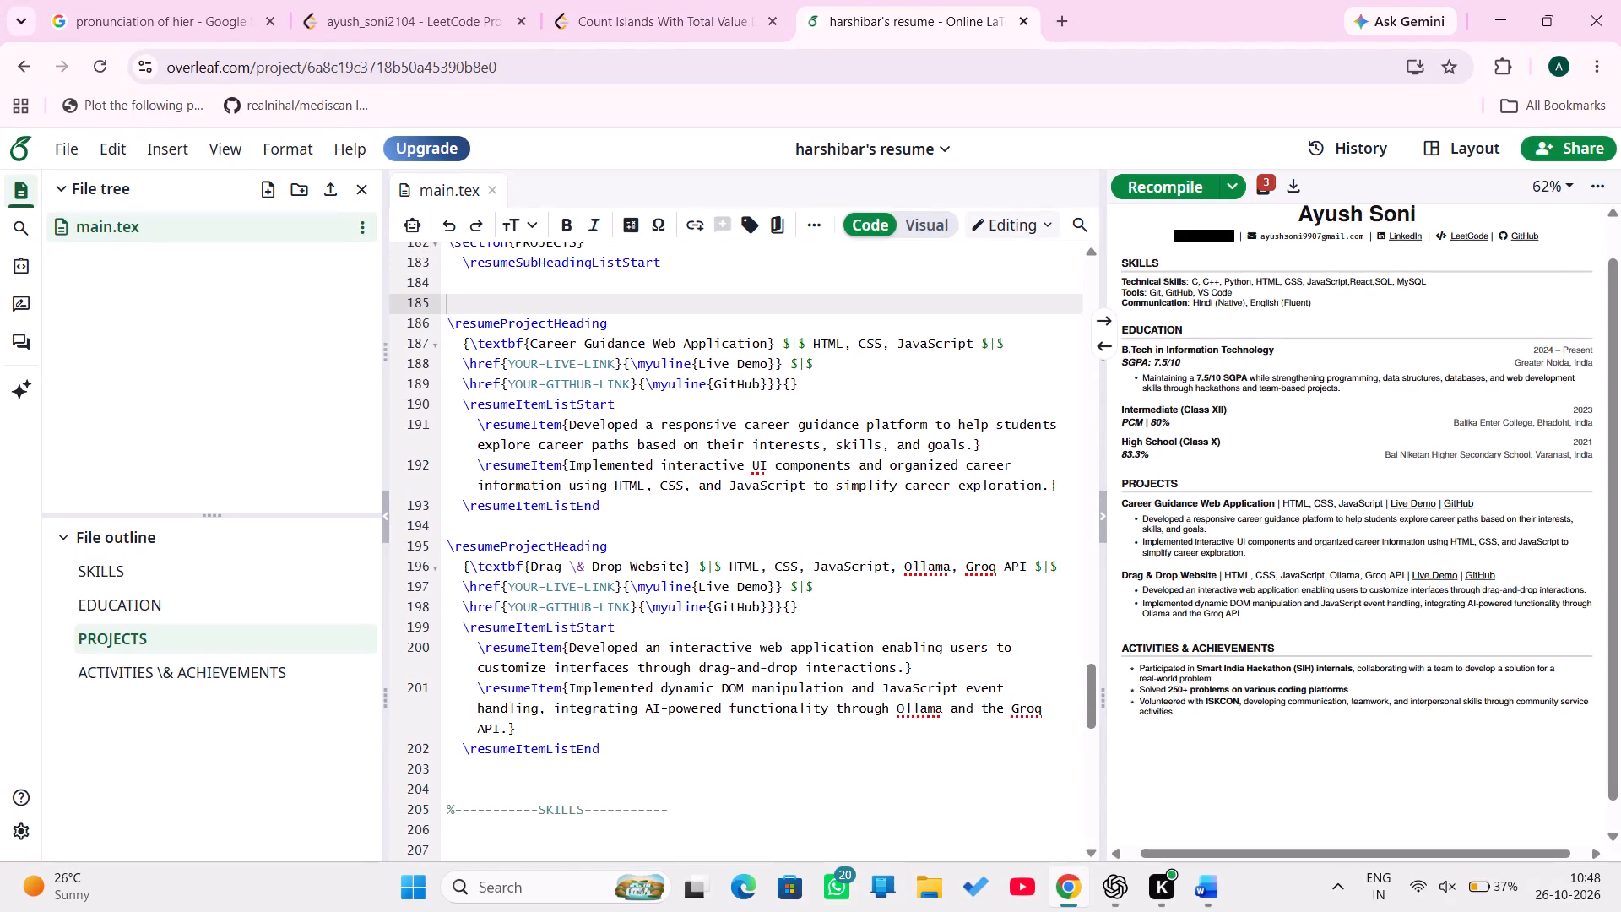
scroll(775, 442, "up", 1)
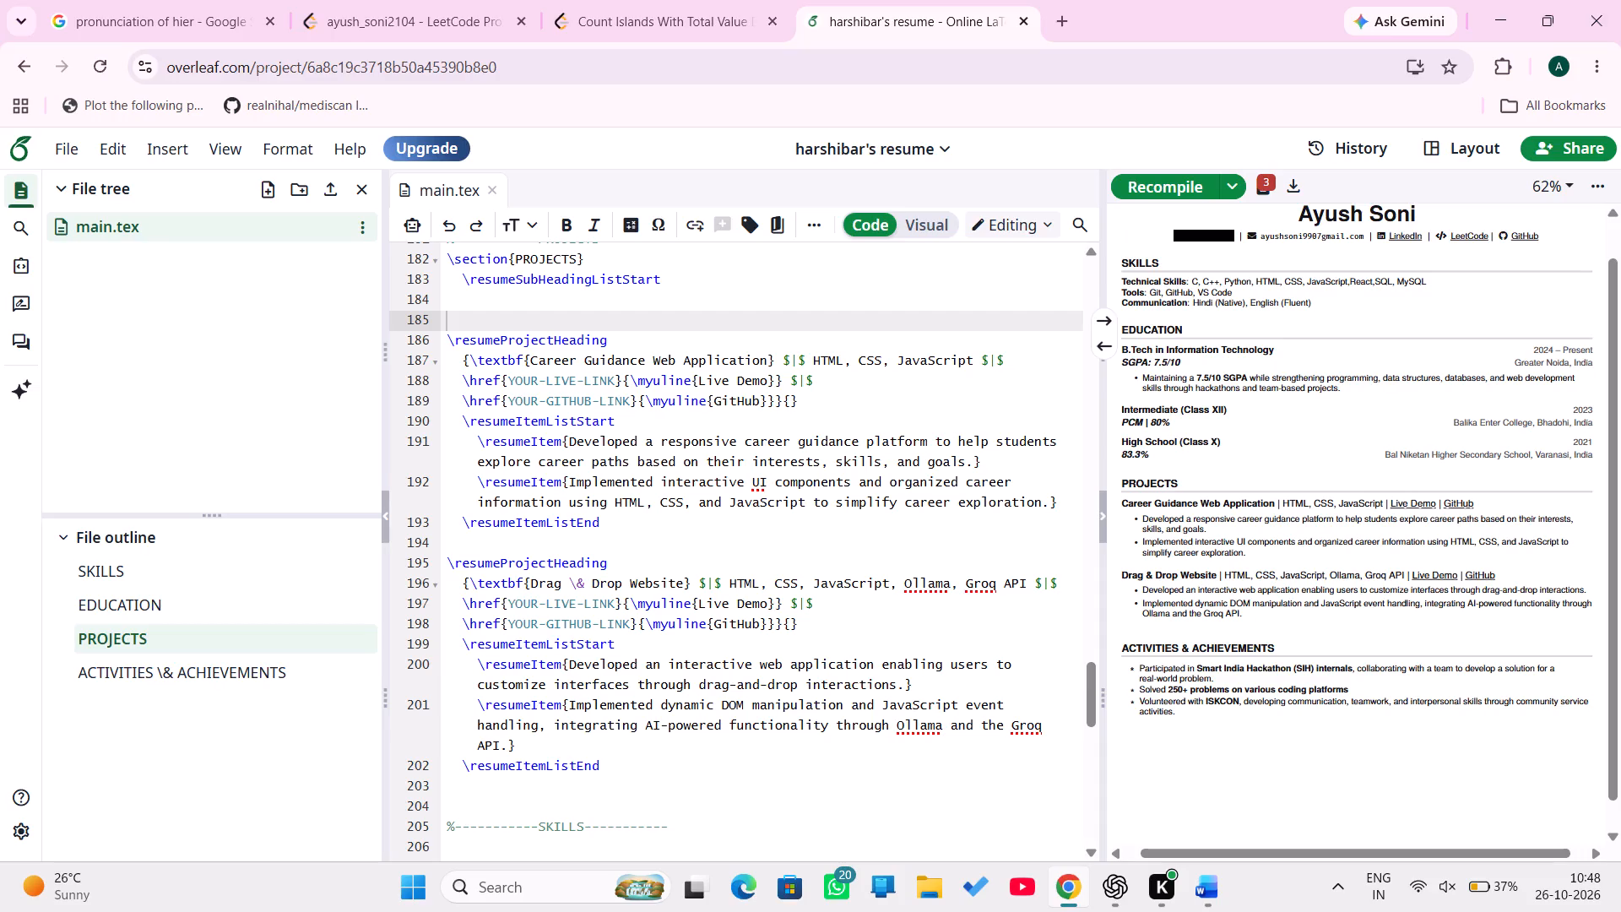
left_click(775, 442)
scroll(775, 442, "down", 2)
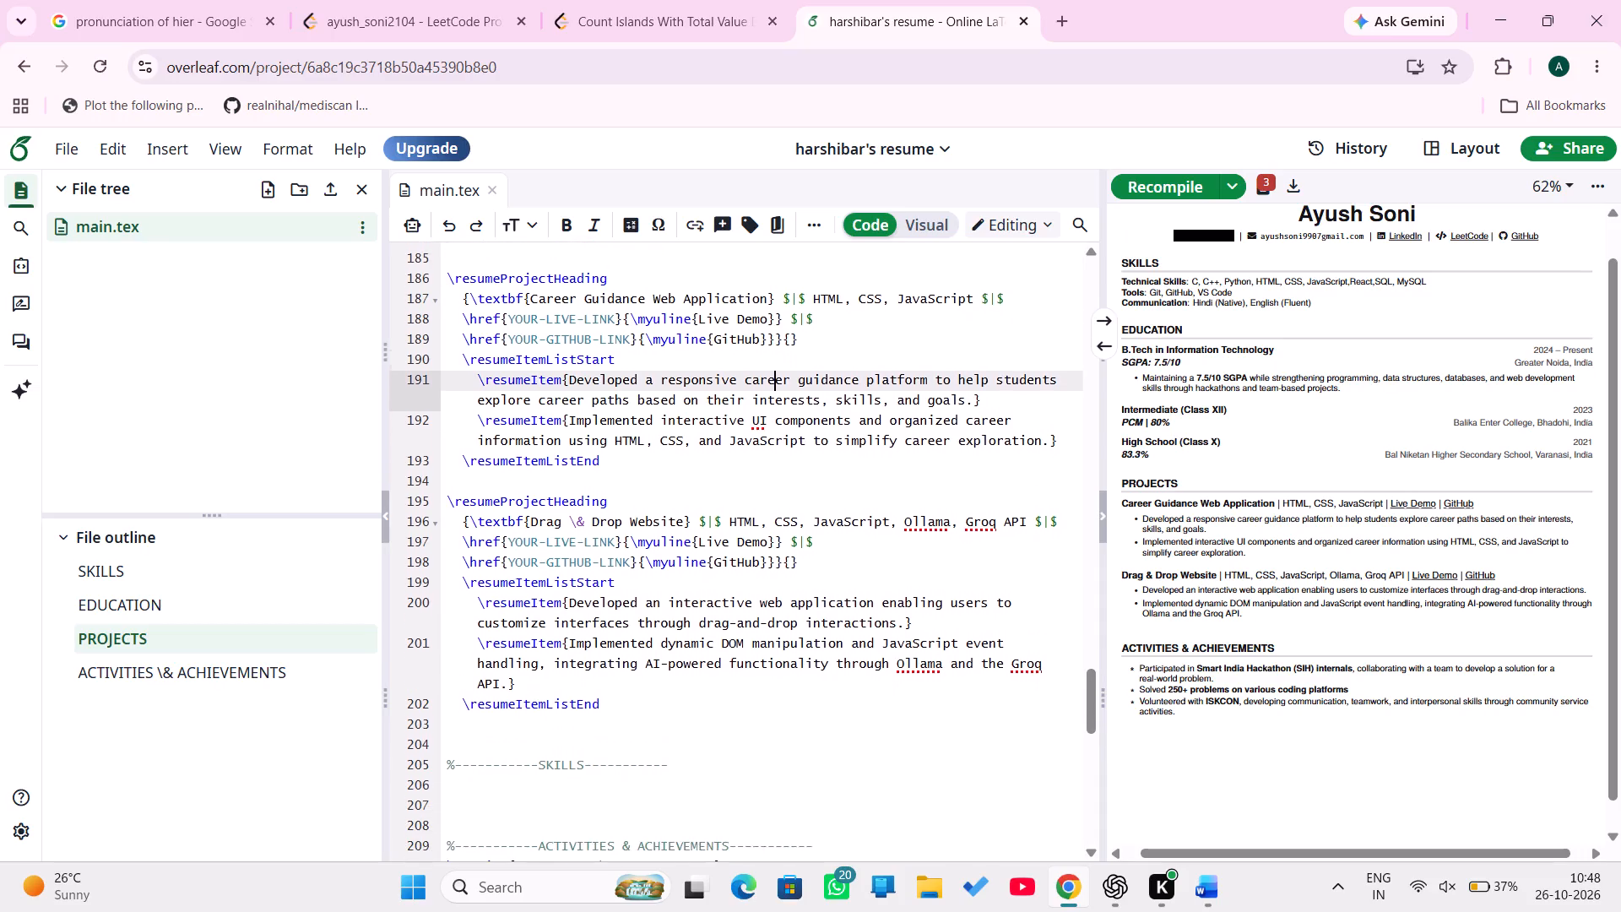
scroll(775, 442, "down", 2)
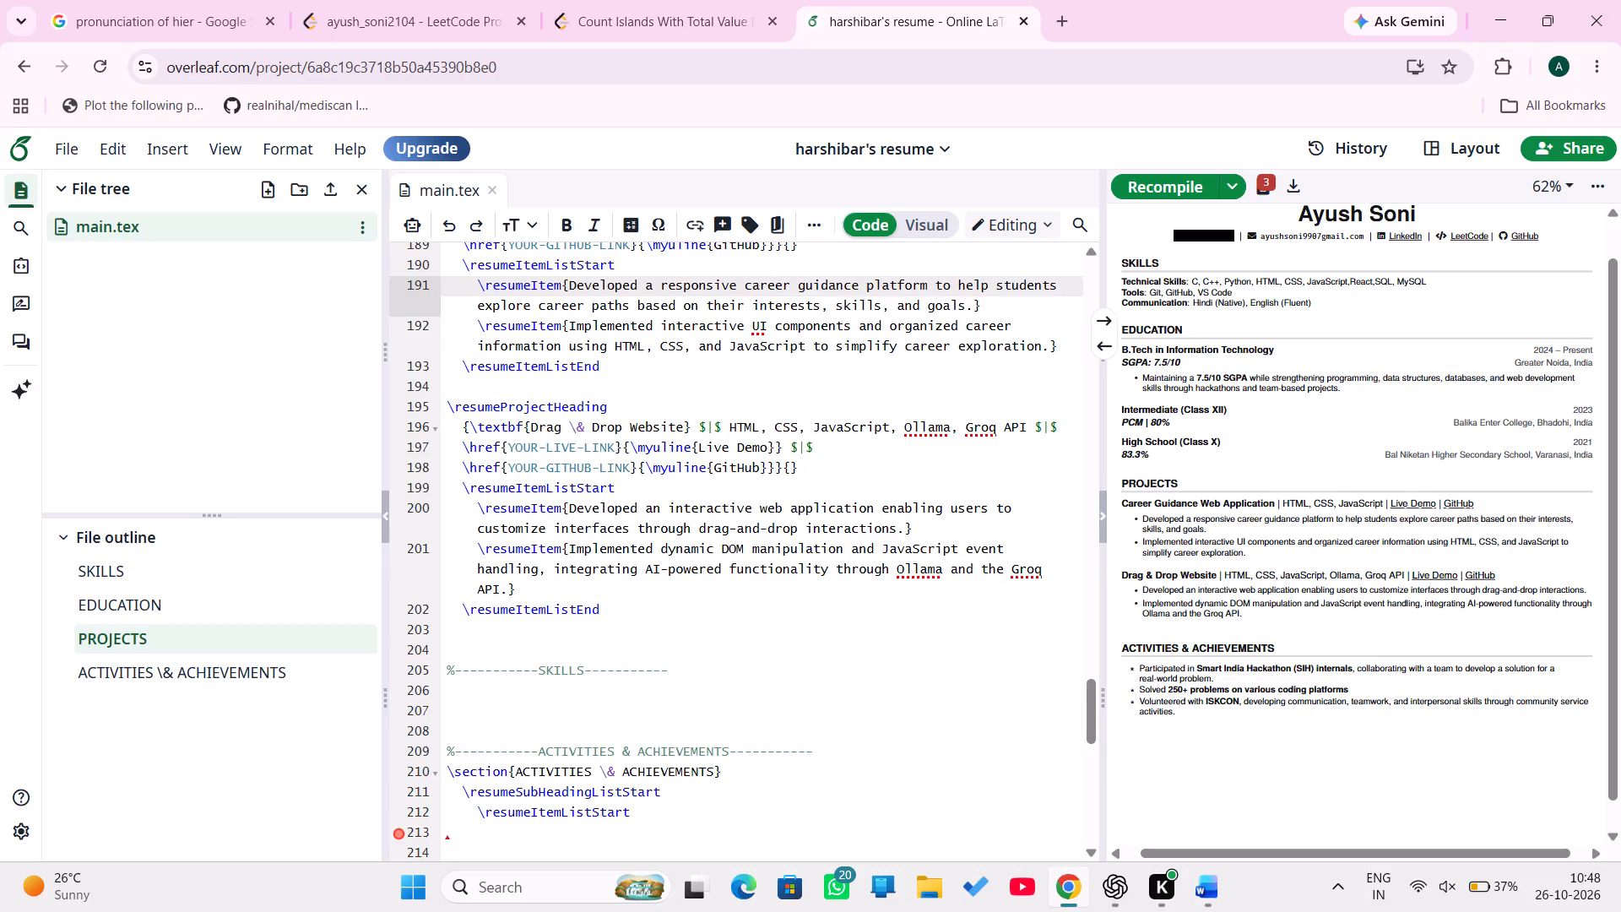
scroll(775, 442, "up", 2)
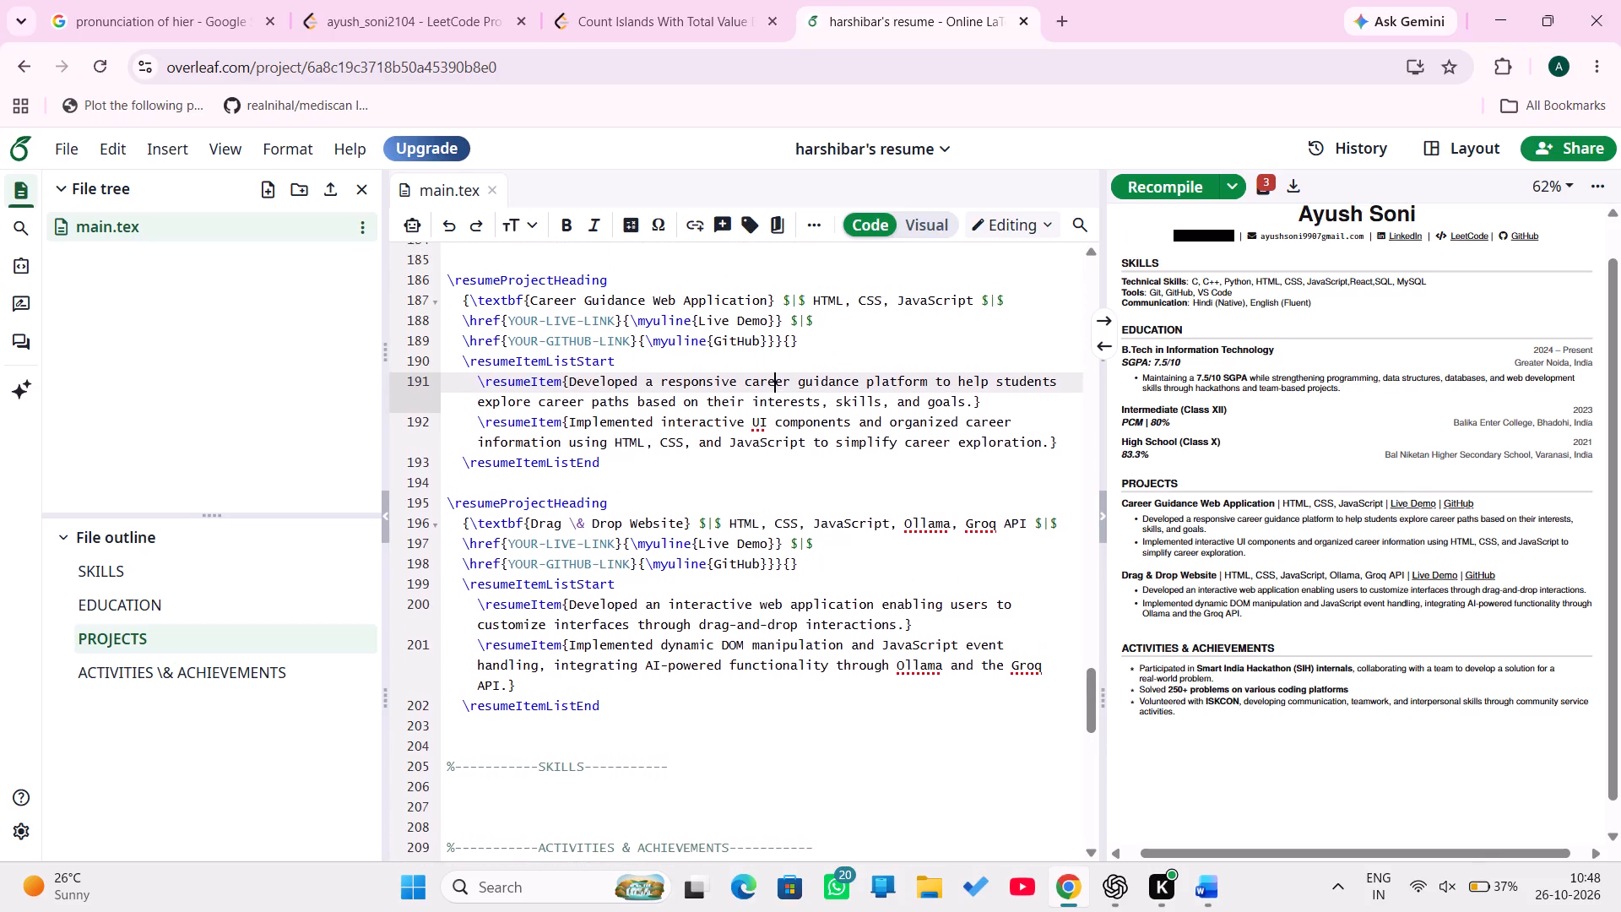
scroll(775, 442, "up", 1)
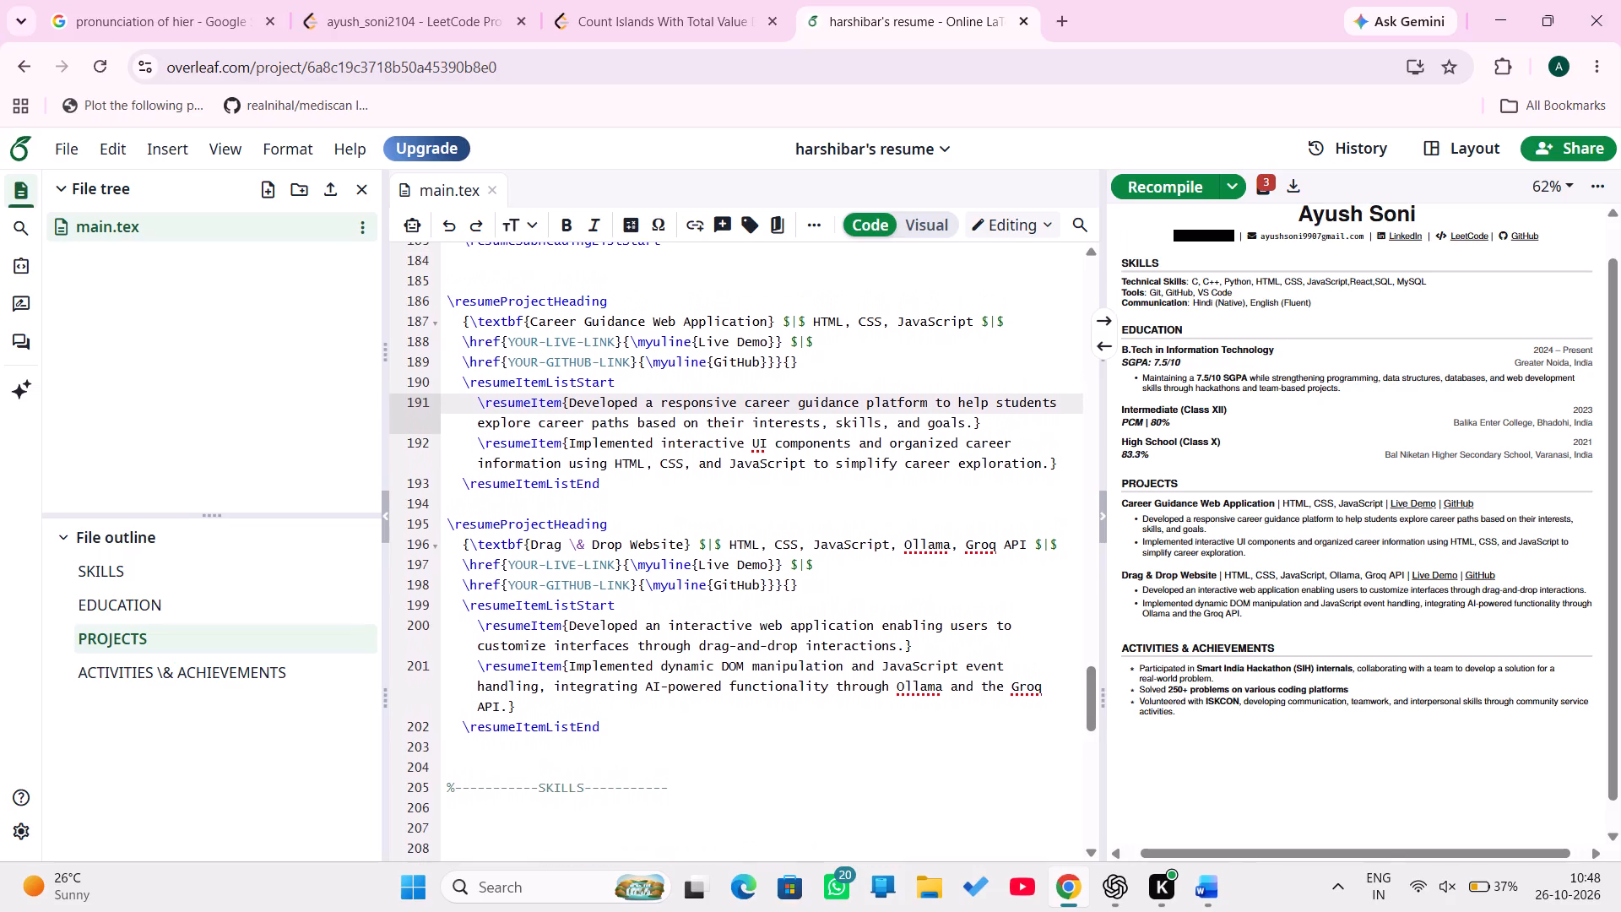
scroll(775, 442, "up", 3)
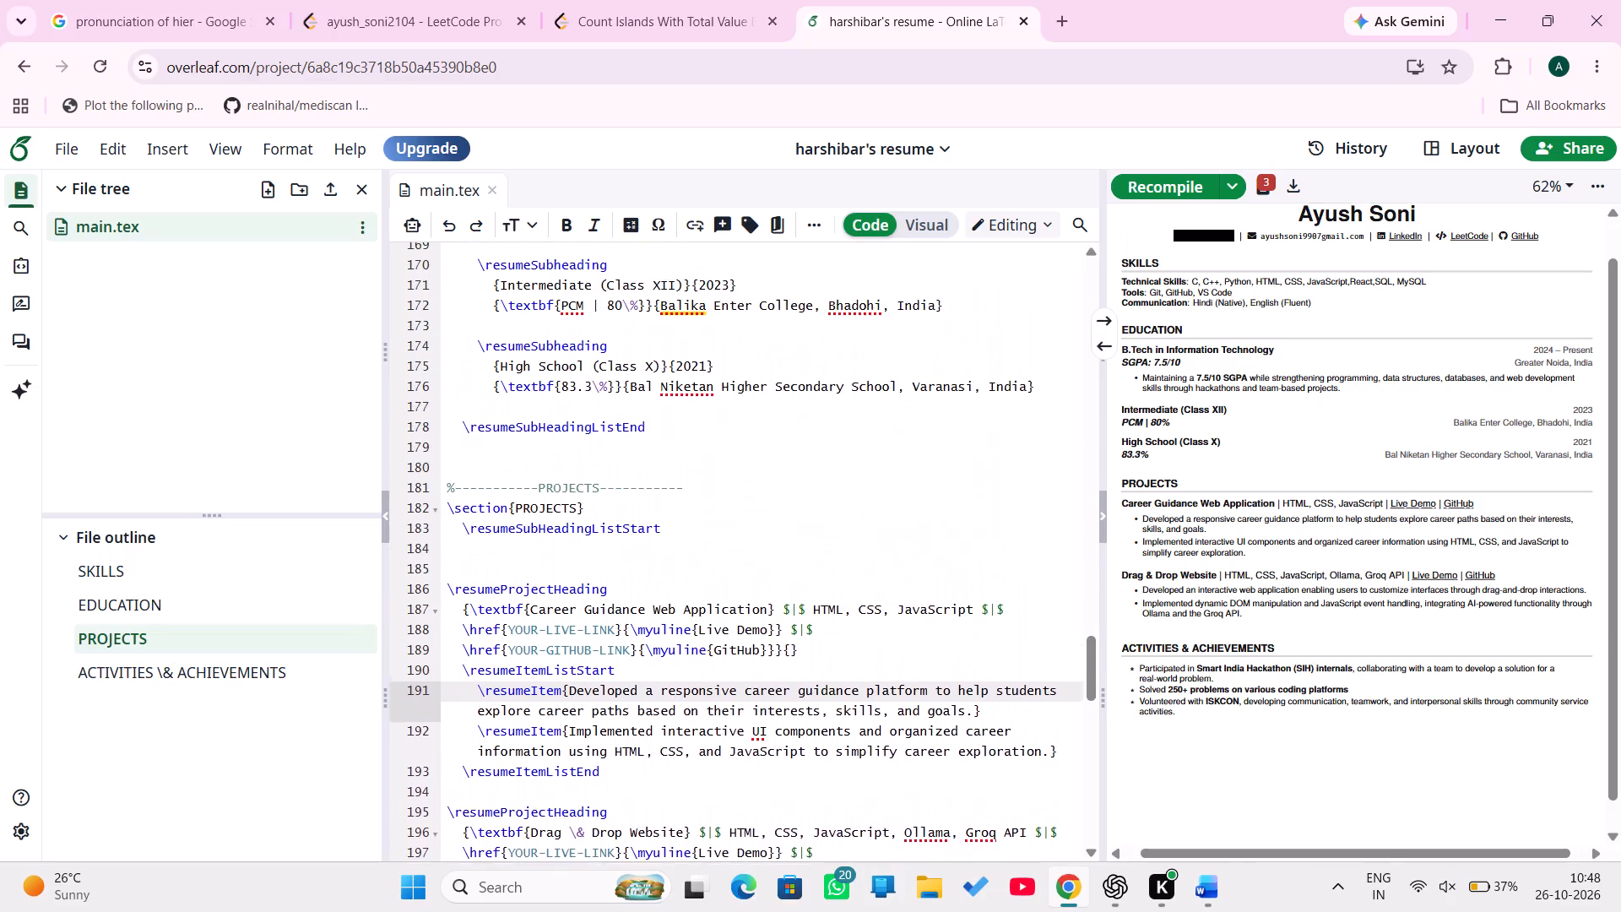
scroll(775, 442, "up", 5)
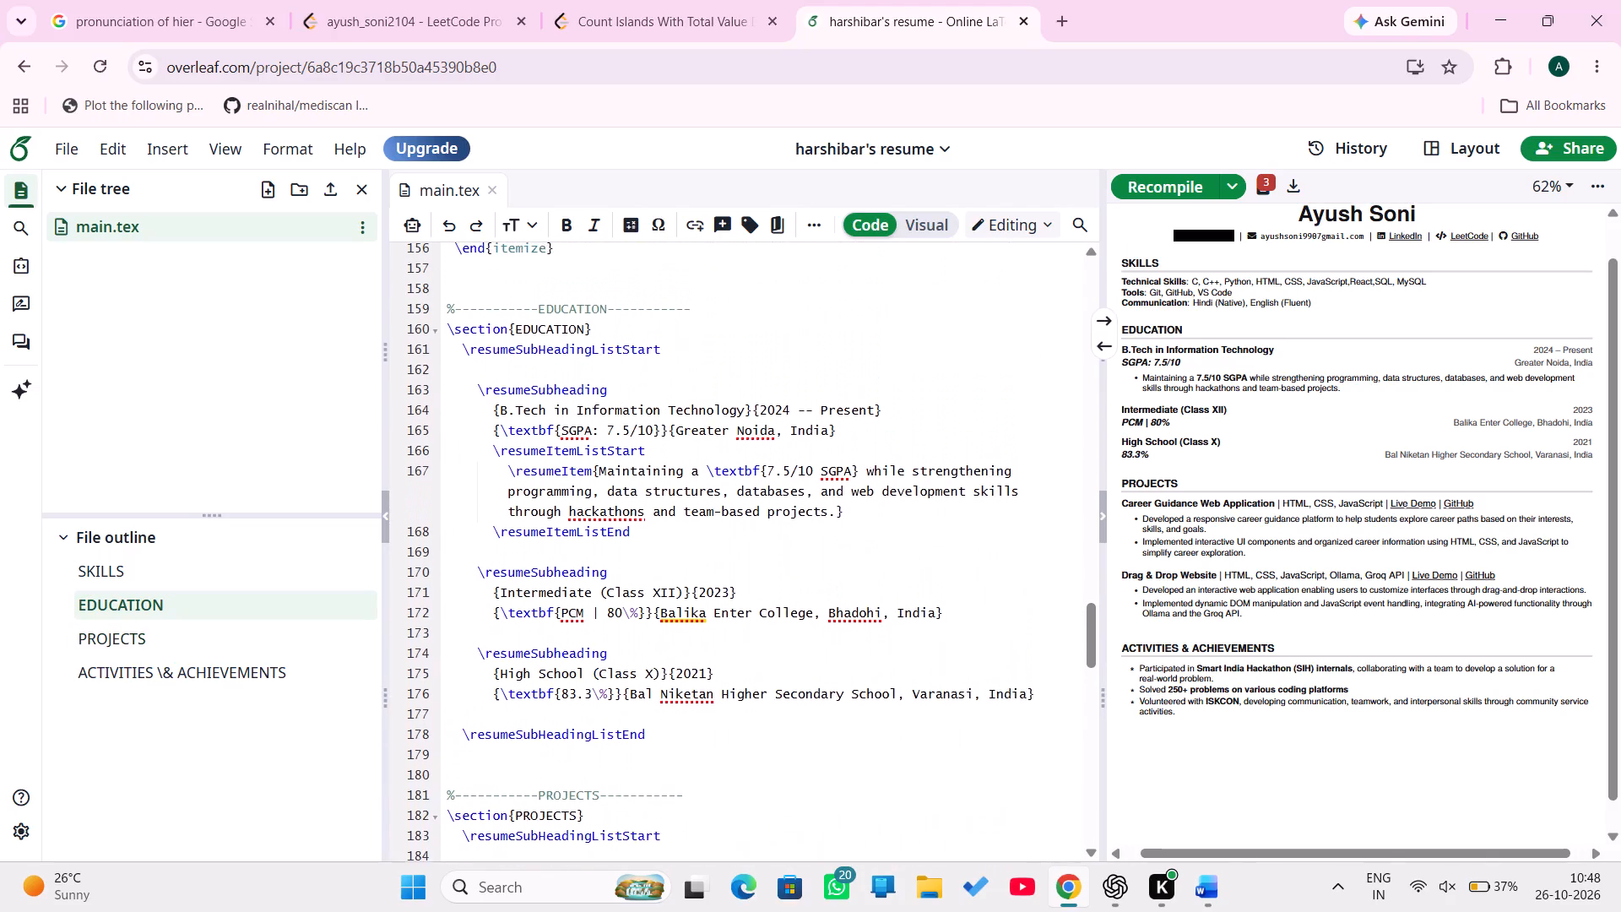
scroll(775, 442, "up", 1)
scroll(775, 442, "down", 1)
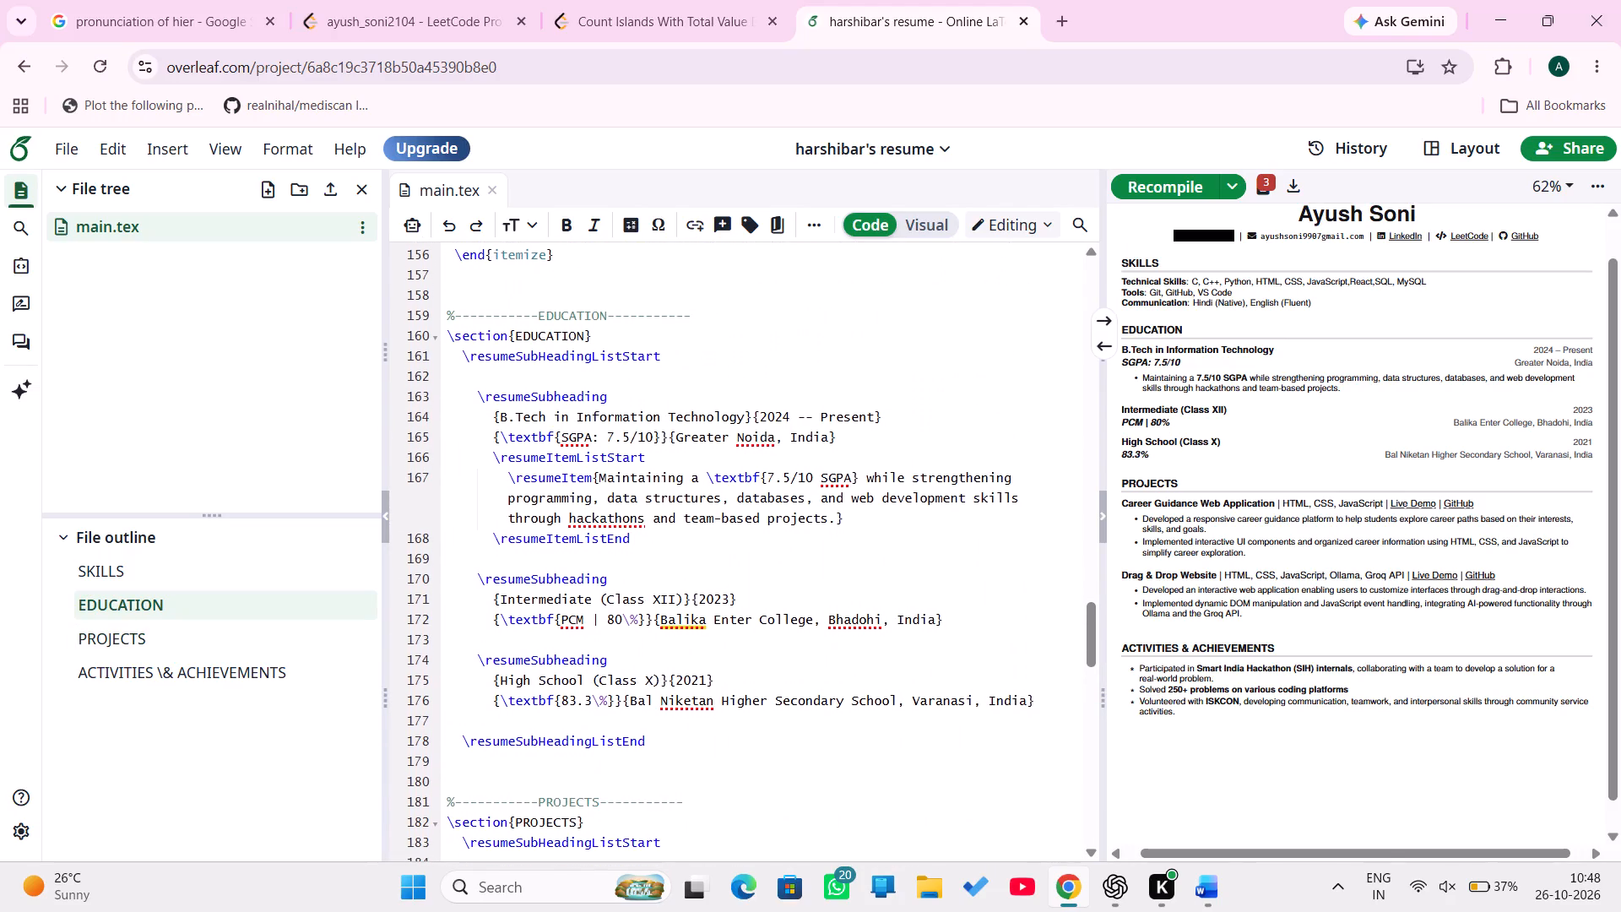
scroll(775, 442, "down", 1)
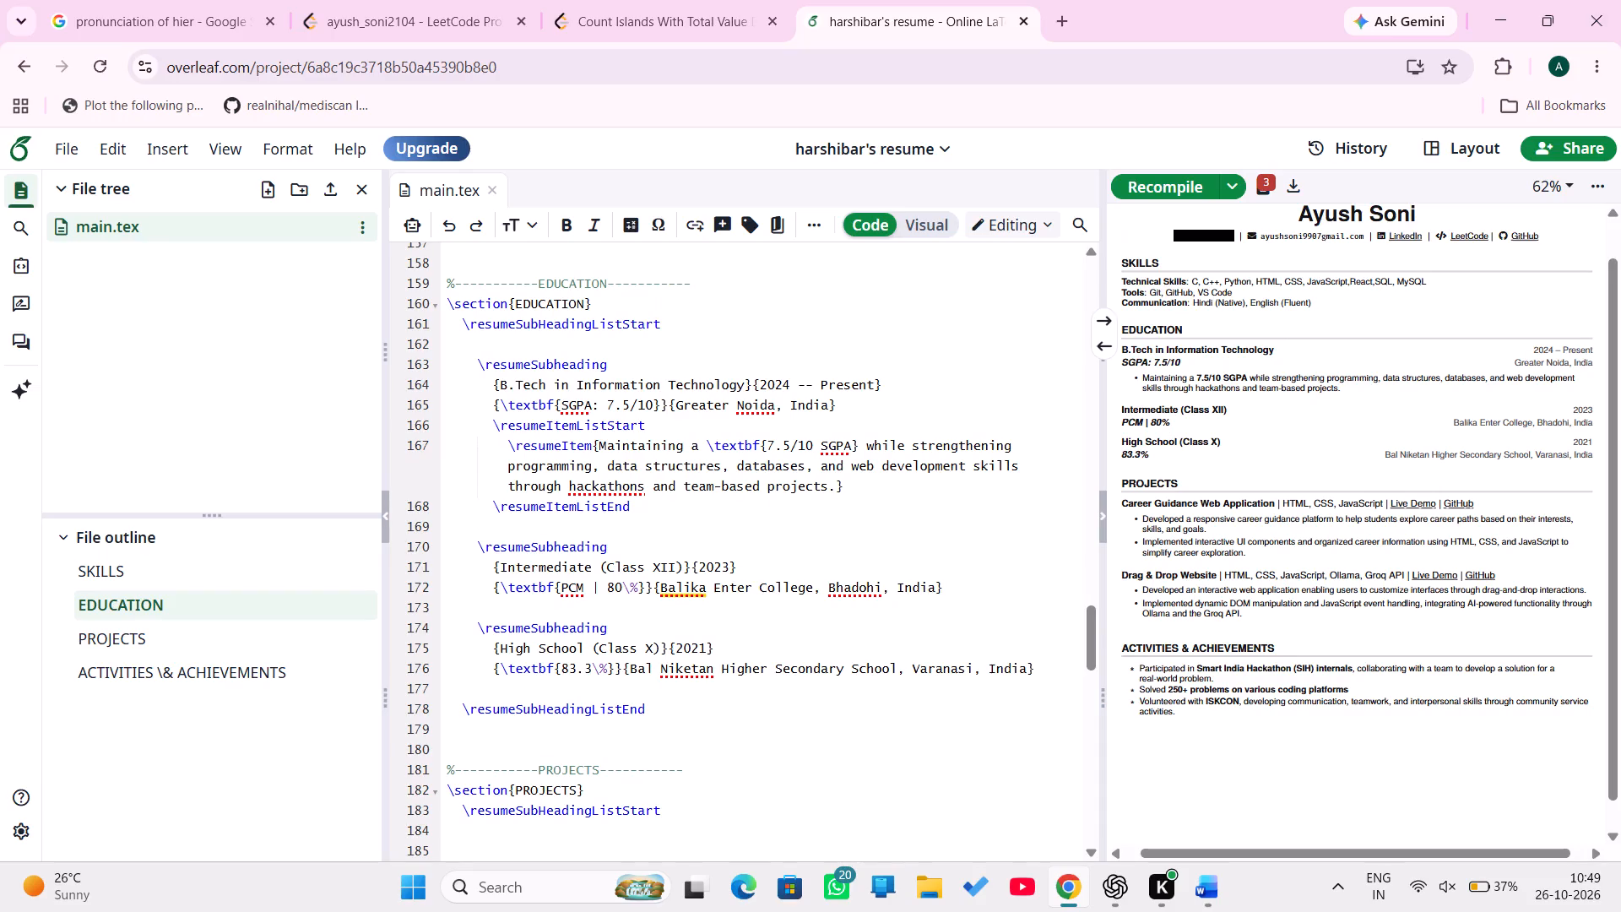
scroll(775, 442, "down", 2)
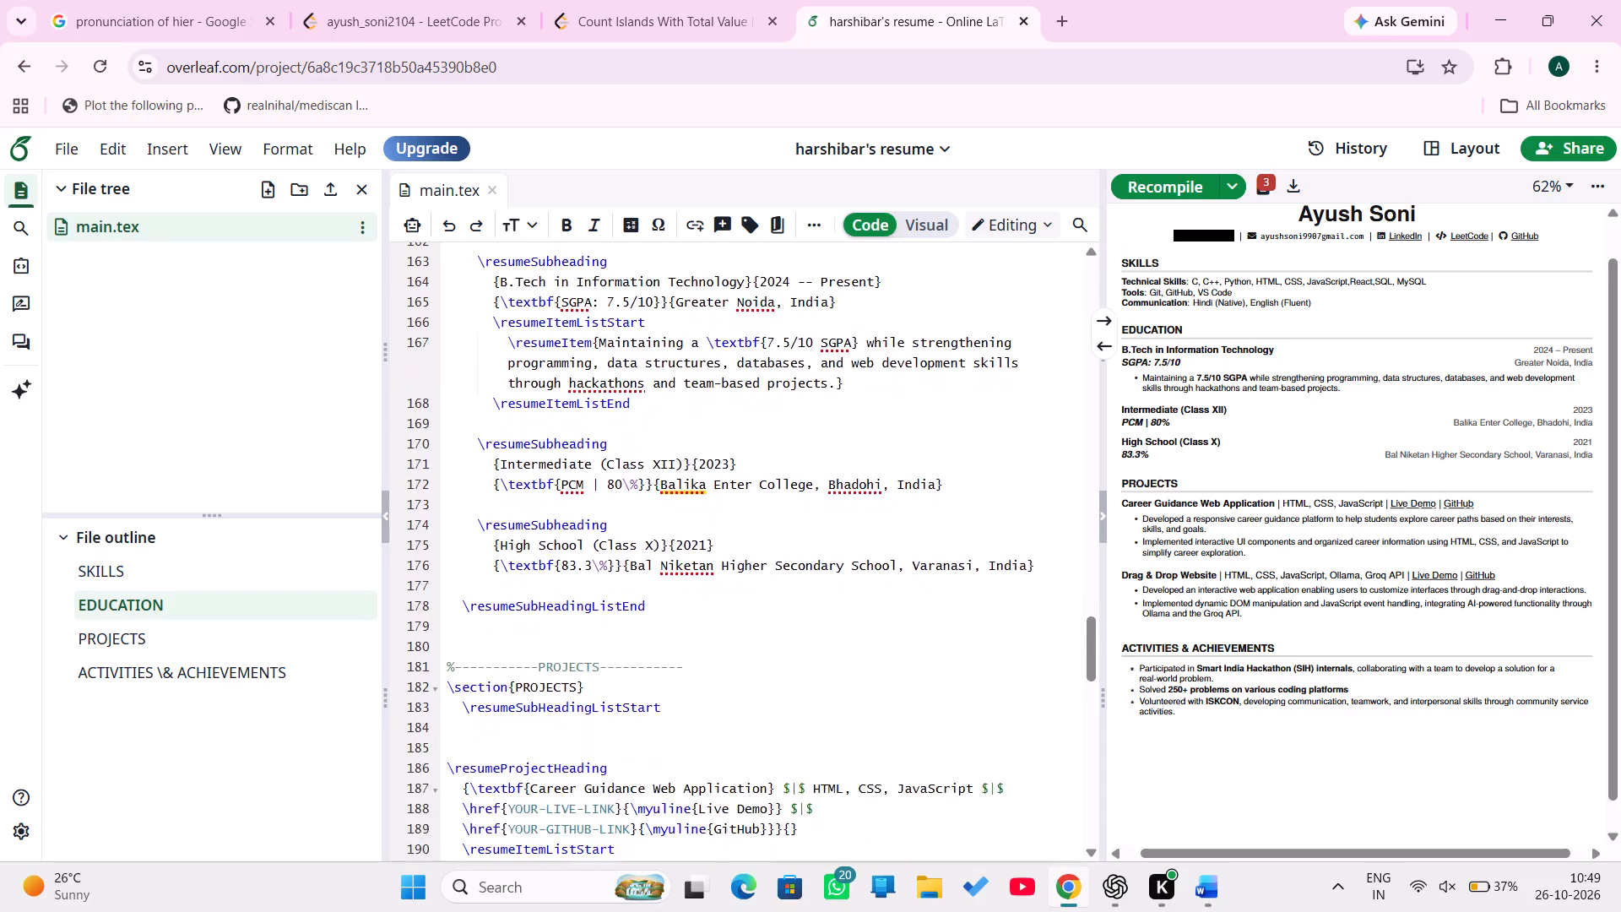
scroll(775, 442, "down", 1)
scroll(851, 607, "down", 1)
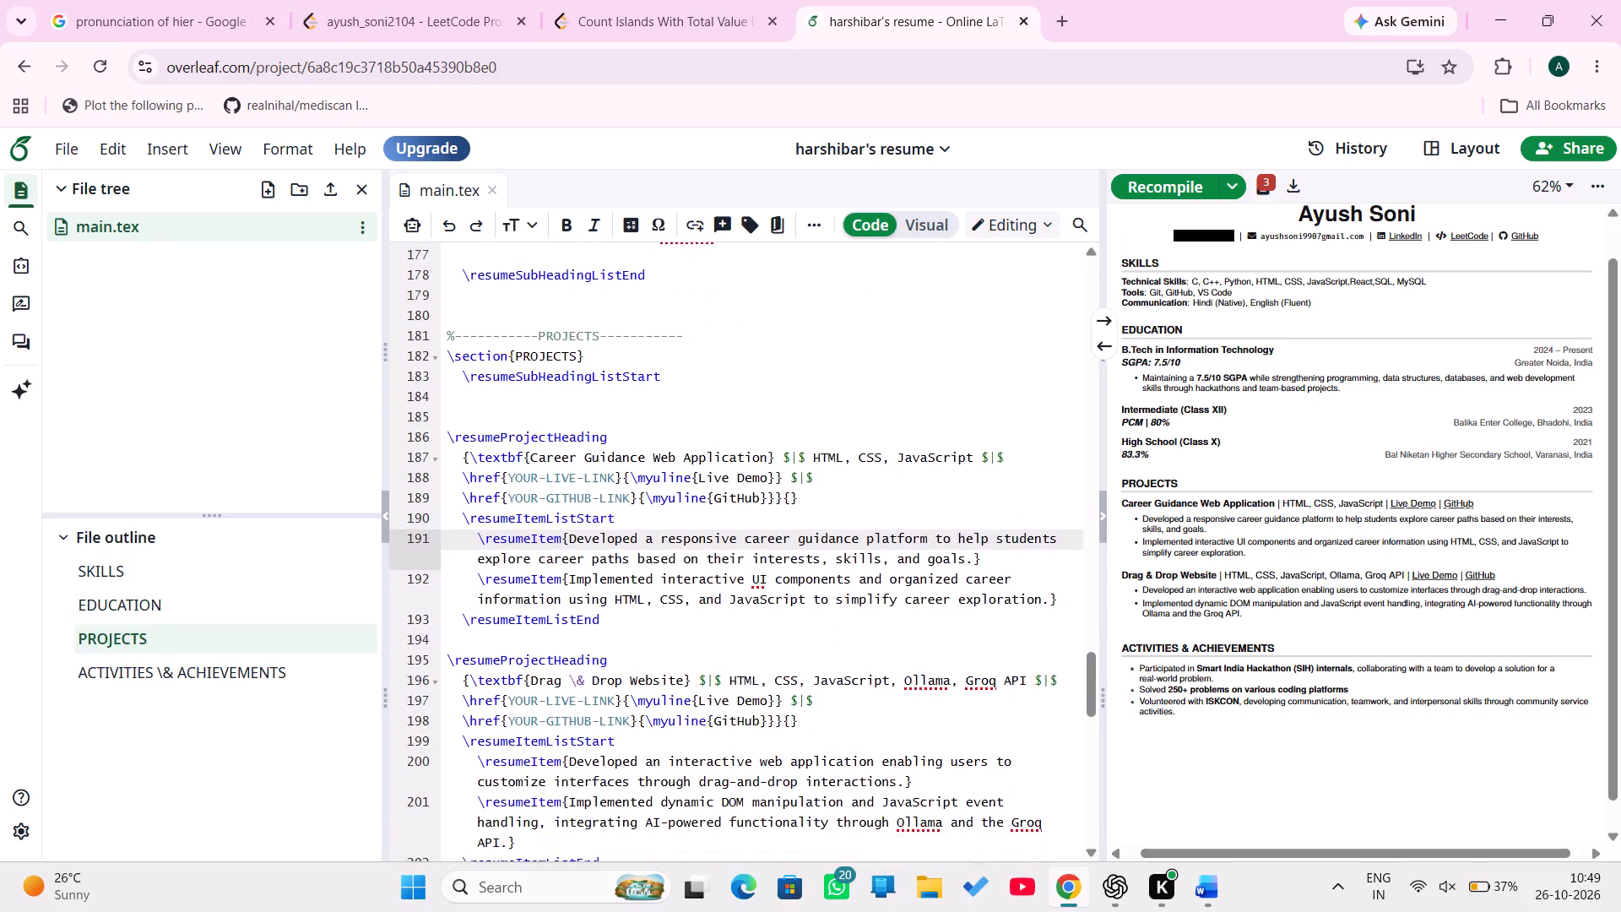
scroll(851, 607, "down", 2)
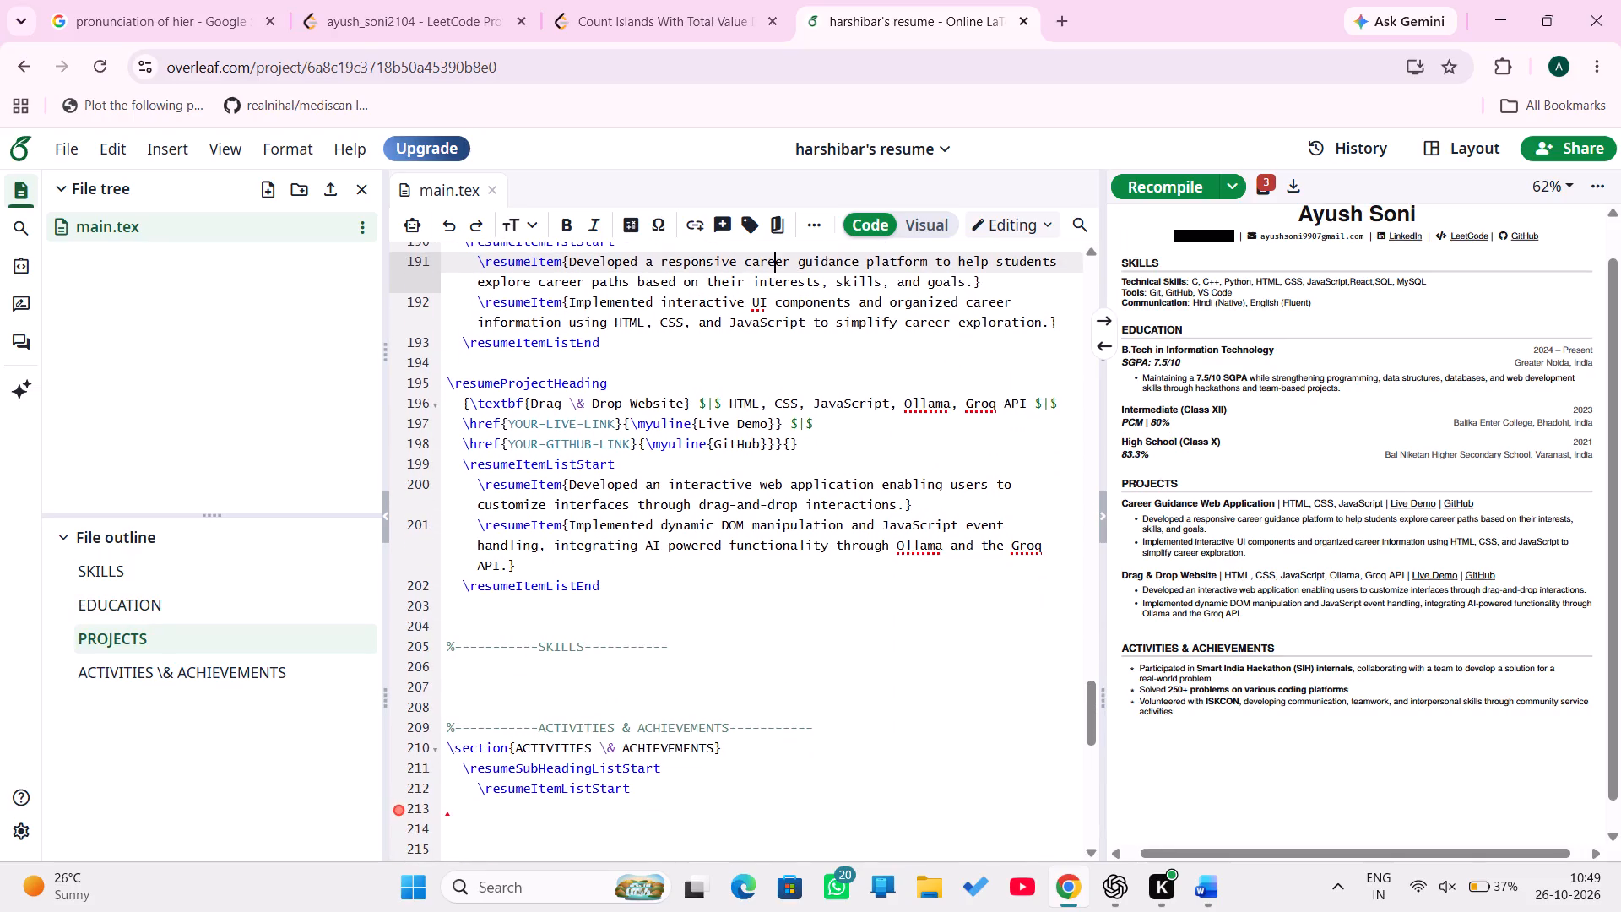
Place the text cursor on the empty line 203, directly after the Drag & Drop Website project's item list.
left_click(851, 607)
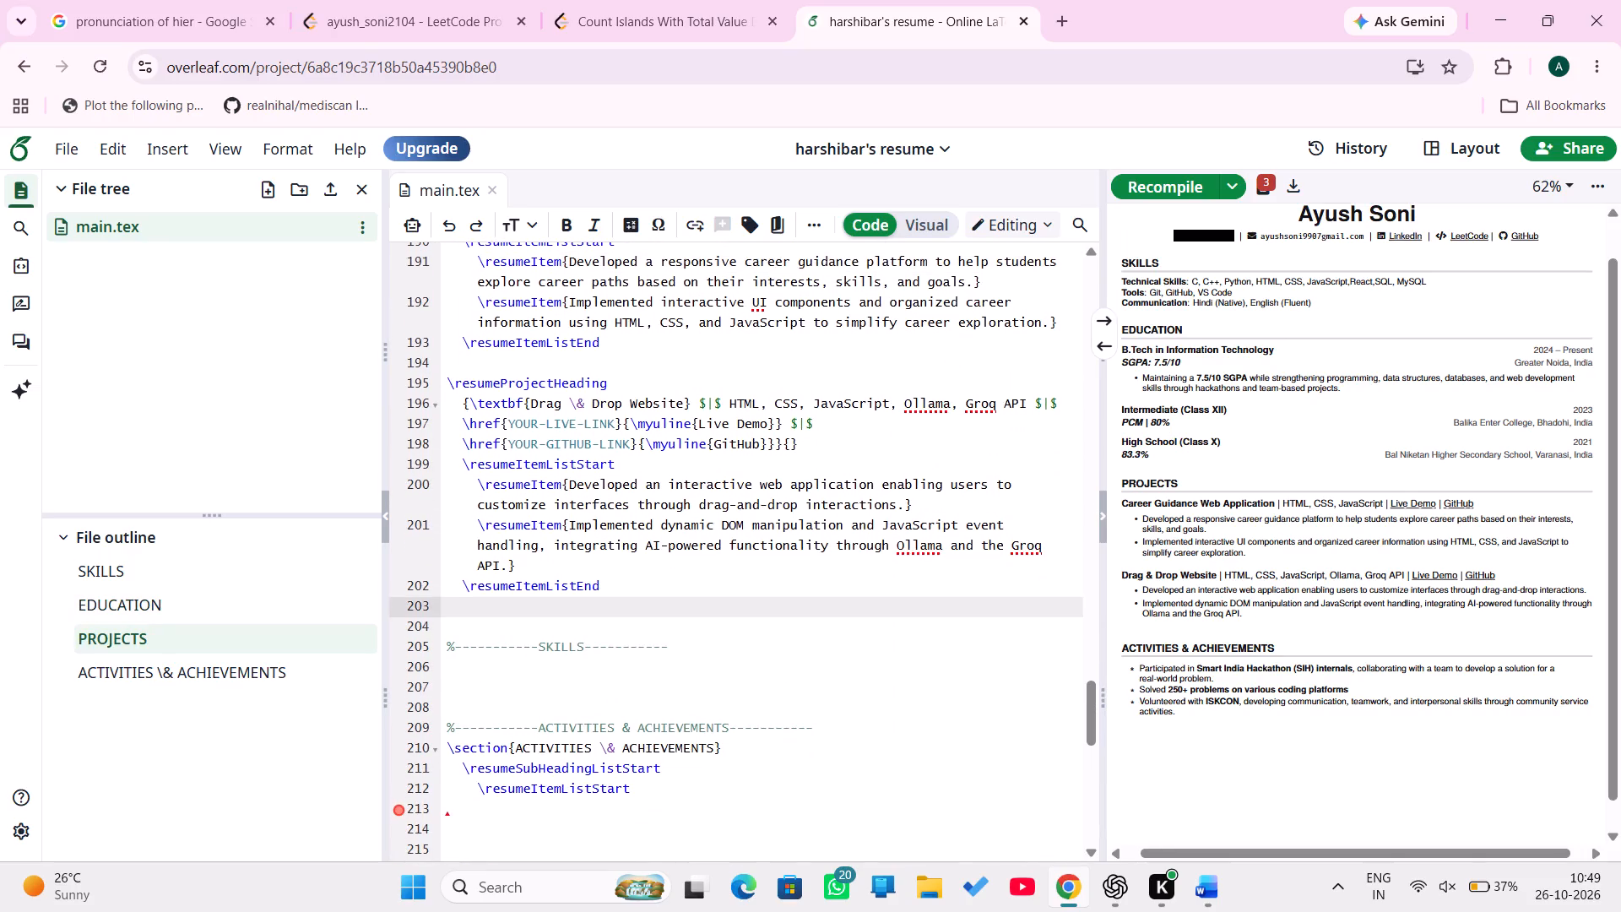
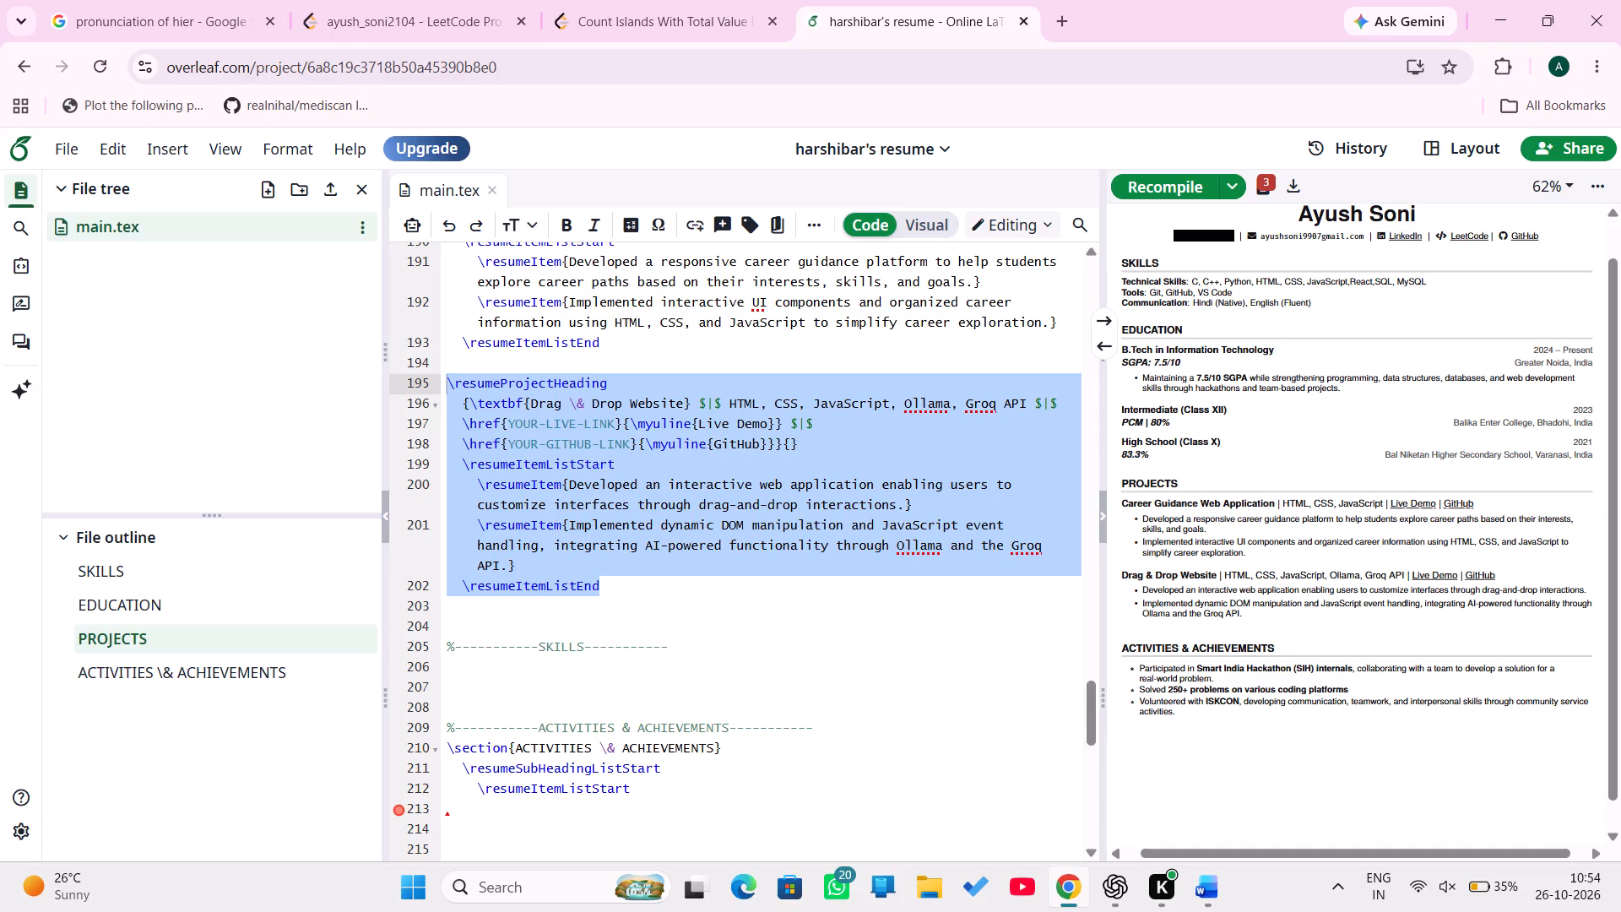
left_click(629, 585)
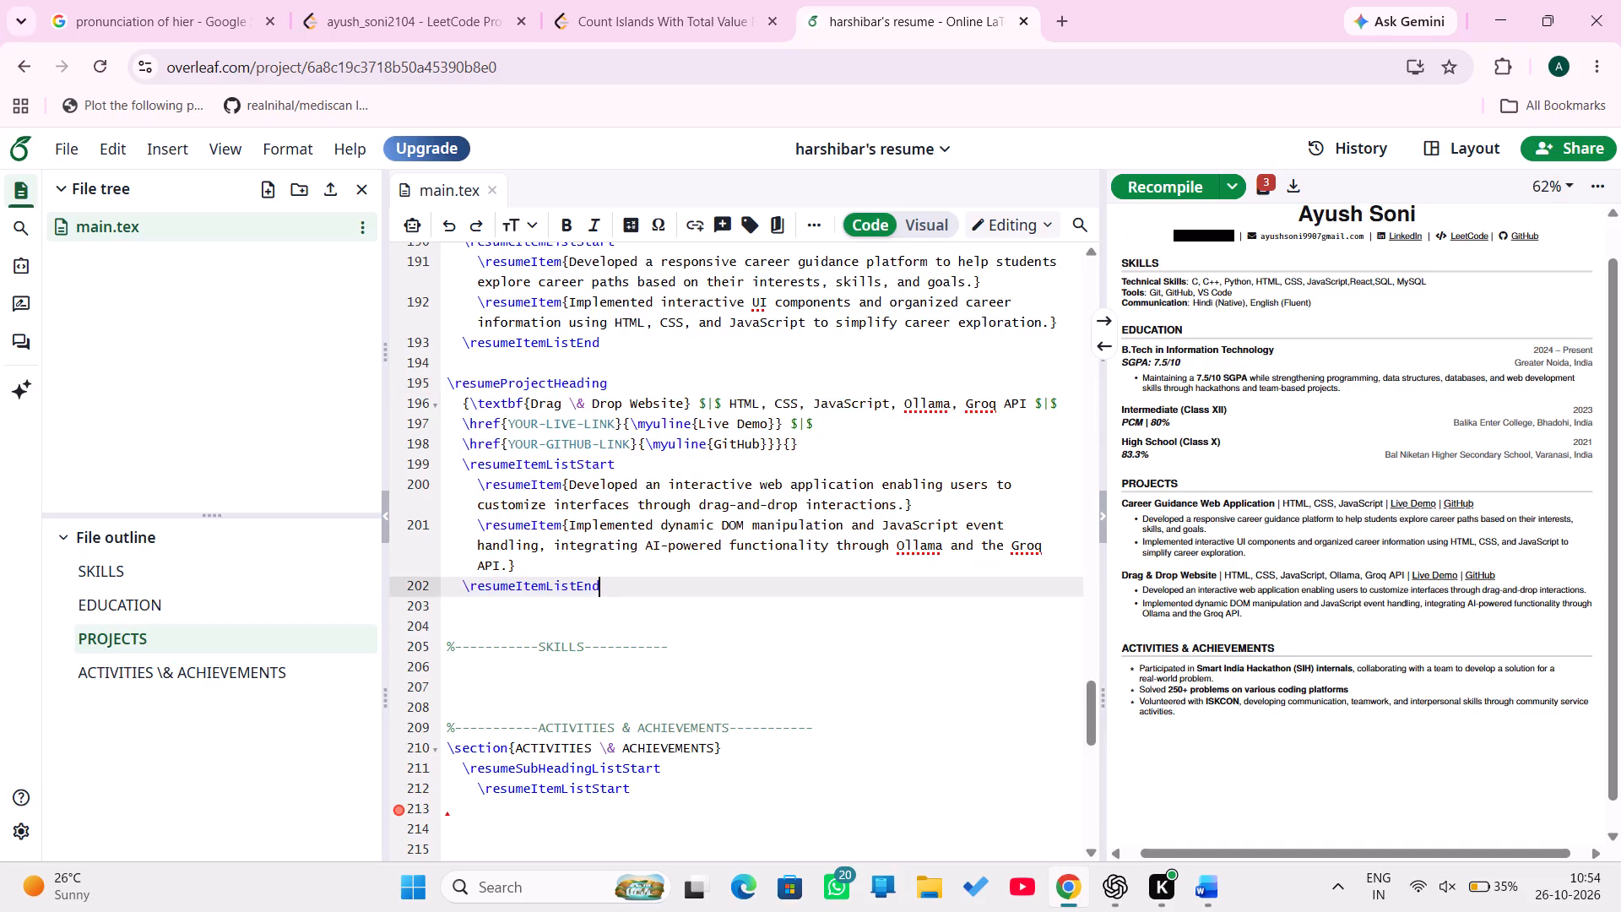
left_click_drag(629, 585, 411, 384)
key("BackSpace")
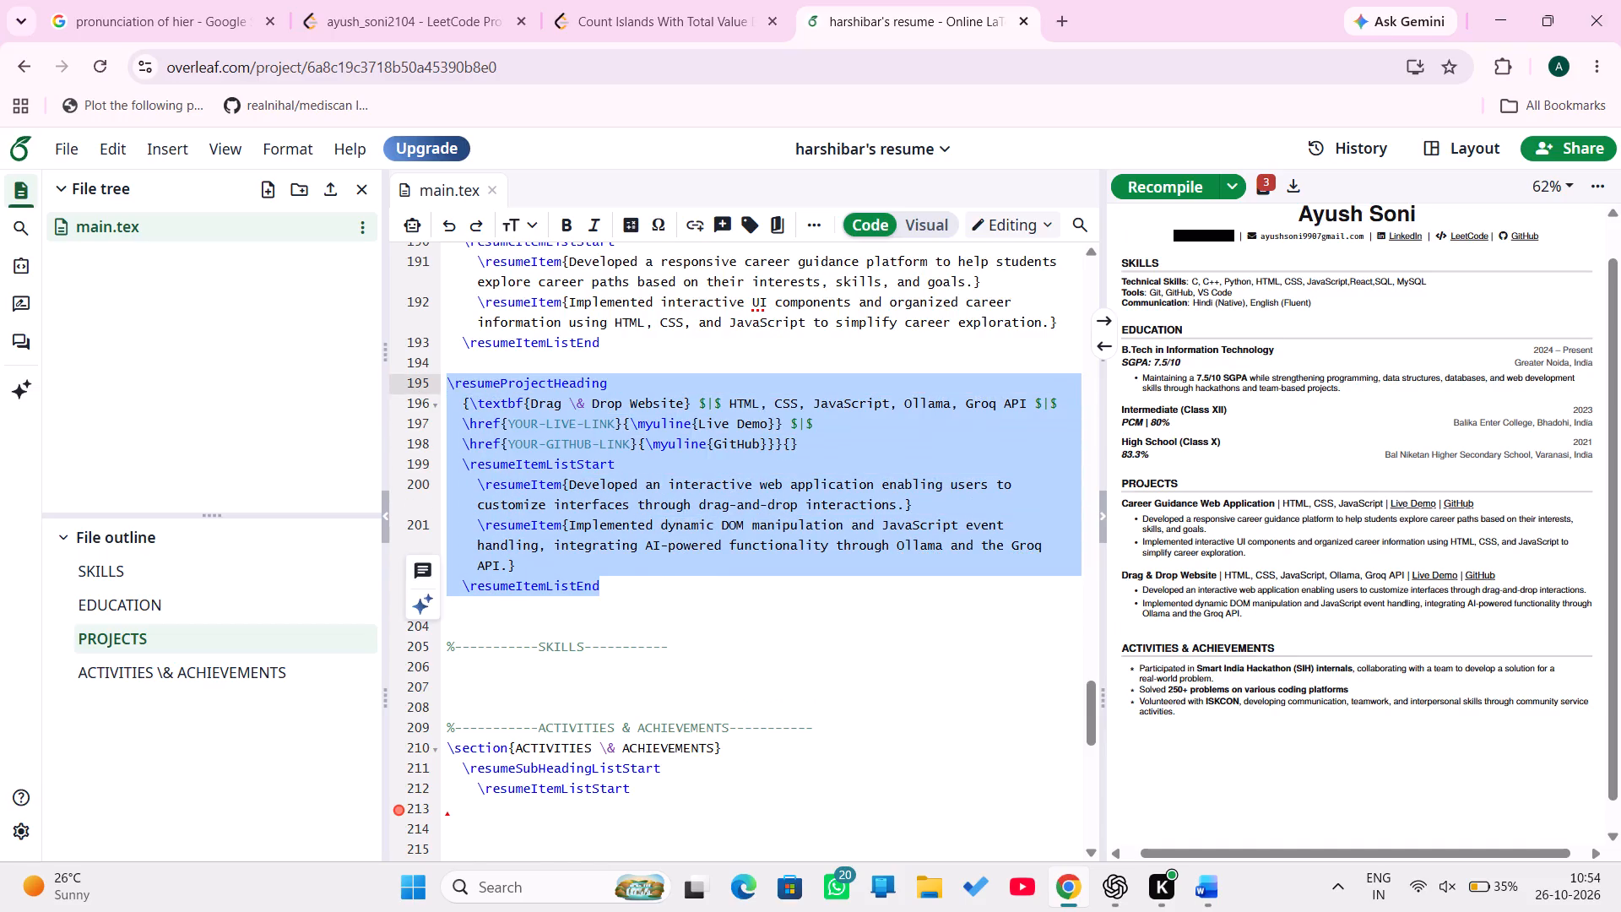
key("ctrl+v")
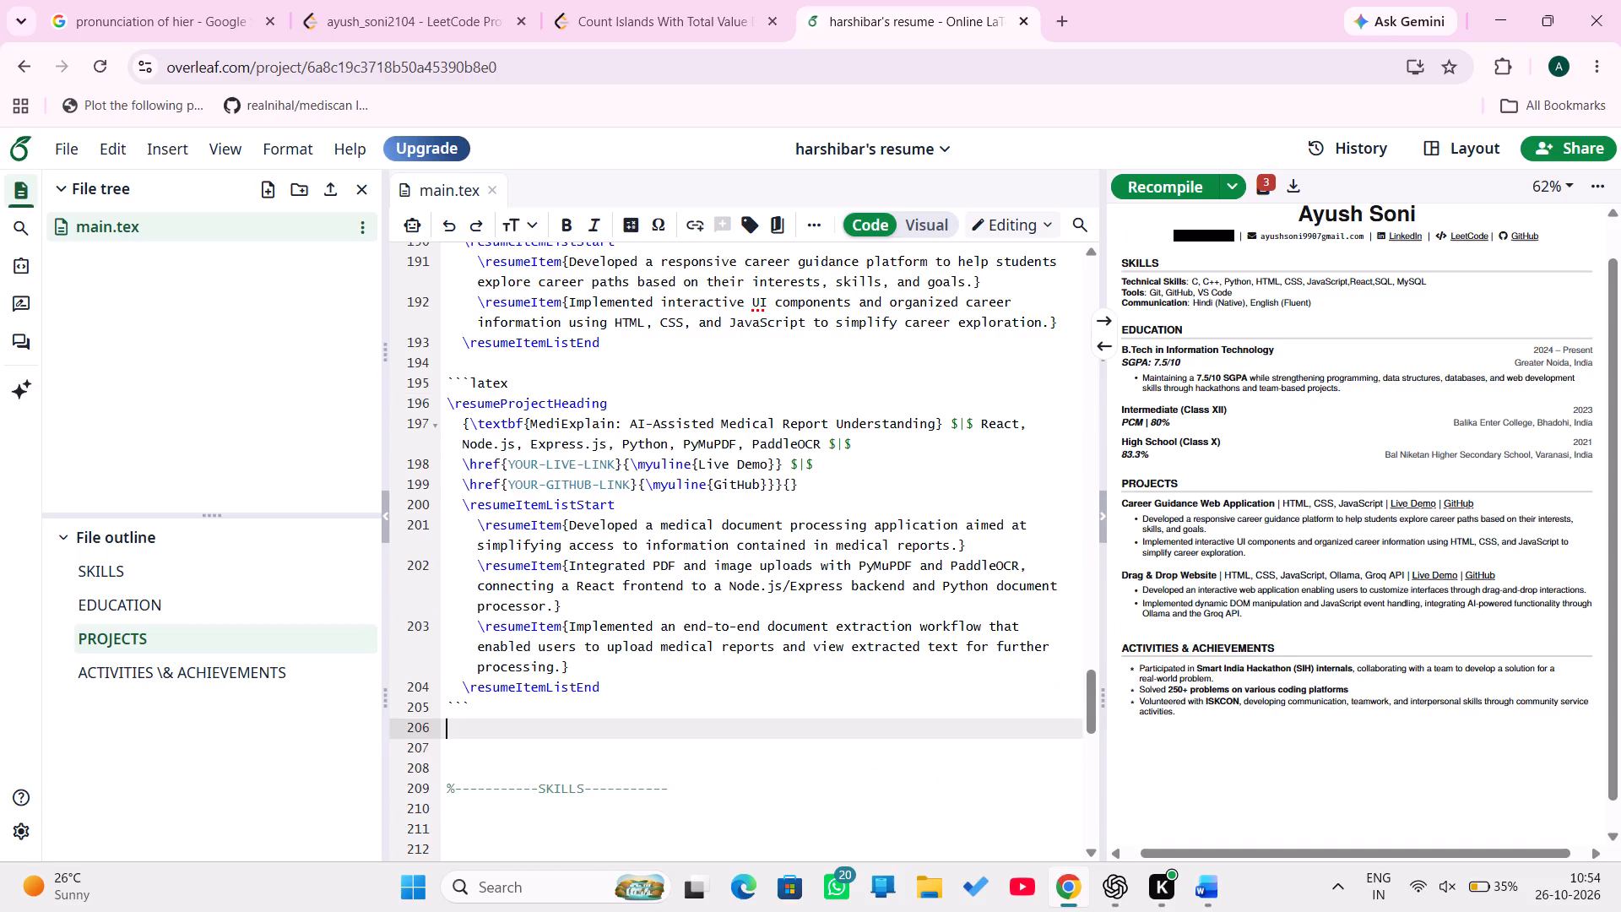
Delete the stray "```latex" line above the MediExplain \resumeProjectHeading.
left_click_drag(528, 381, 446, 377)
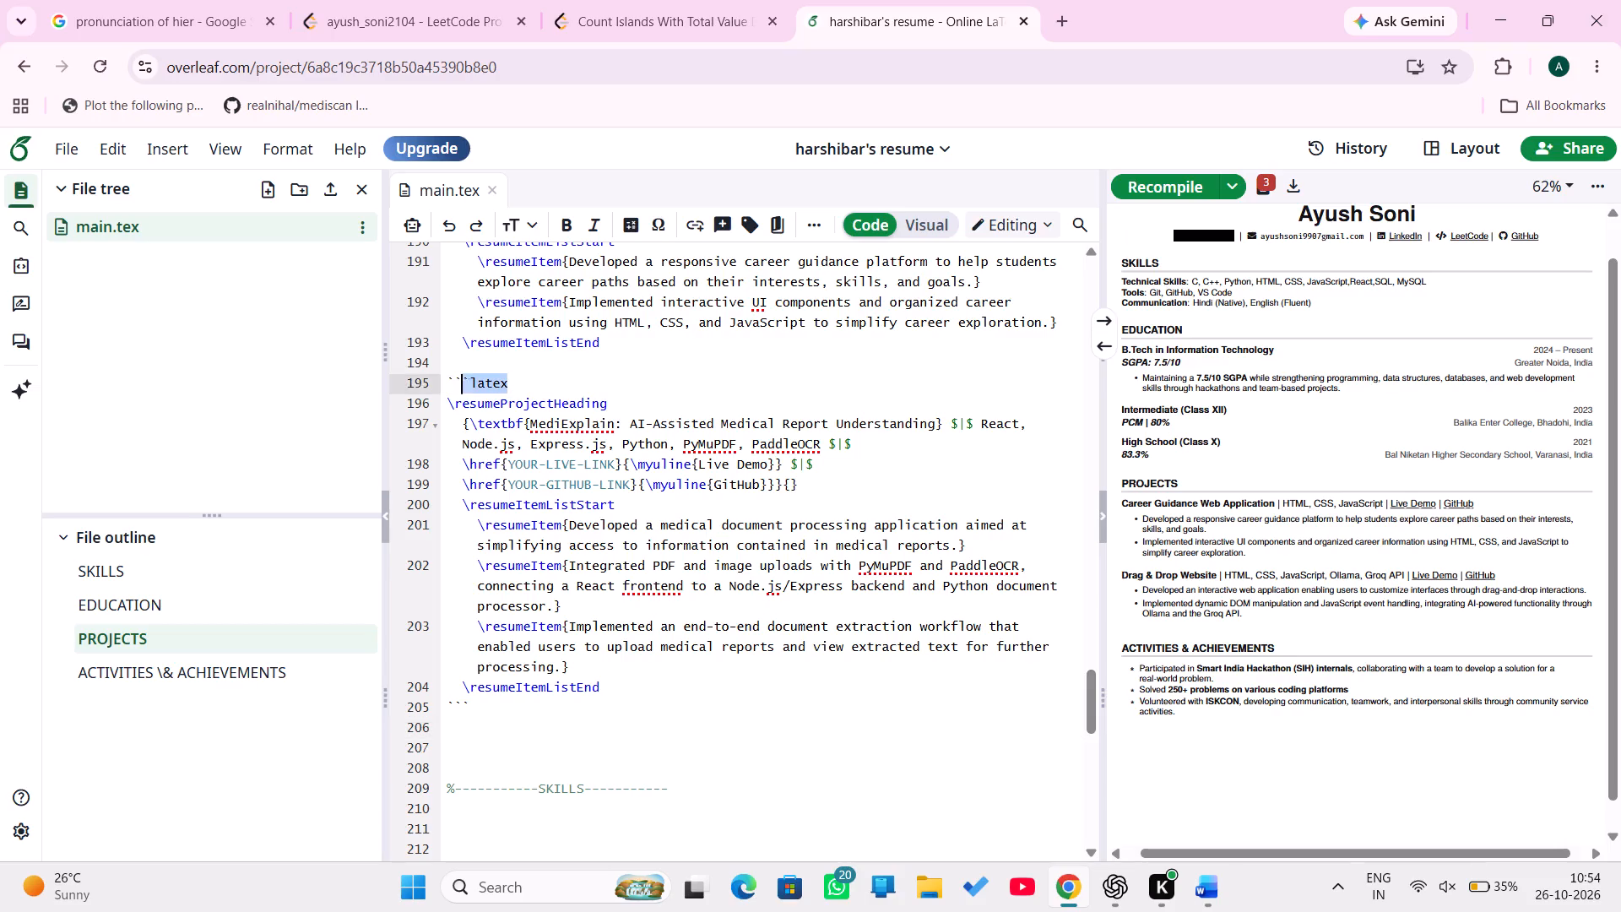
left_click_drag(446, 377, 404, 377)
key("BackSpace")
key("BackSpace")
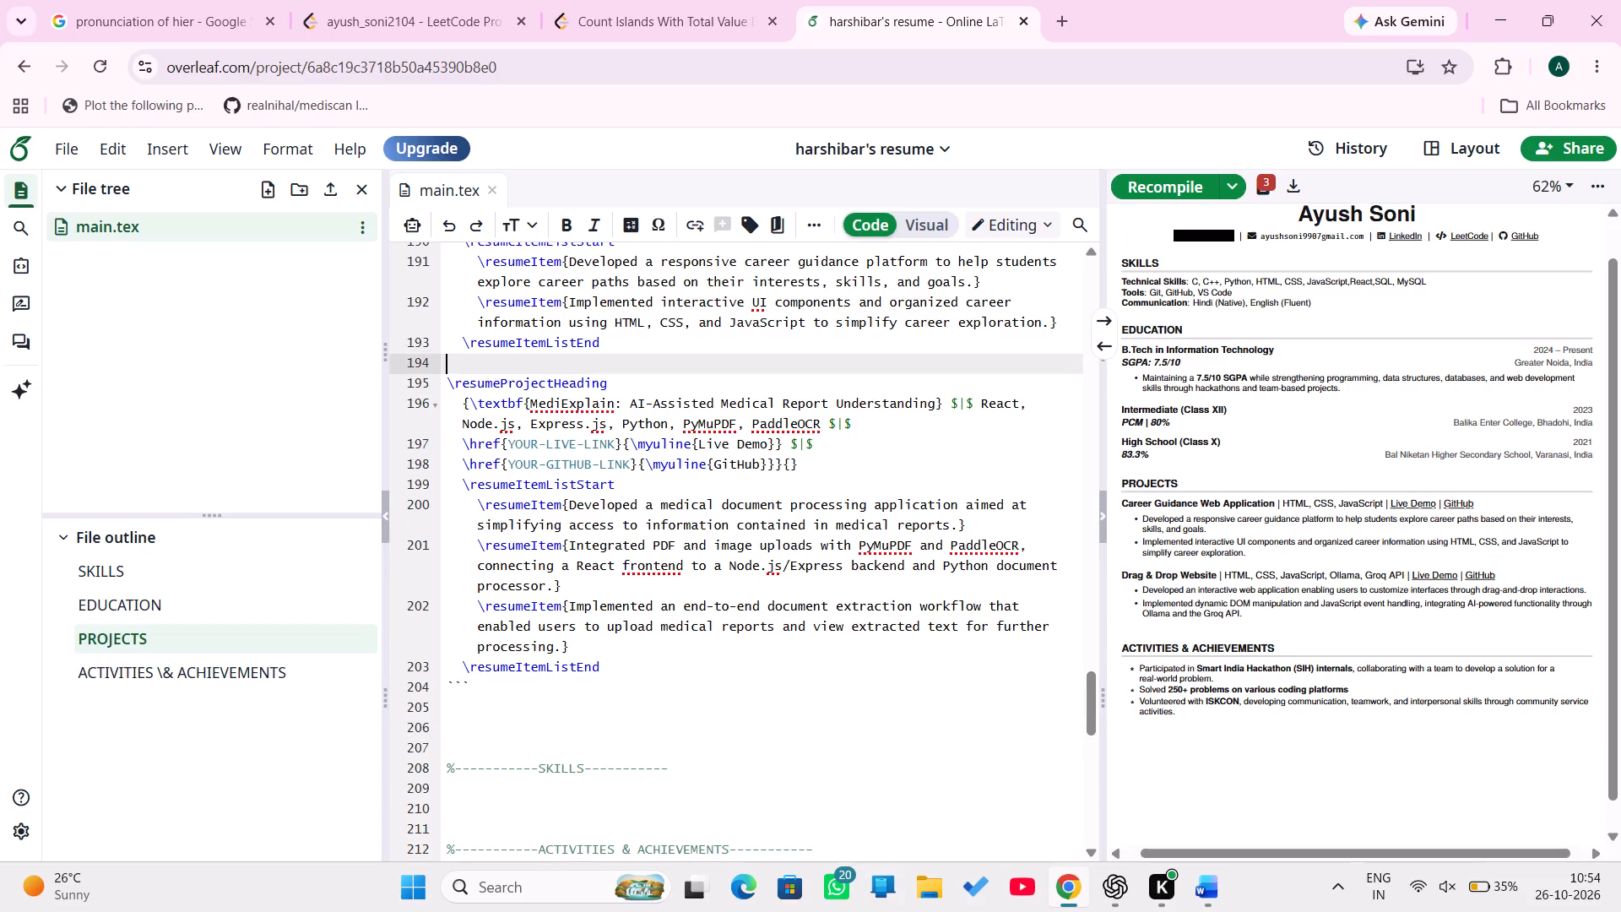
Delete the stray "```" line below the MediExplain entry's \resumeItemListEnd in main.tex.
left_click(533, 688)
key("BackSpace")
key("BackSpace")
key("BackSpace")
key("BackSpace")
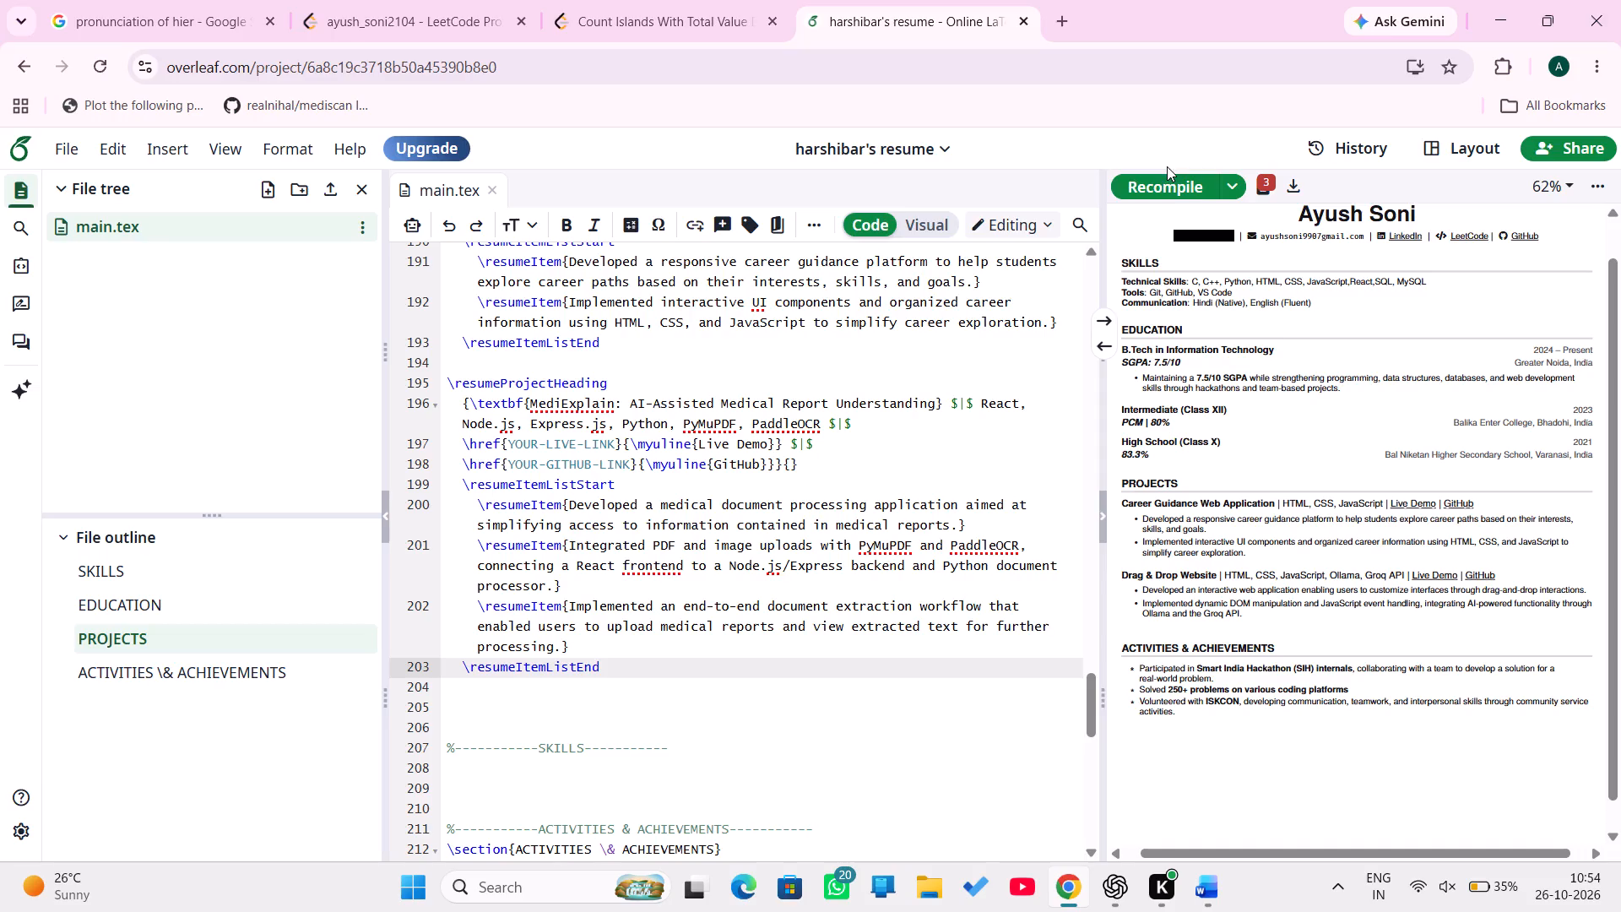
Recompile the resume and review the MediExplain entry in the PDF preview.
left_click(1164, 188)
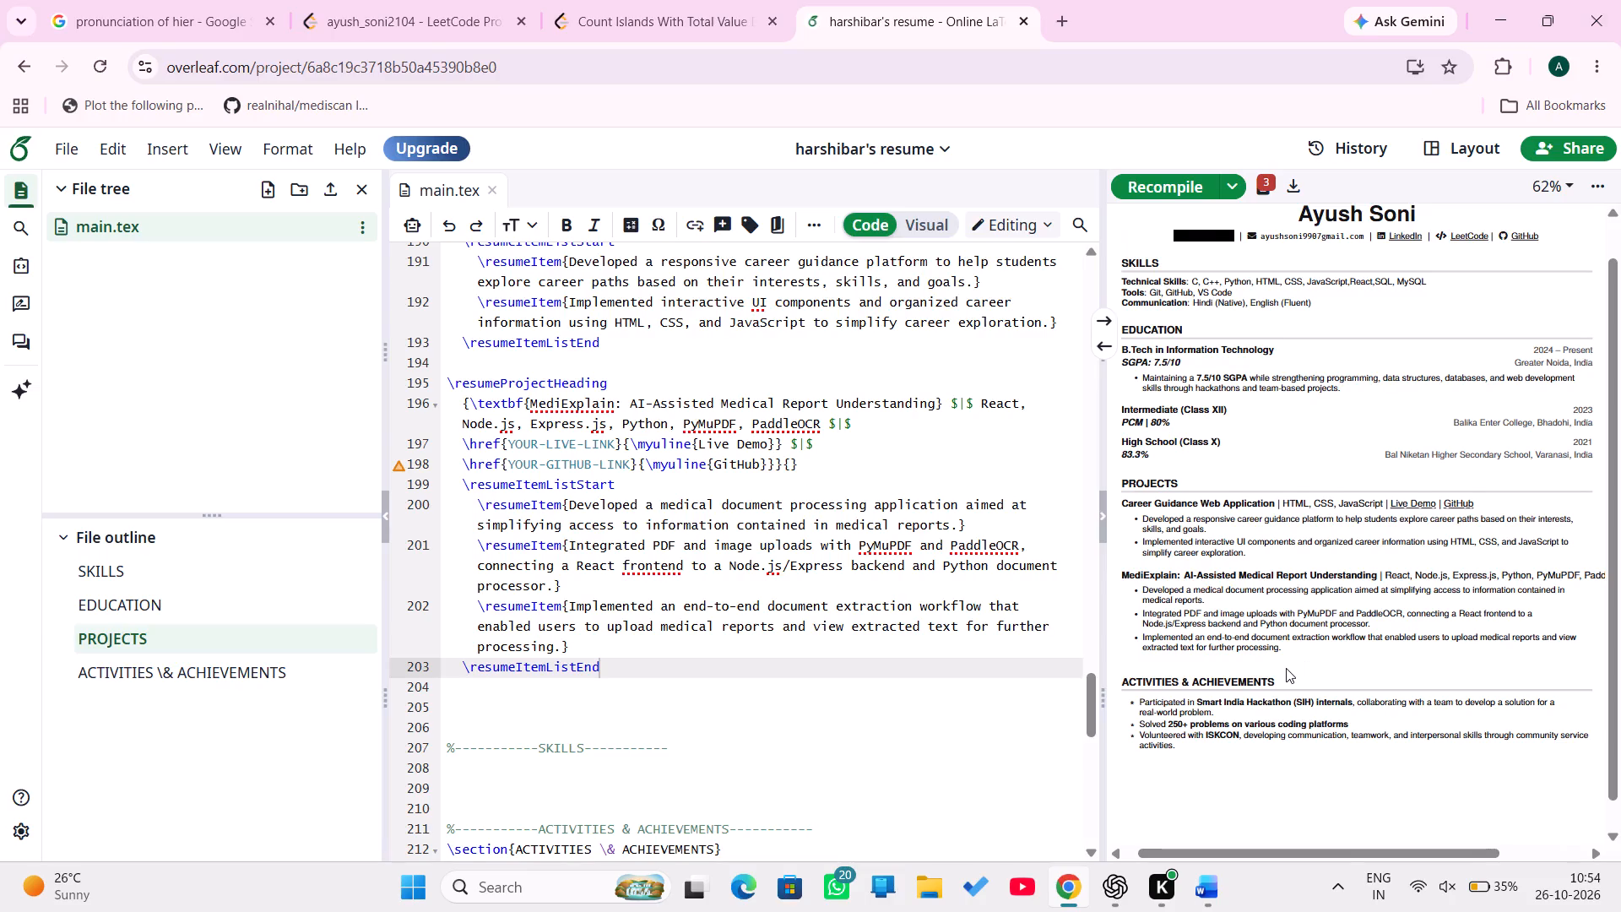
scroll(1286, 668, "up", 1)
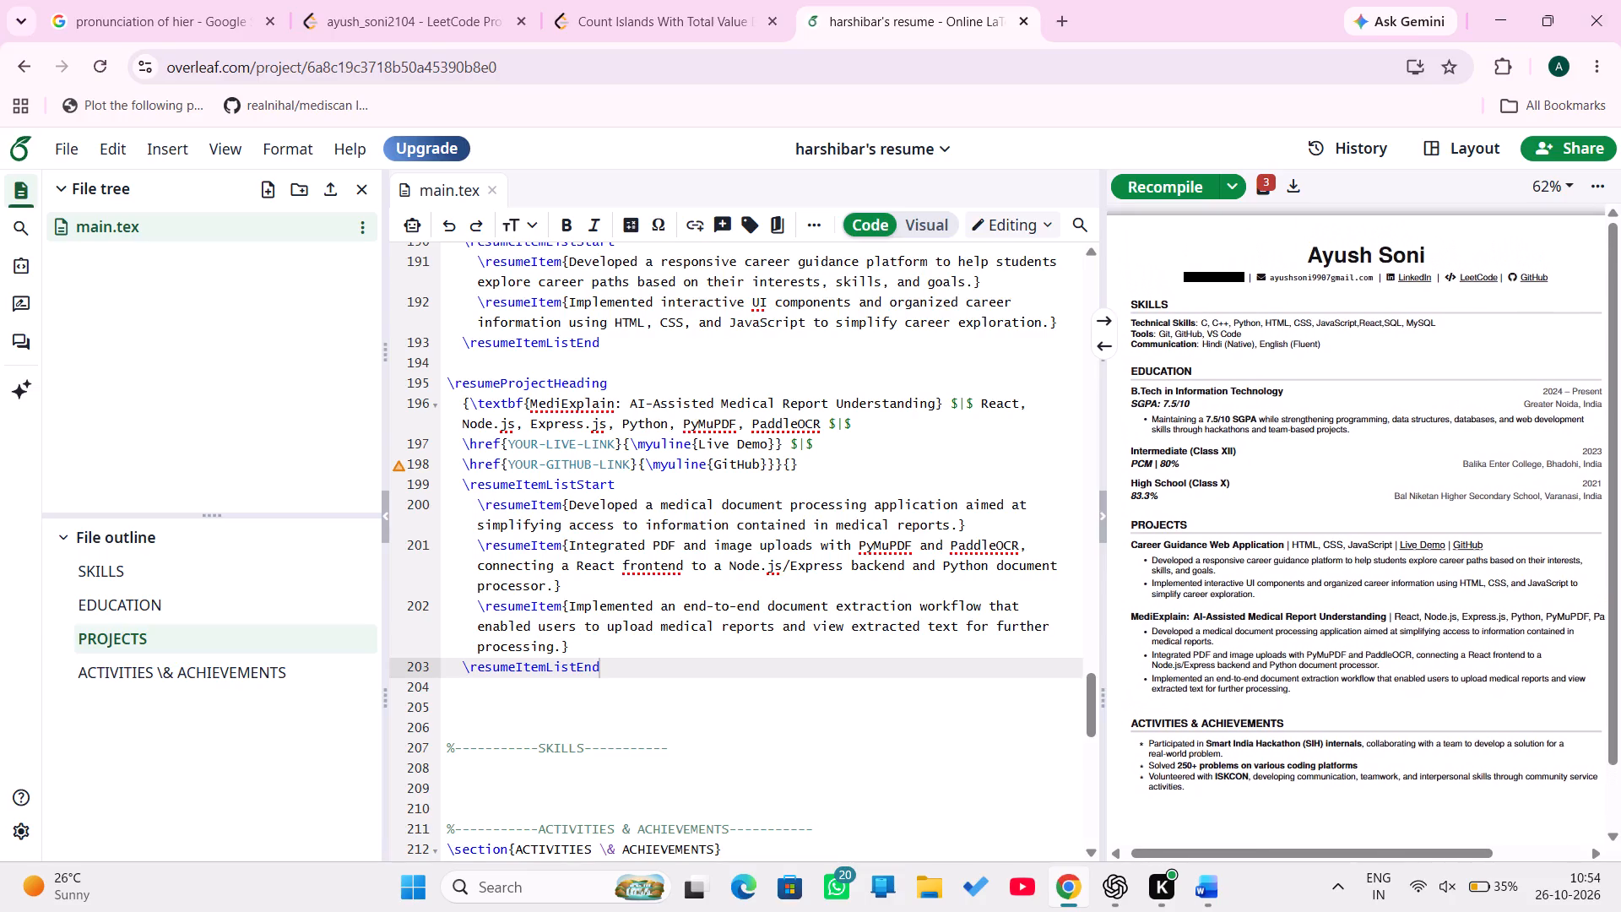
scroll(1286, 668, "up", 1)
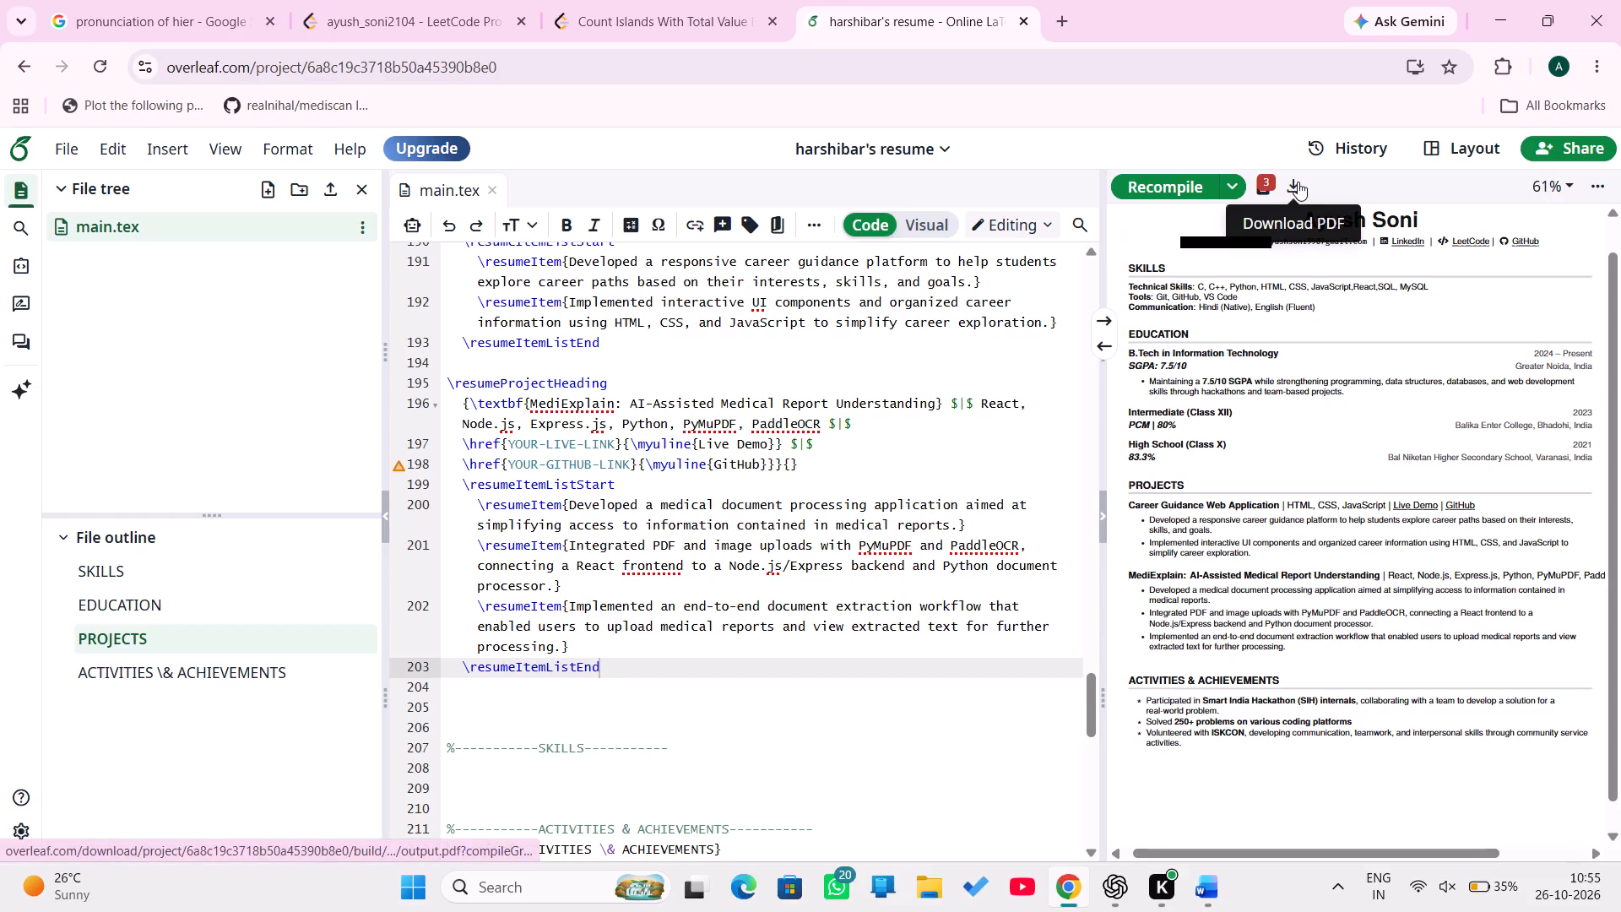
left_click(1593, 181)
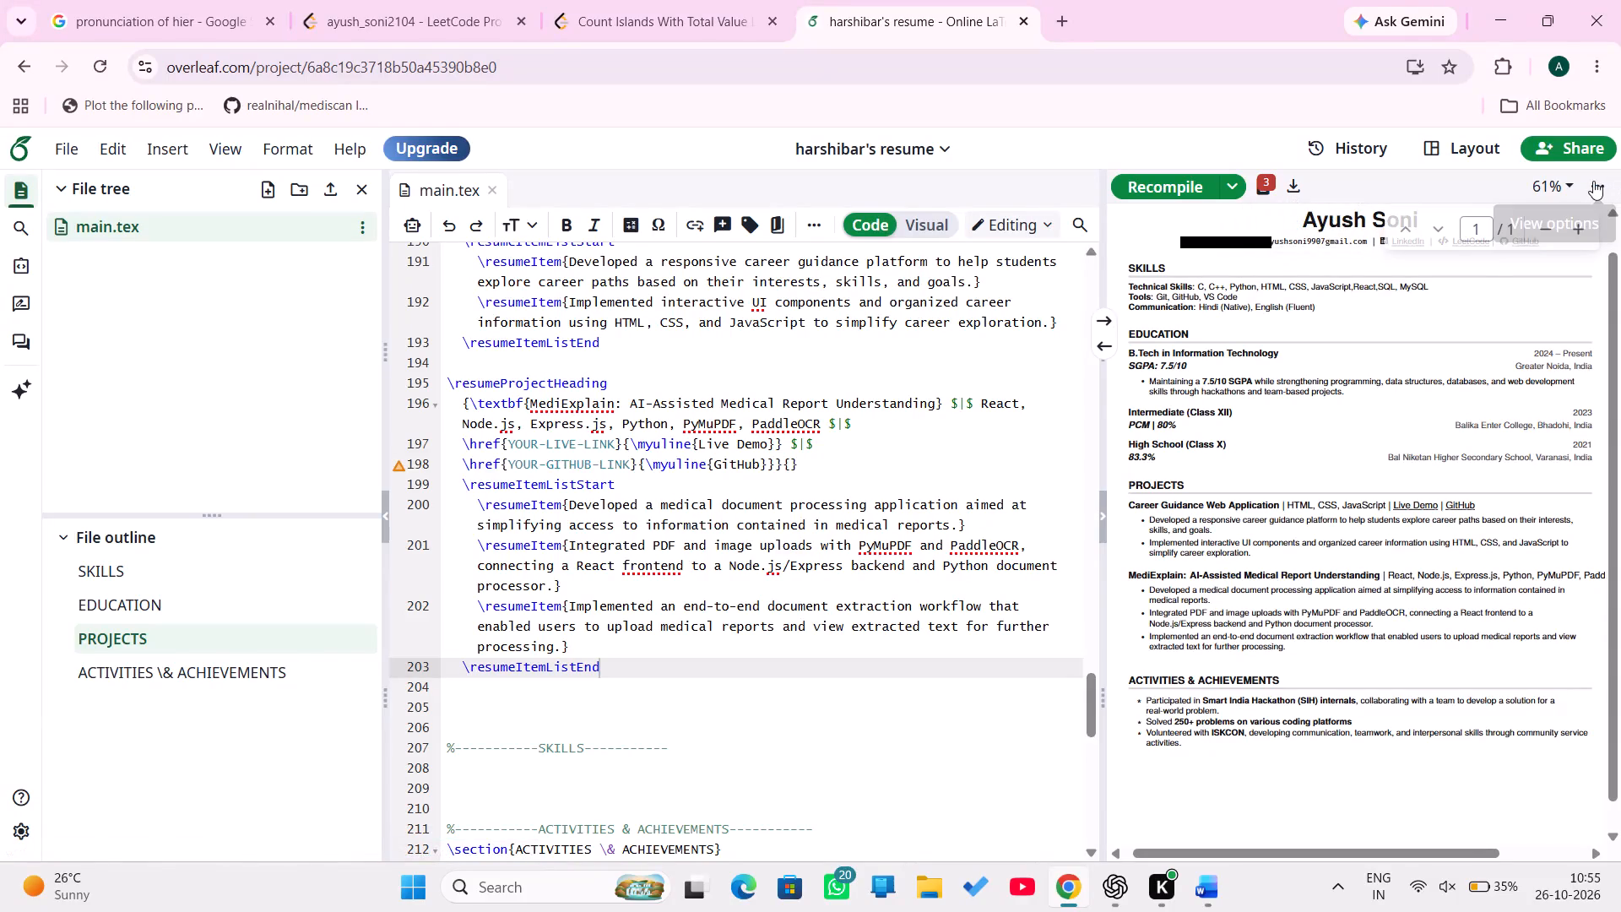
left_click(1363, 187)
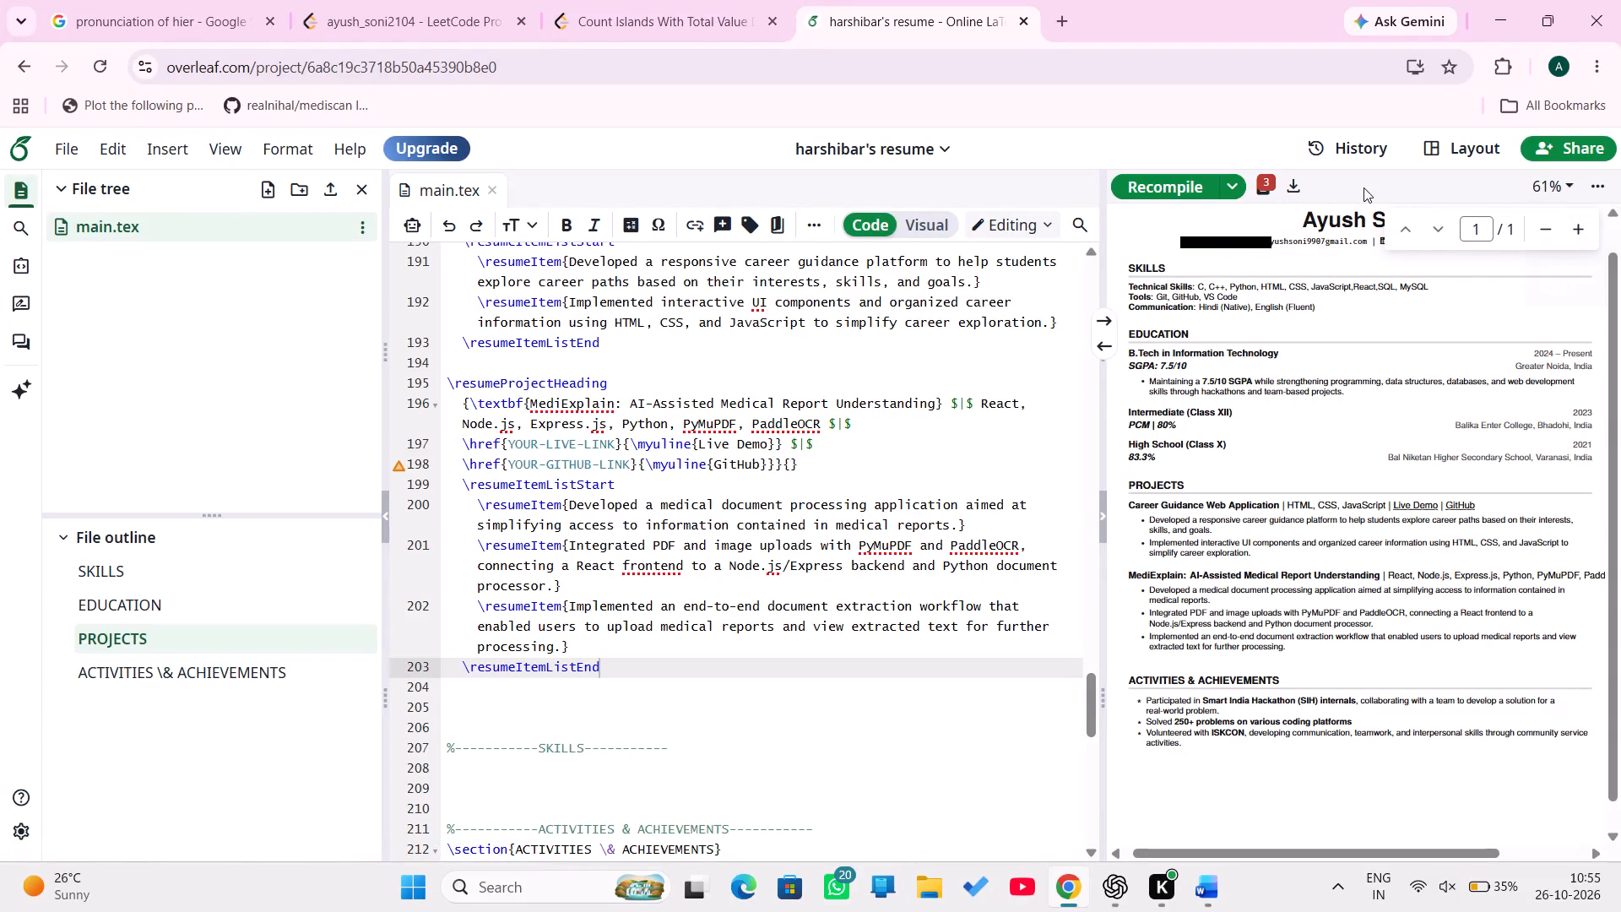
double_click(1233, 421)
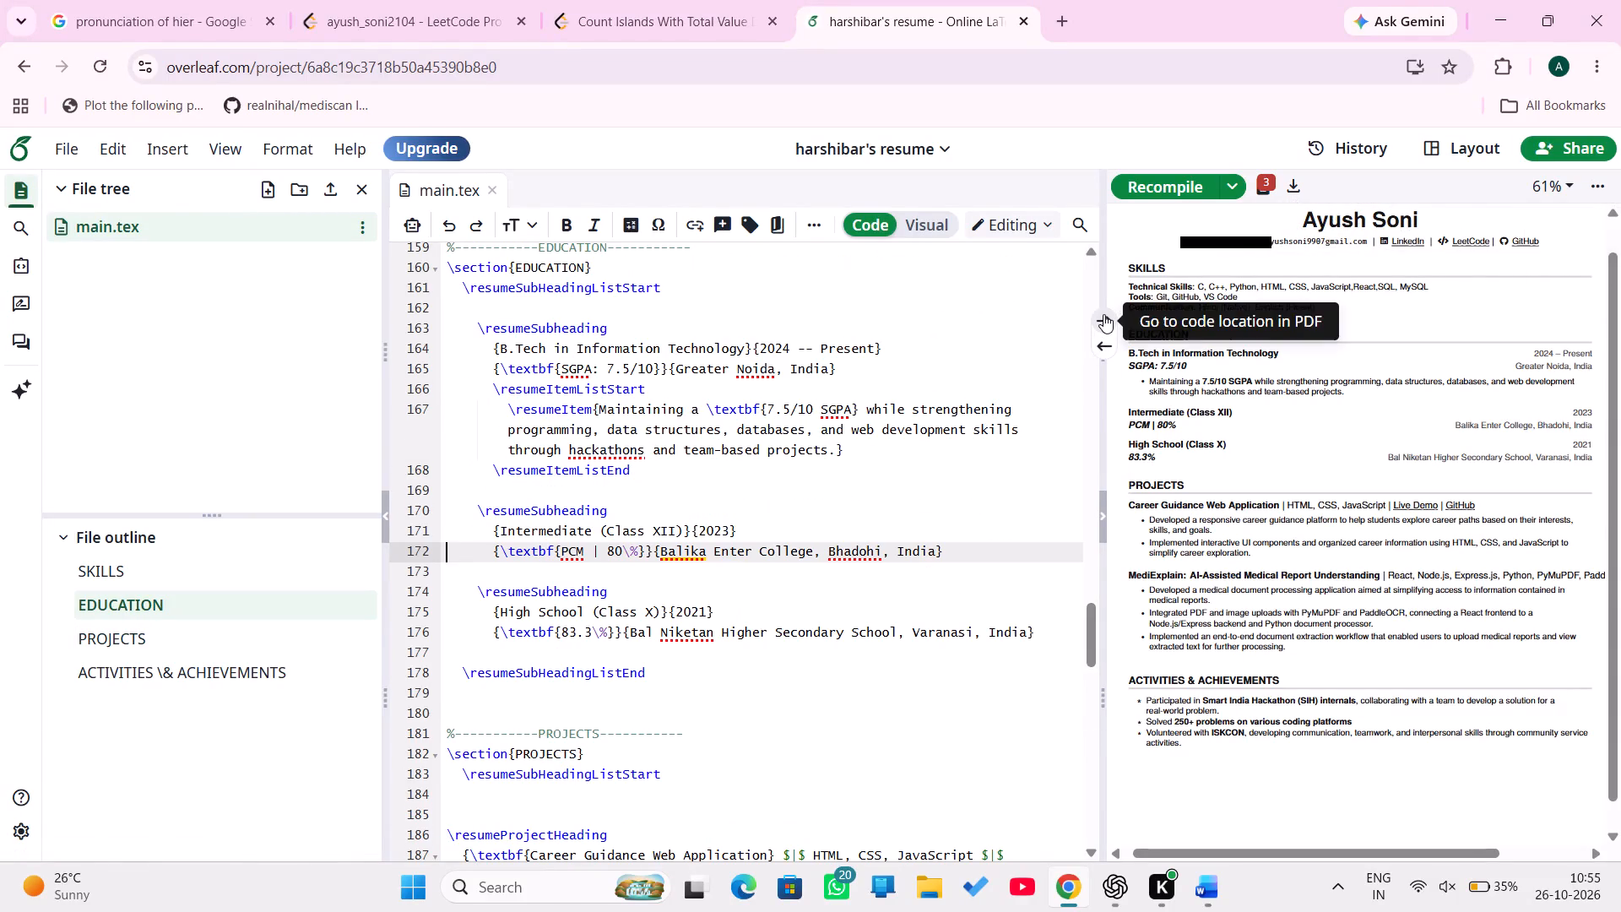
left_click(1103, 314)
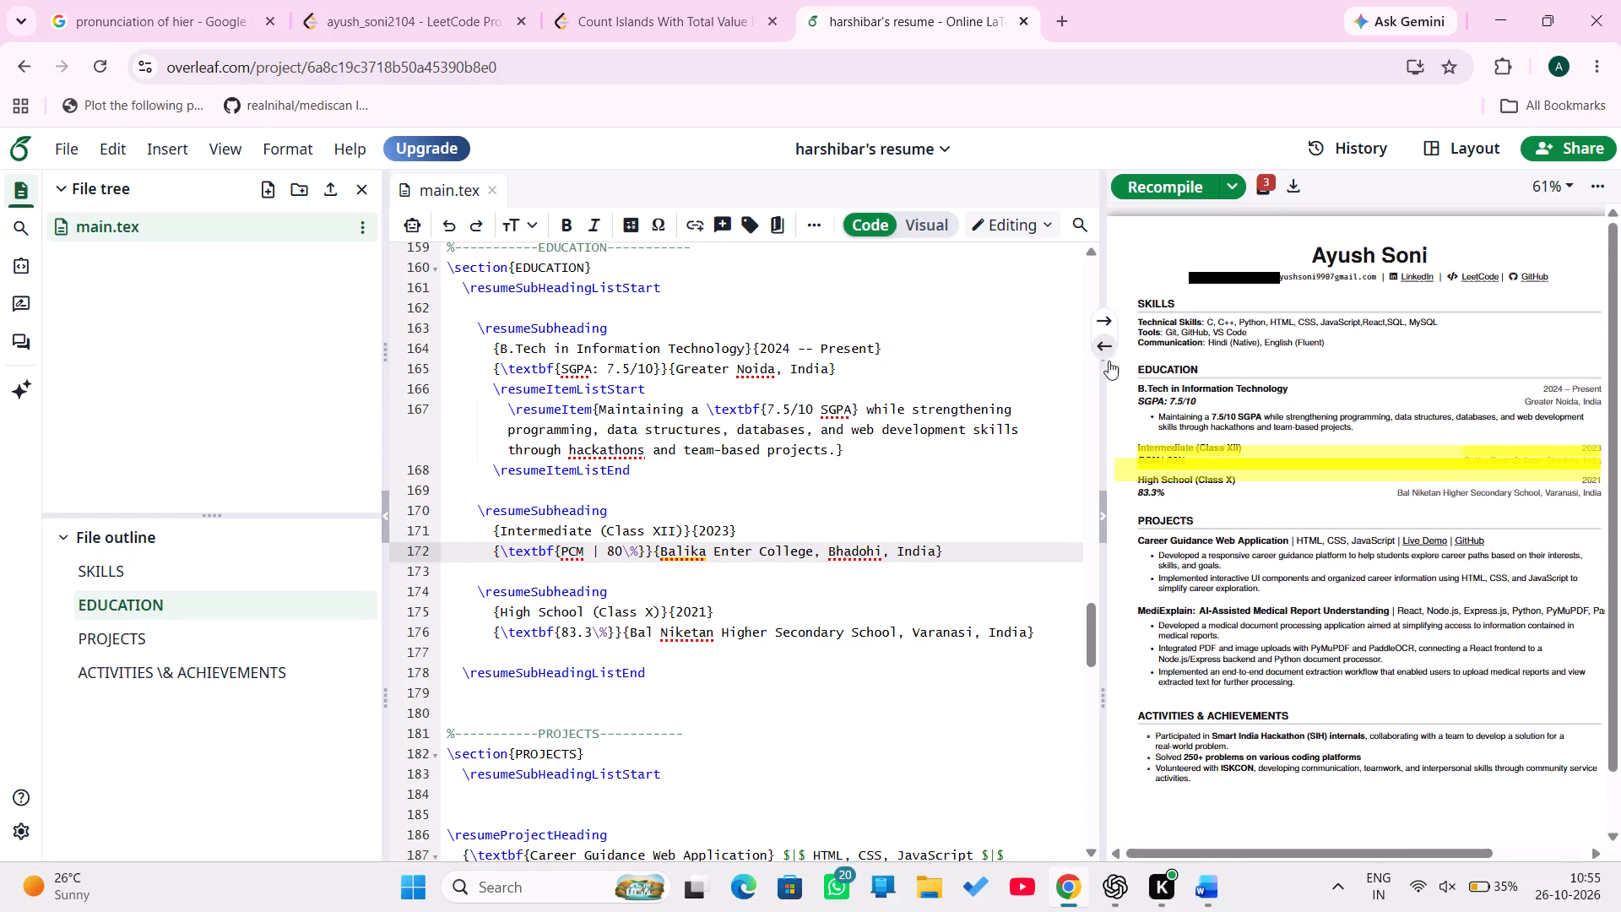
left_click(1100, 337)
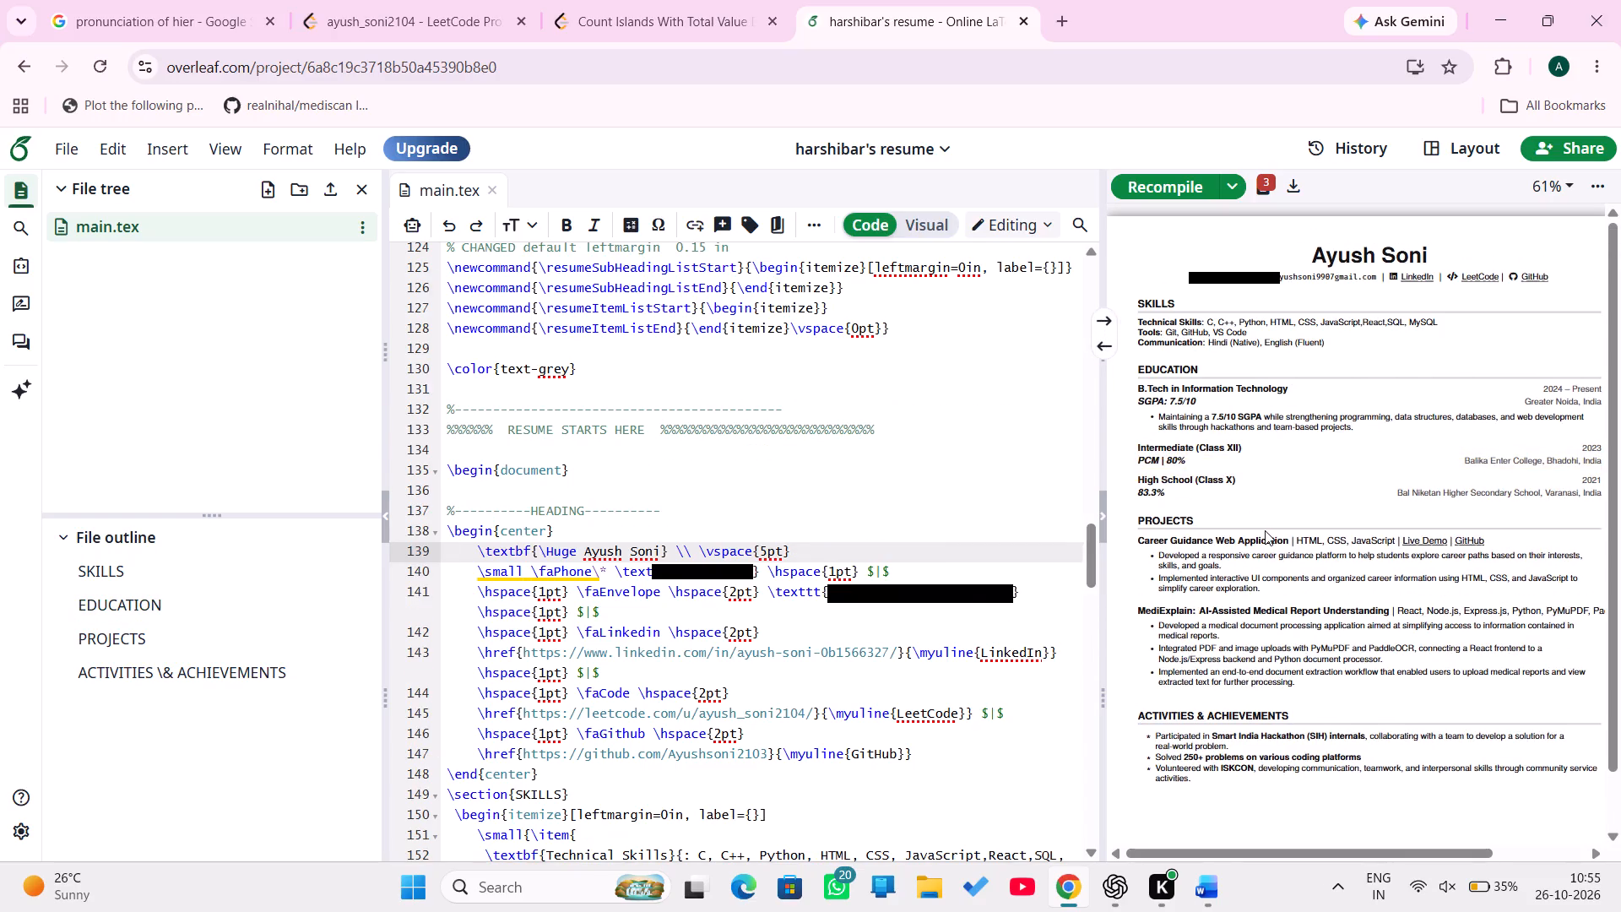
Download the compiled resume PDF, open it in a browser tab and dismiss the text annotations tip to review the page.
left_click(1298, 180)
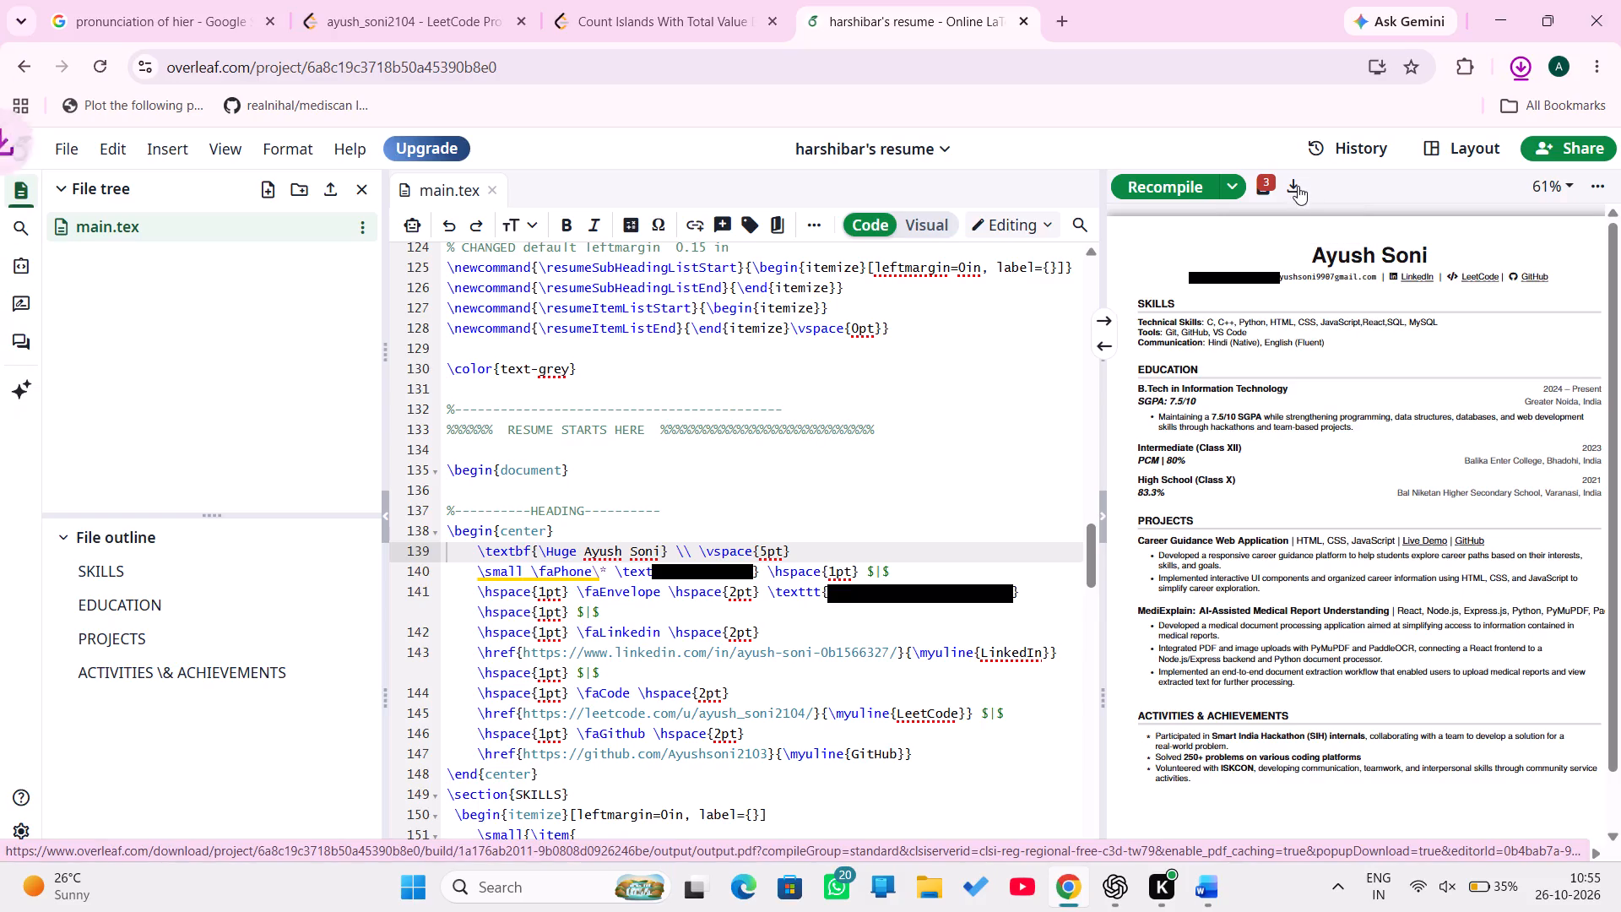
left_click(1368, 128)
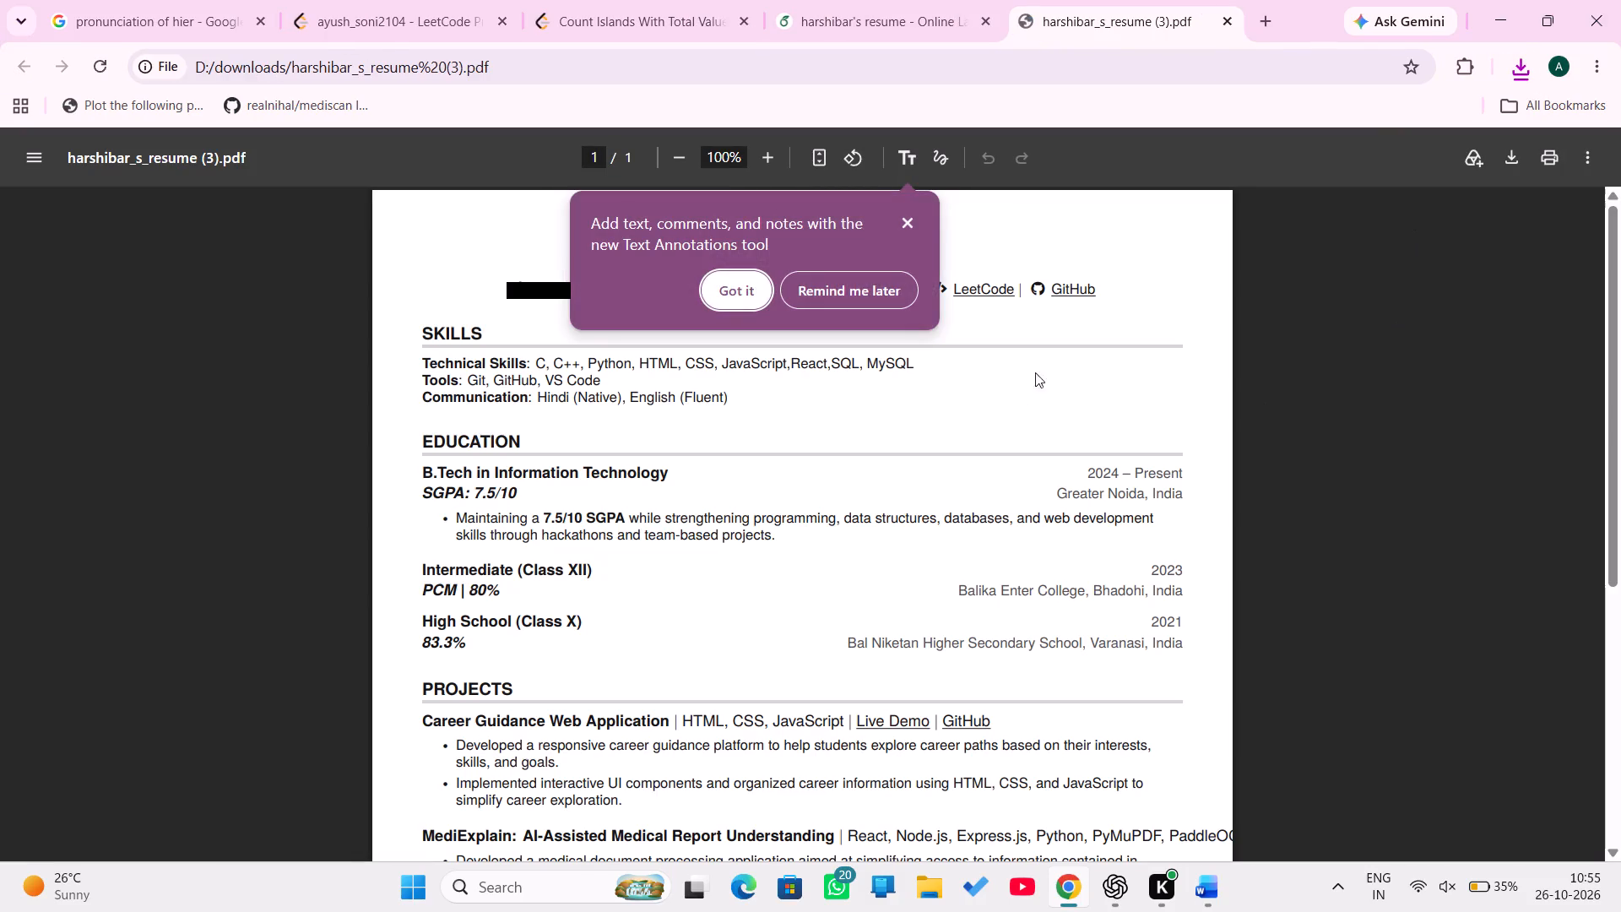
left_click(897, 219)
scroll(884, 492, "down", 1)
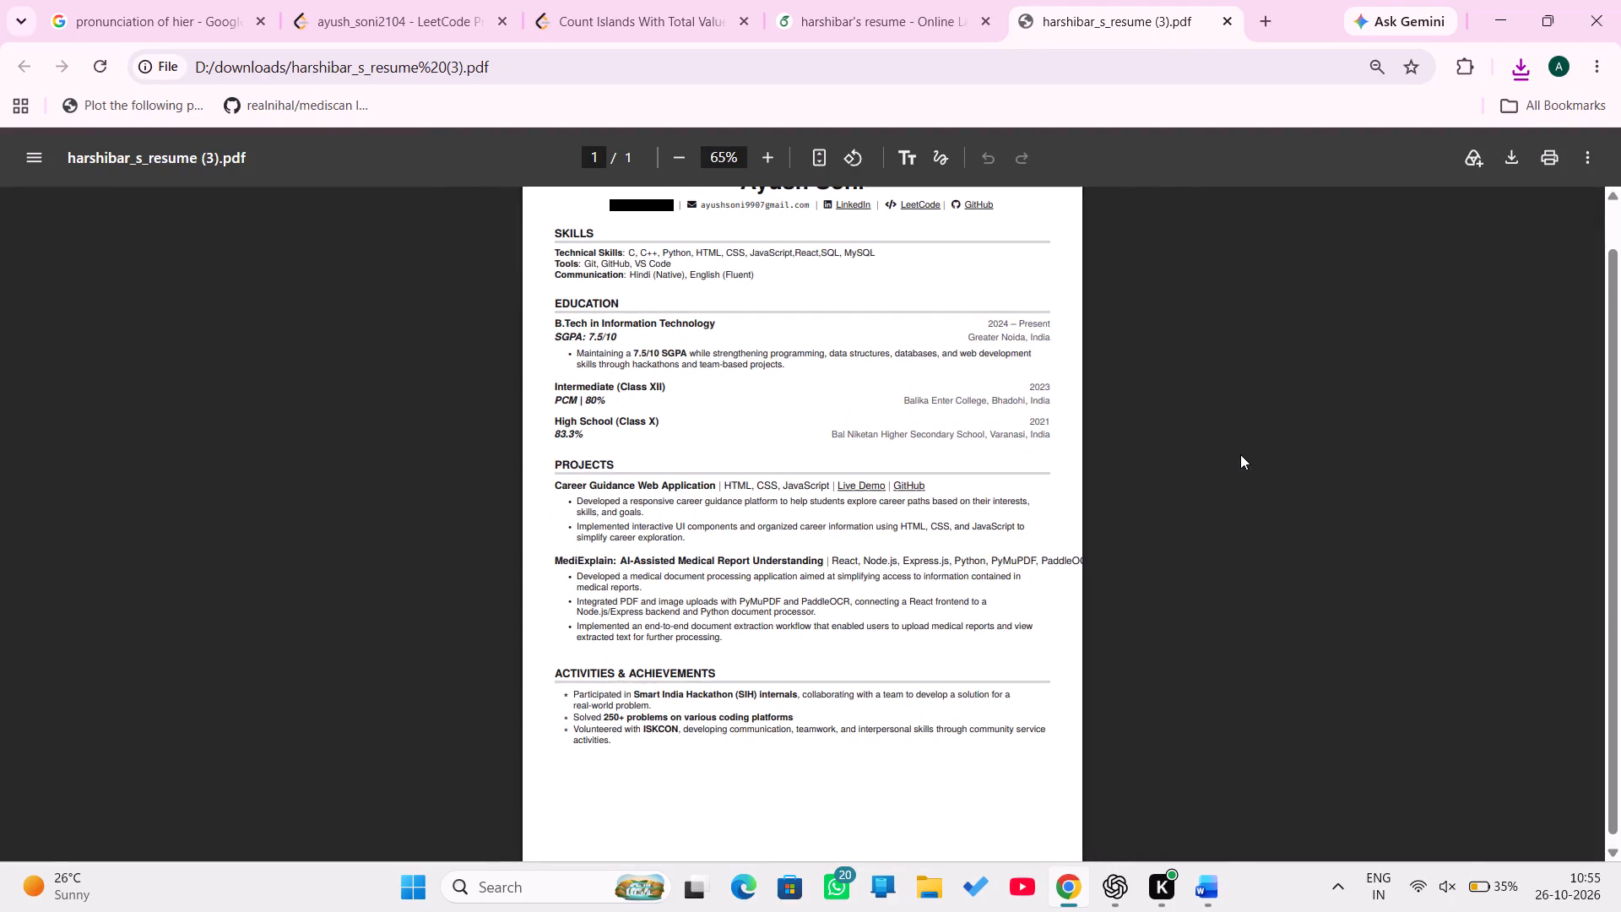
left_click(1240, 454)
triple_click(1240, 454)
Start saving a copy of the opened resume PDF, bringing up the Save As dialog.
left_click(1517, 160)
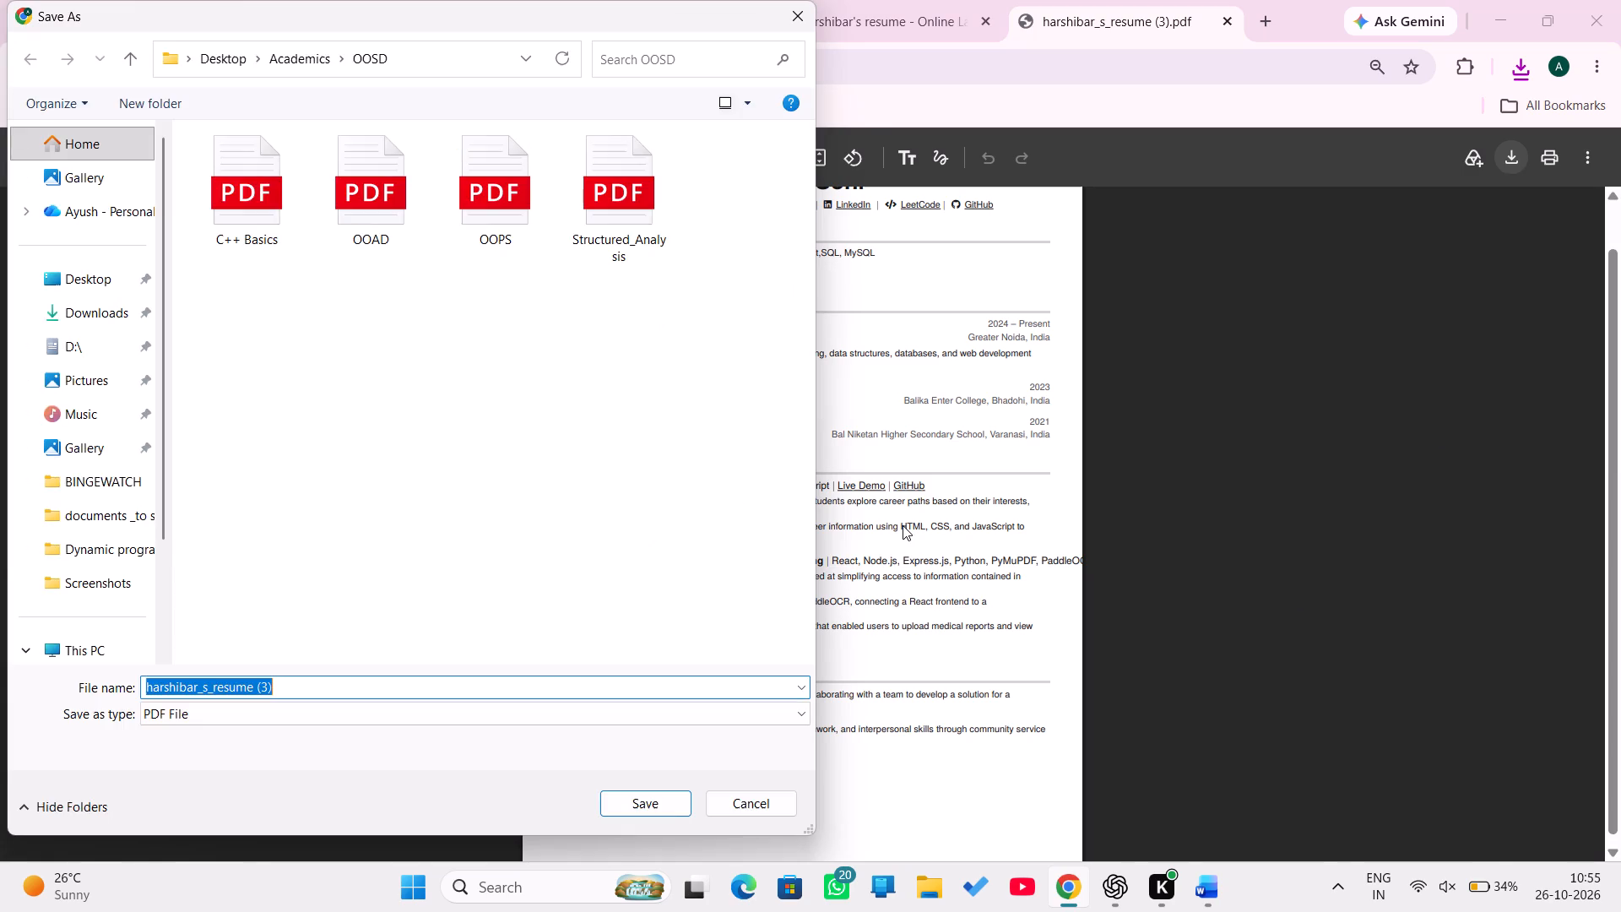
Switch to File Explorer and open the Downloads folder.
left_click(920, 891)
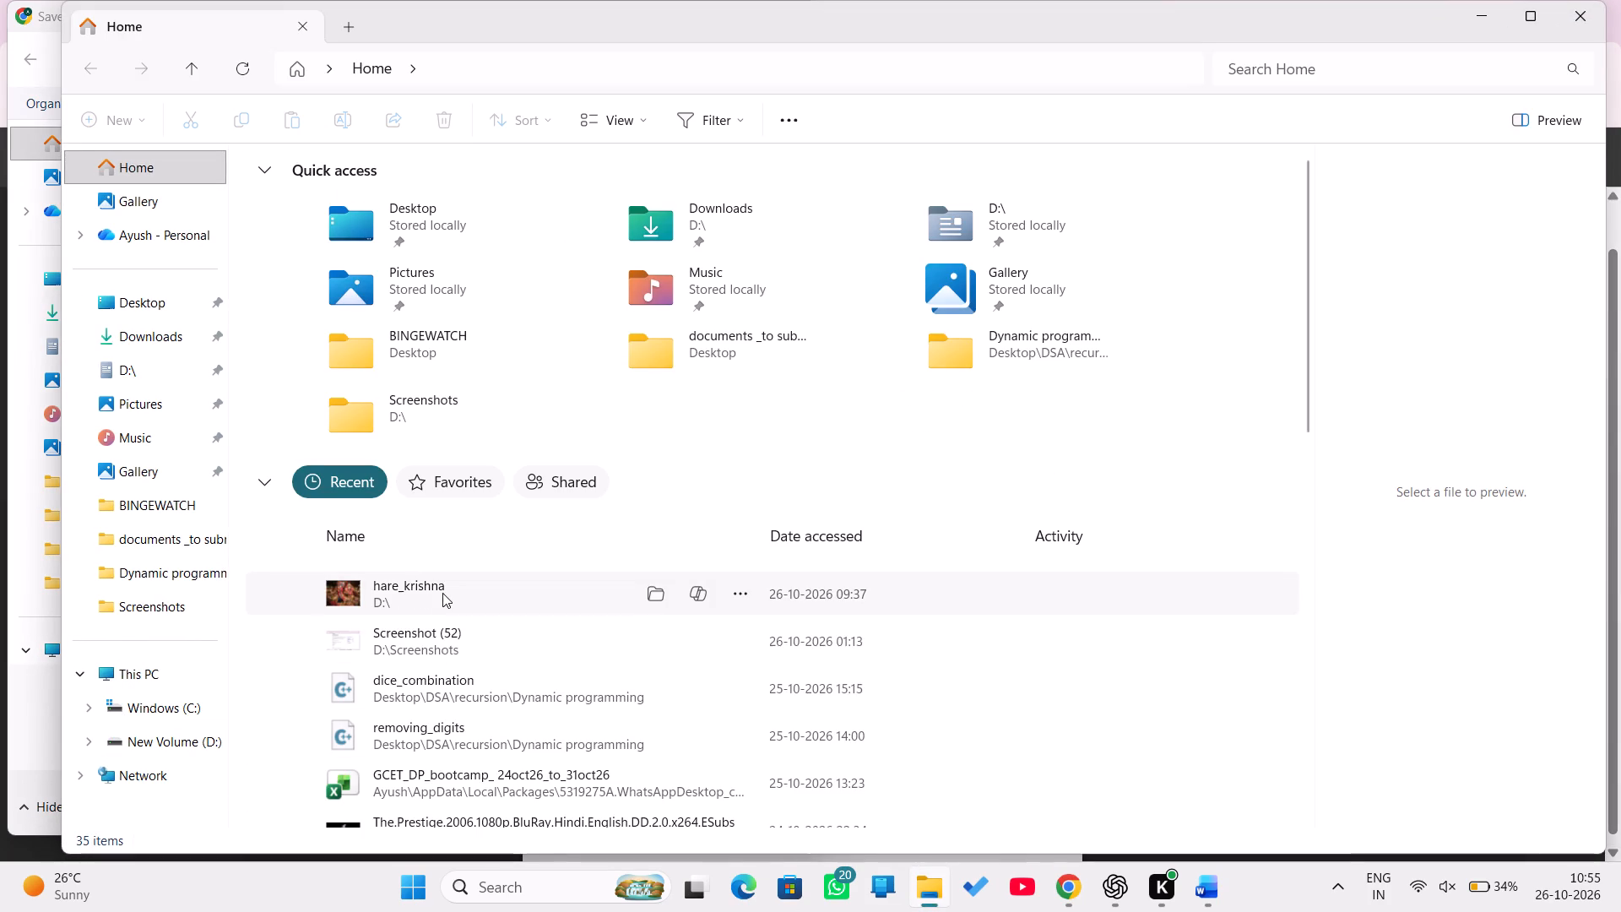
scroll(442, 592, "up", 2)
left_click(177, 332)
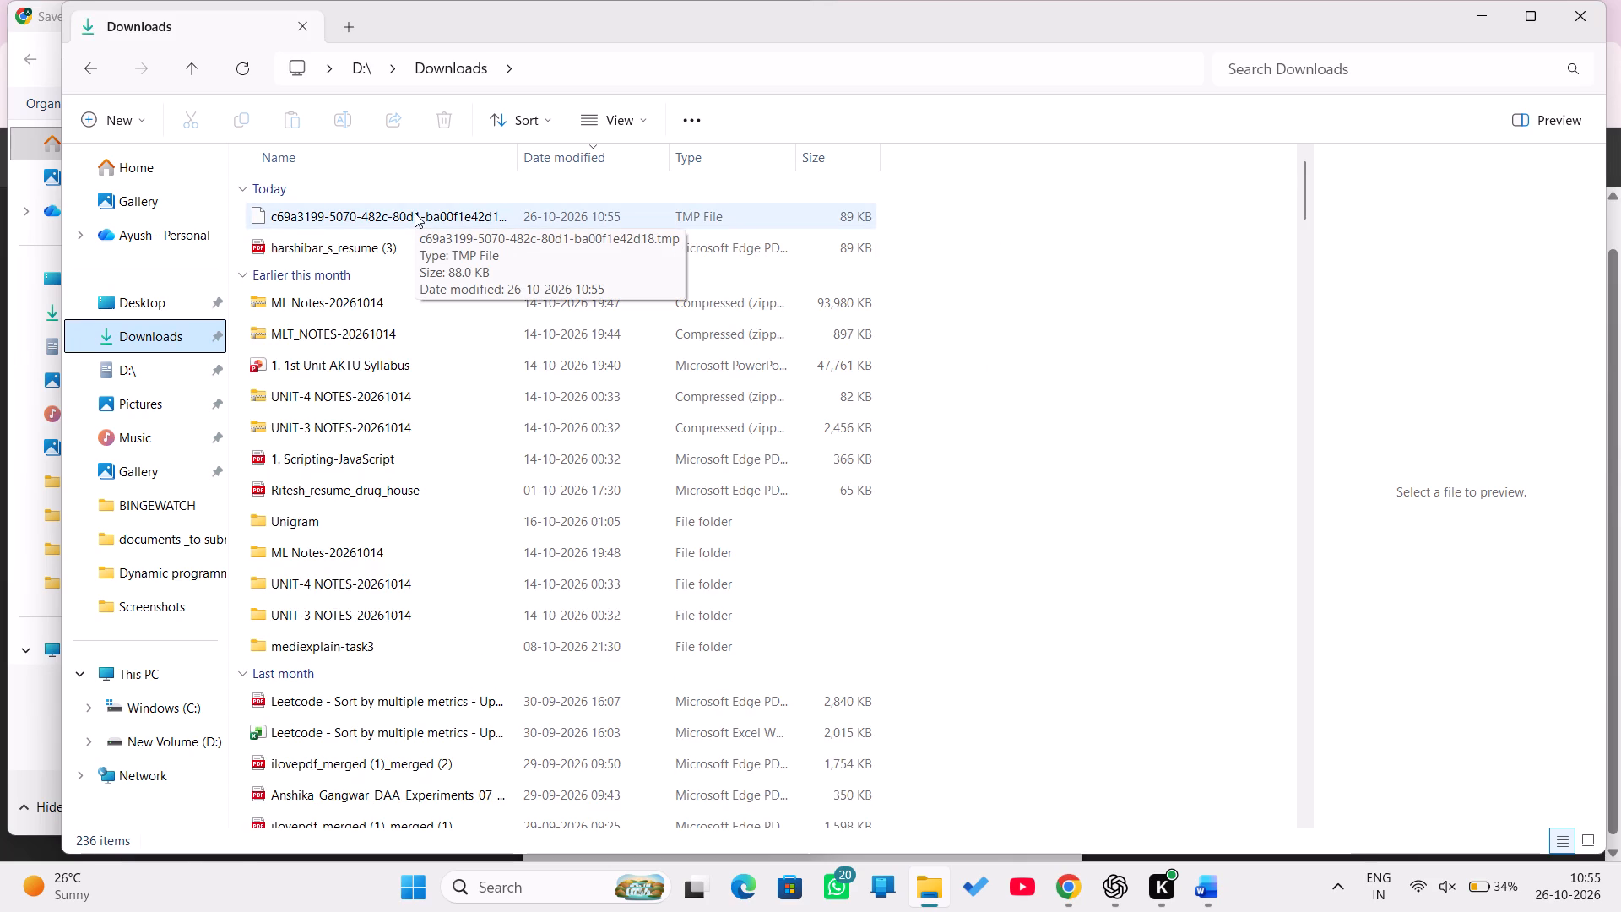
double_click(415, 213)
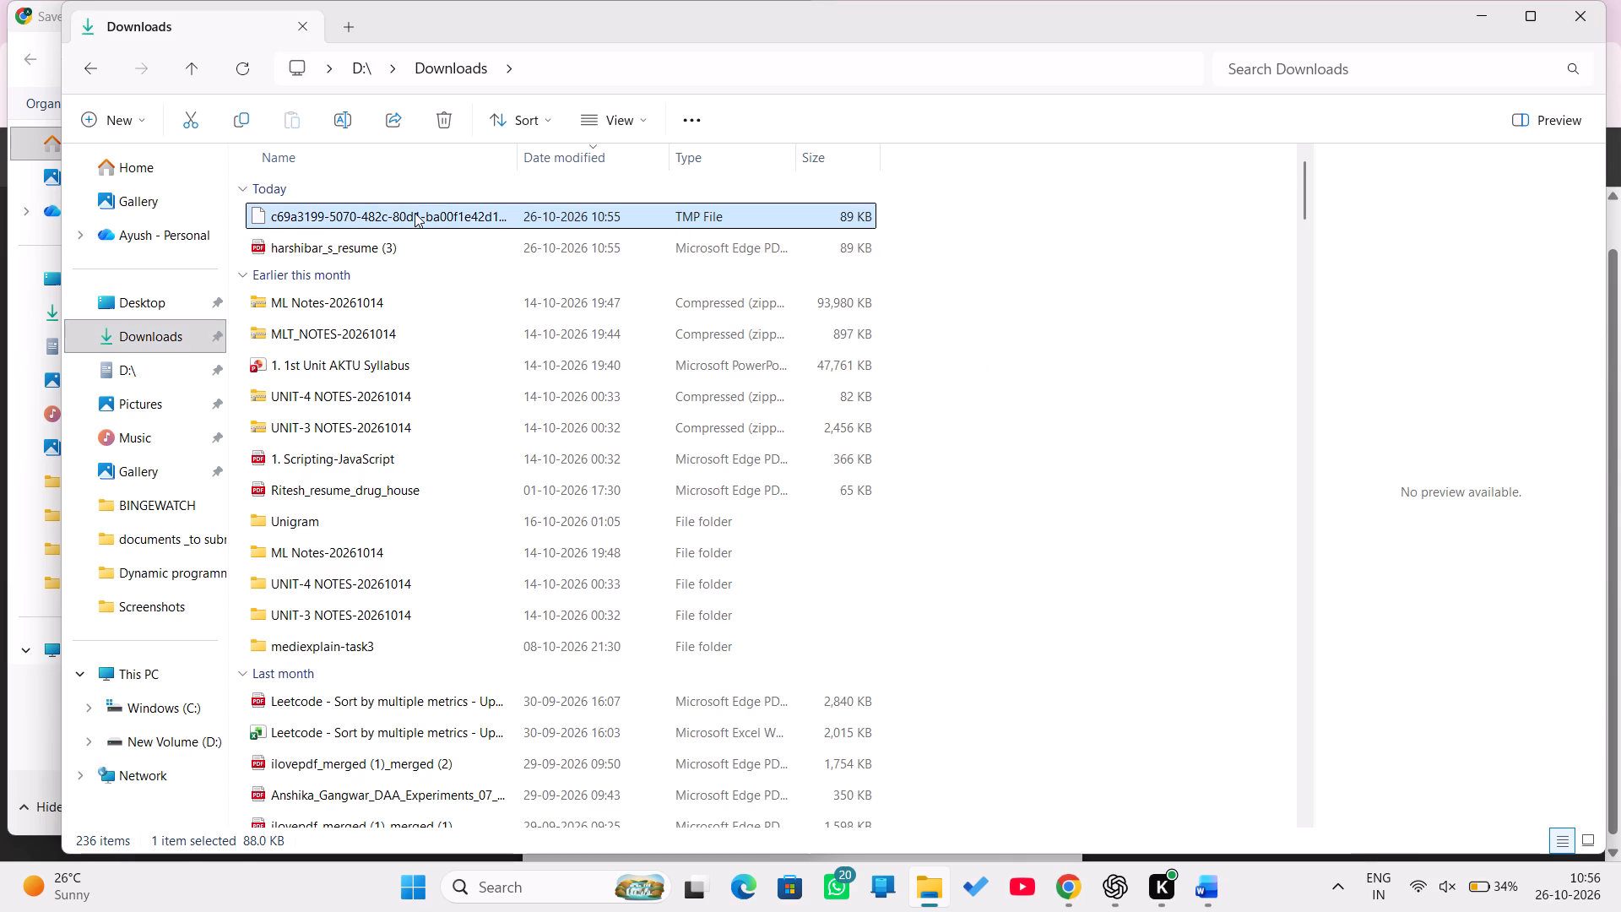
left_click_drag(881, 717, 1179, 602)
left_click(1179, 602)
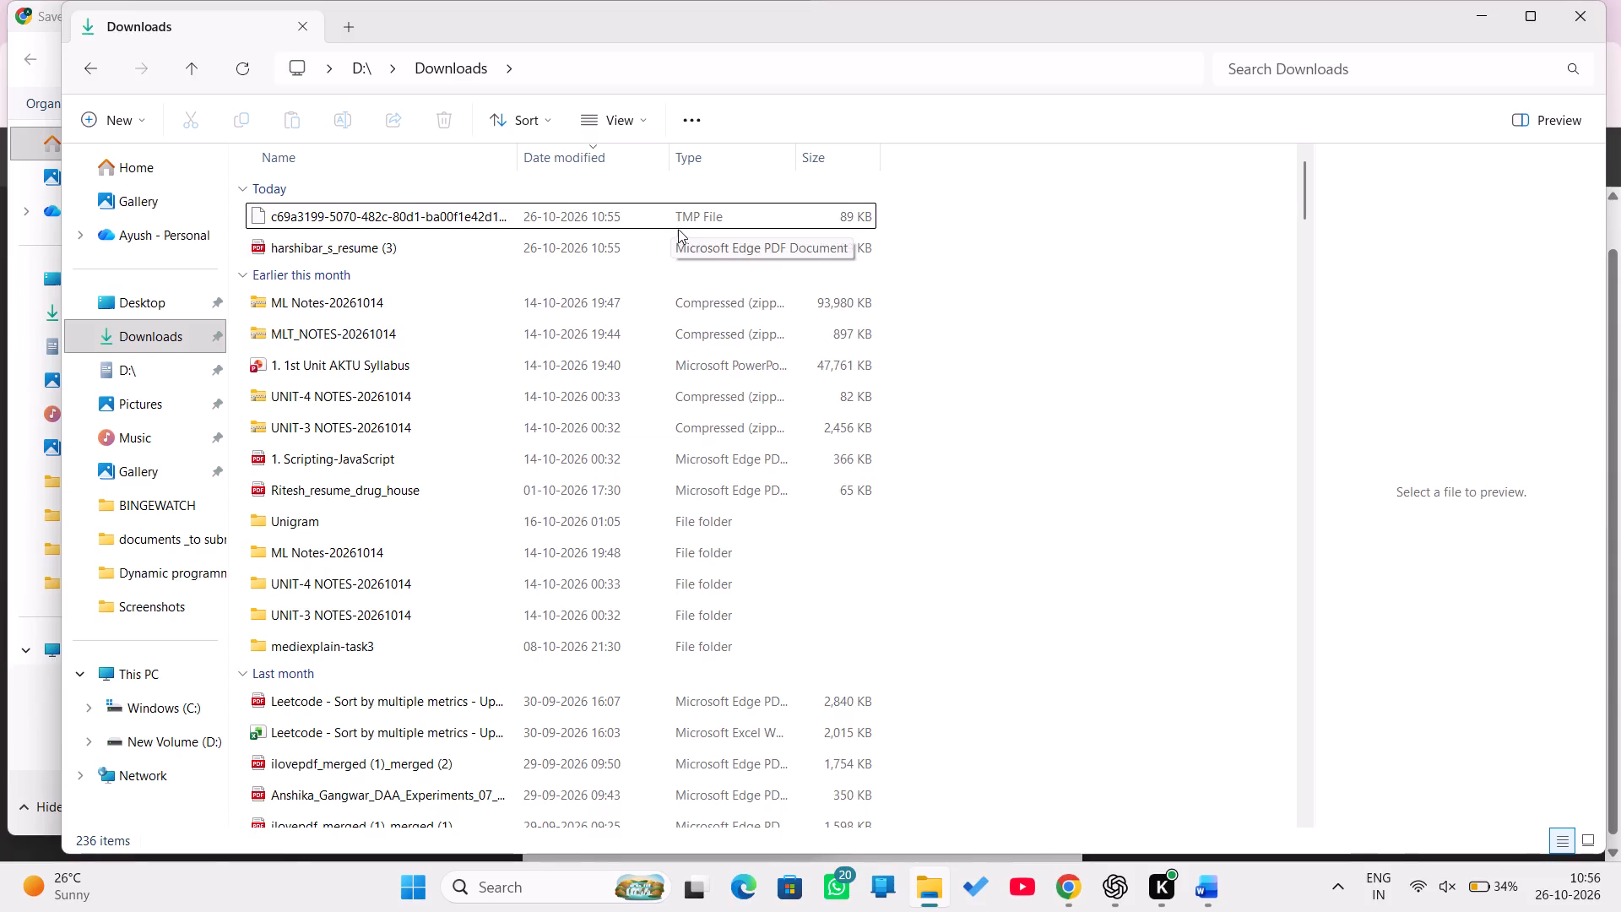
Open harshibar_s_resume (3) from Downloads in Microsoft Edge, maximize the window and dismiss the Restore pages prompt.
double_click(672, 244)
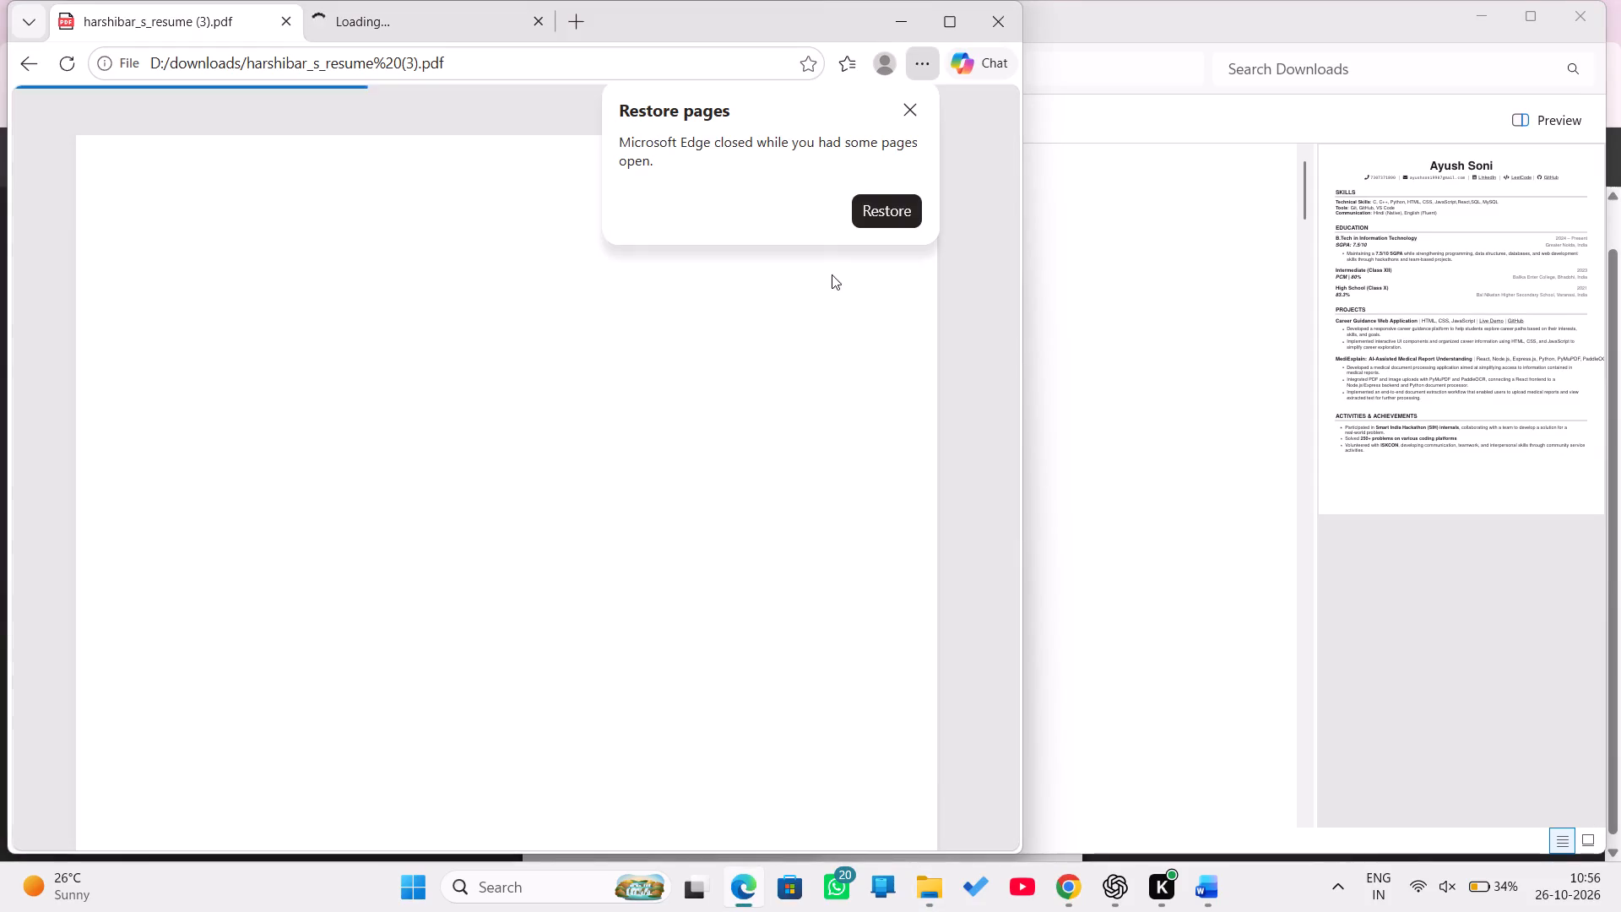
left_click(961, 19)
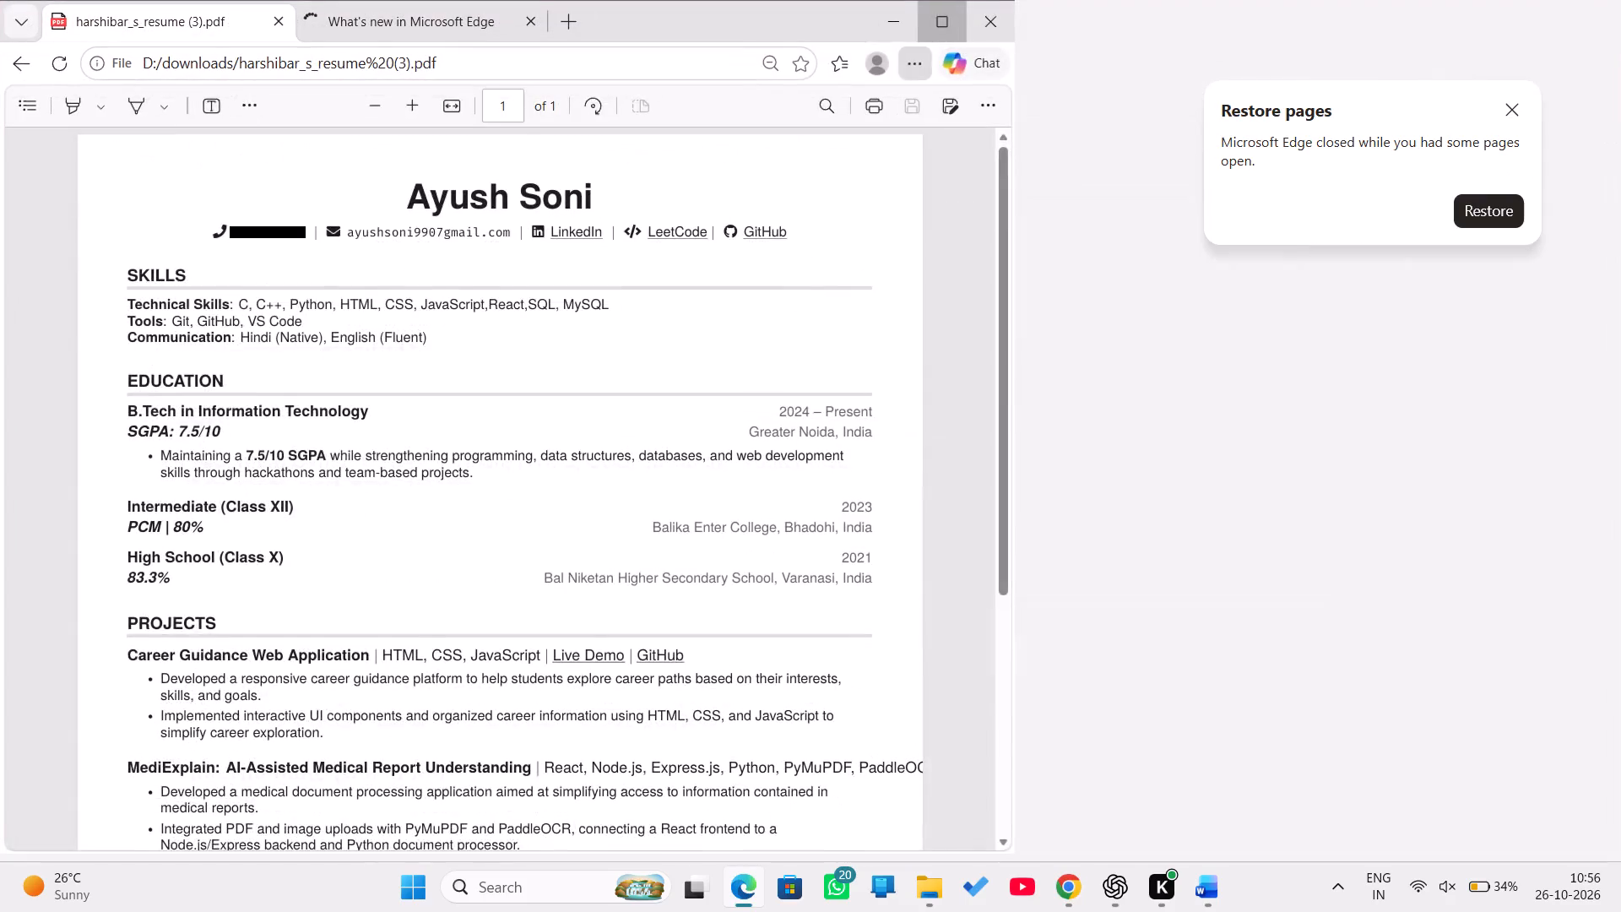
left_click(1391, 517)
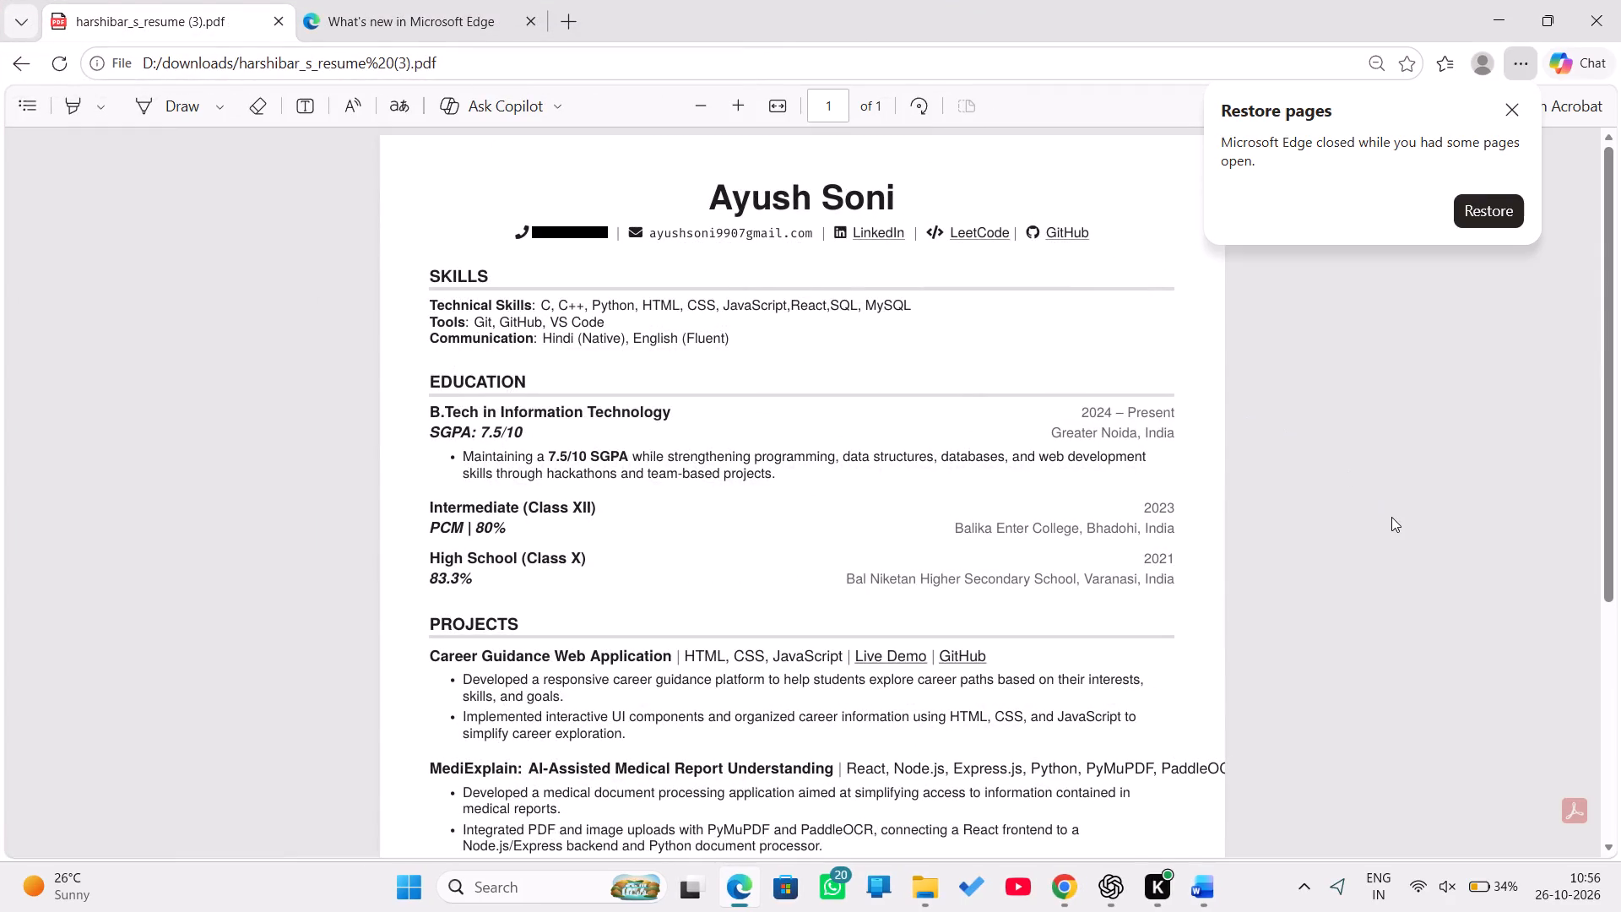
left_click(1510, 116)
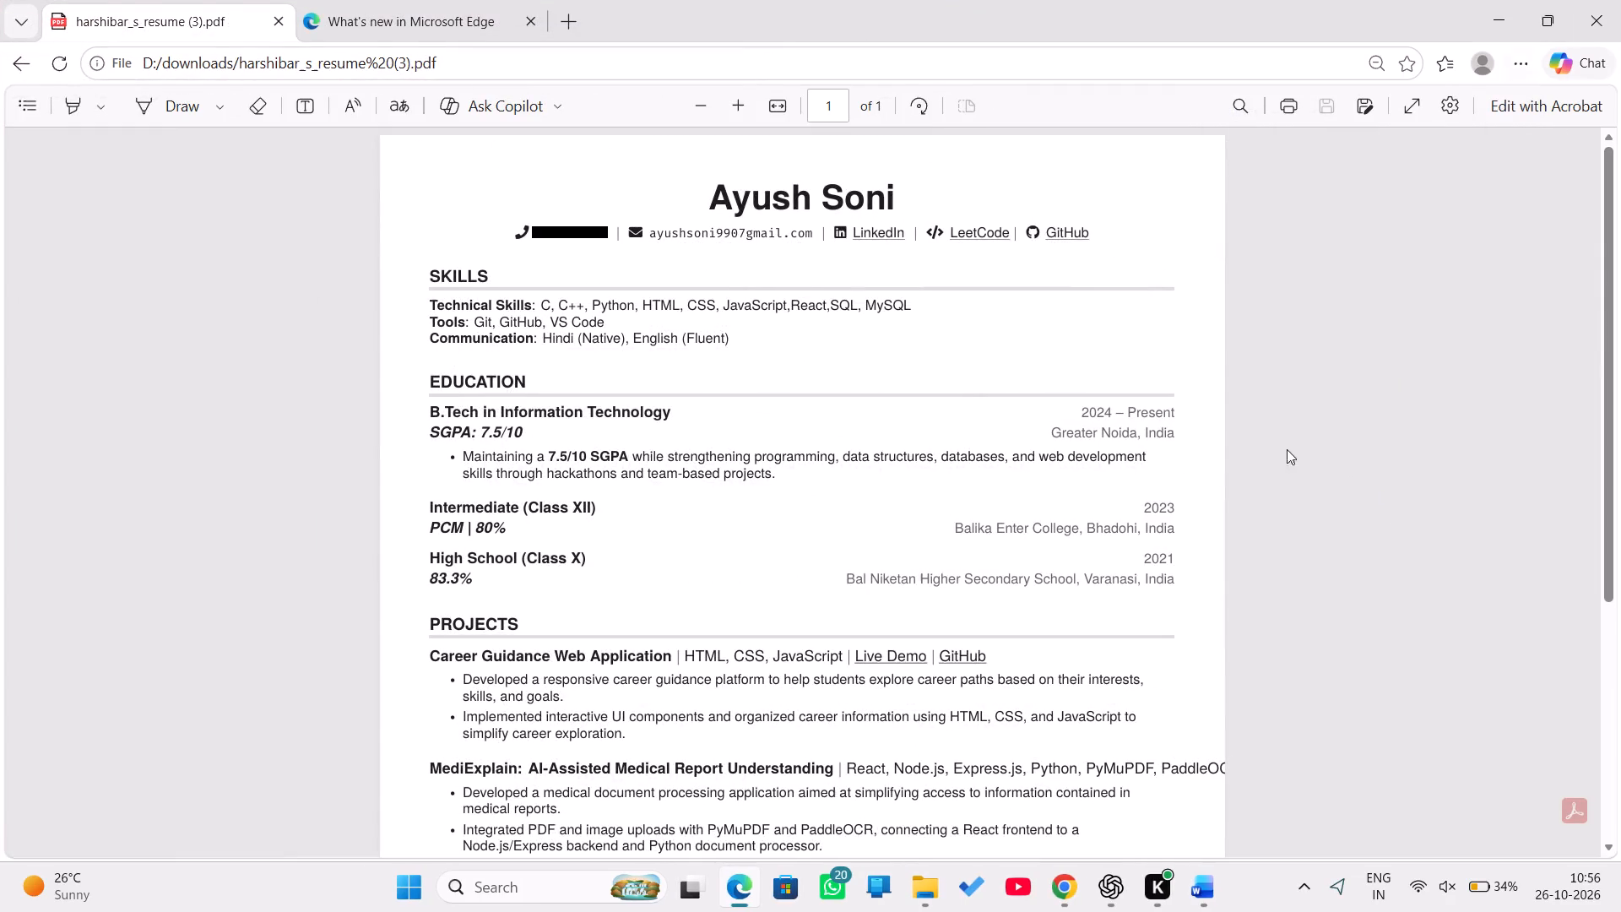
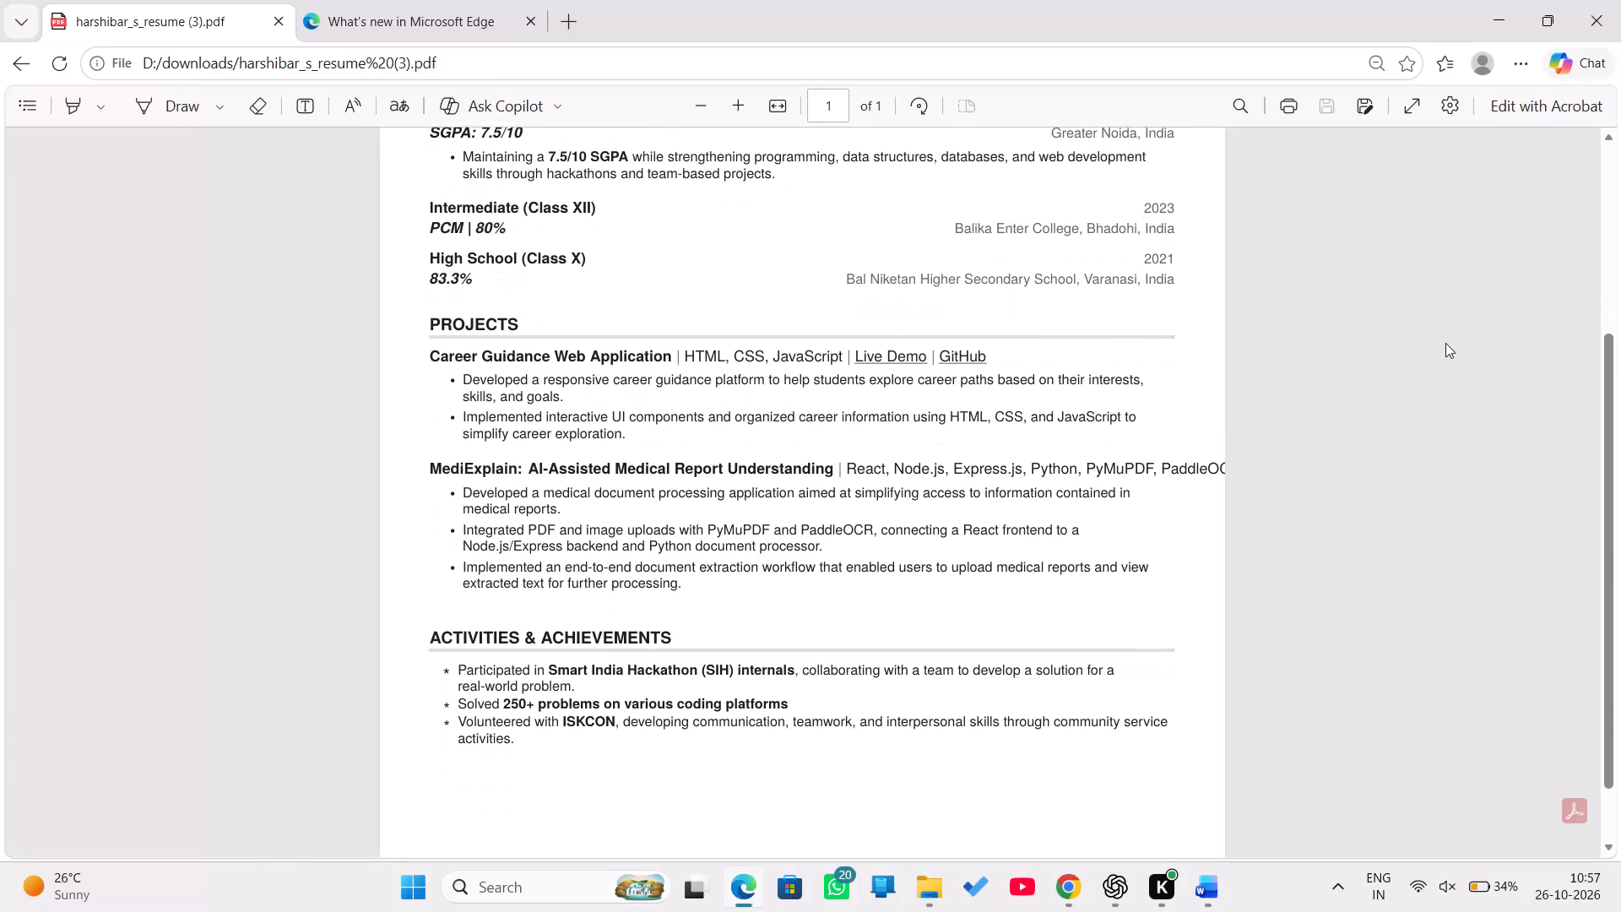
Review the Education, Projects and Activities & Achievements sections of the resume PDF, including the layout of the MediExplain entry.
scroll(1445, 343, "down", 1)
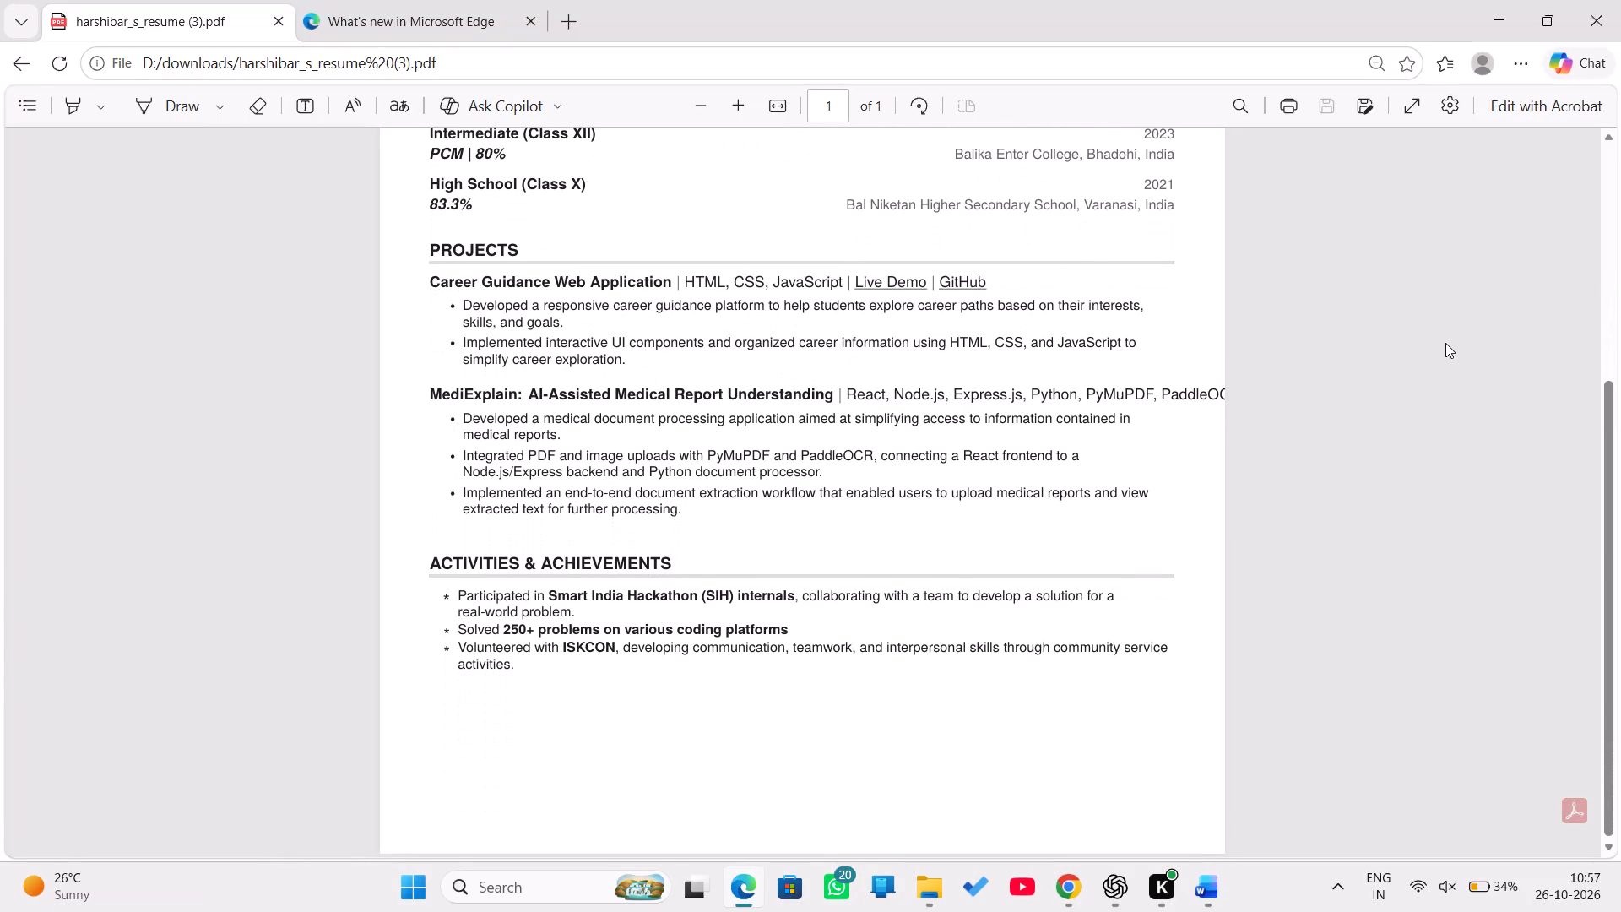
scroll(1445, 343, "up", 1)
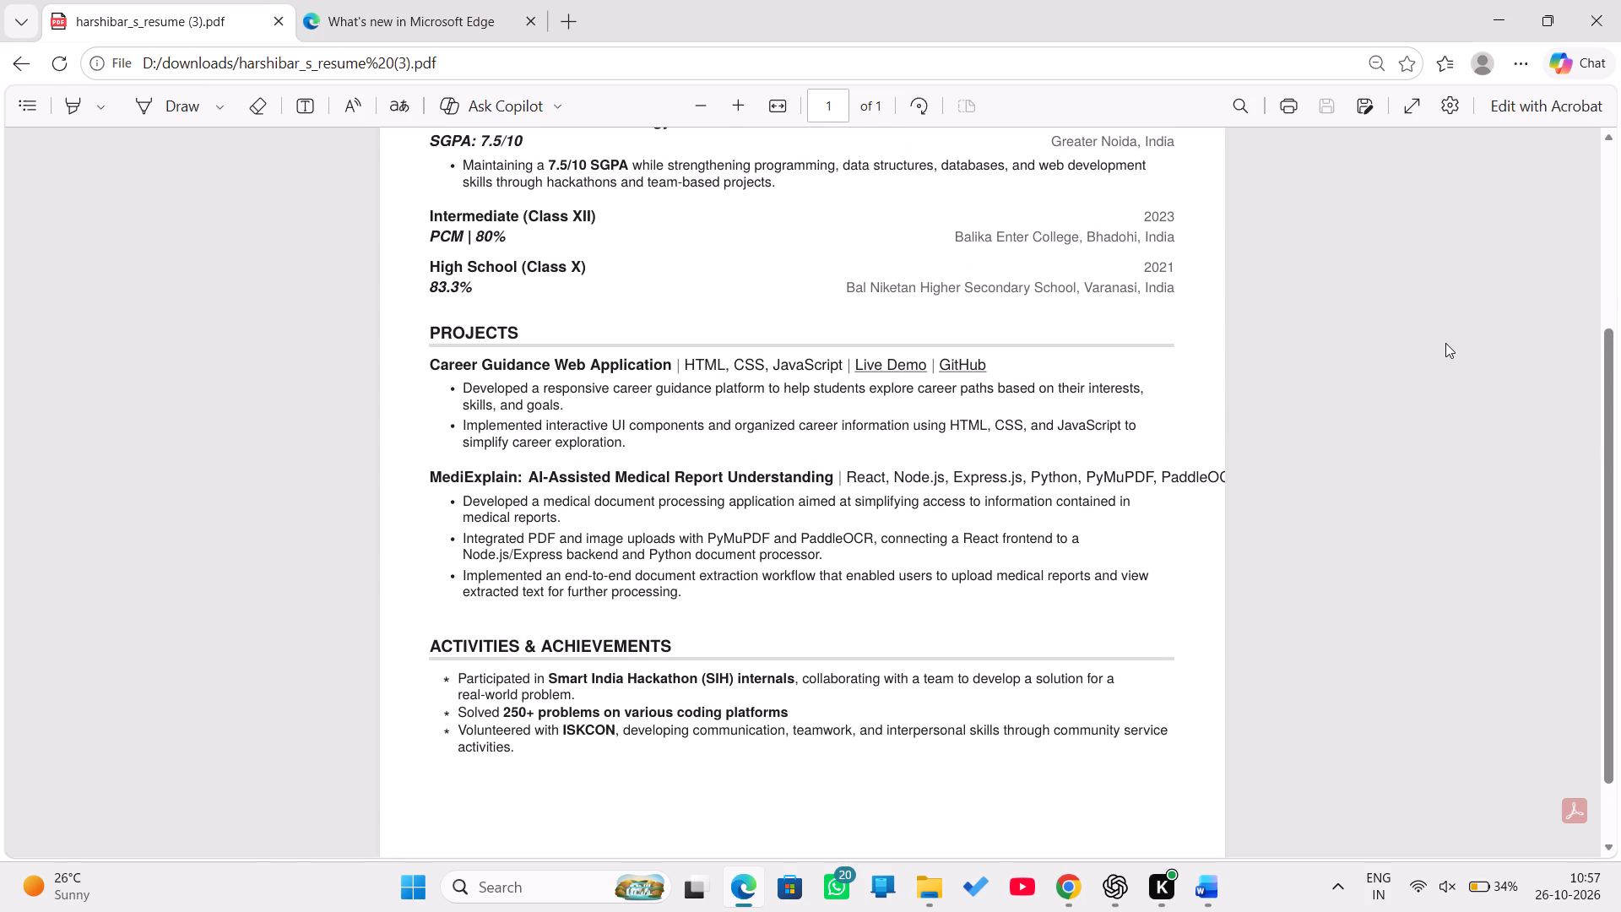
scroll(1445, 343, "up", 2)
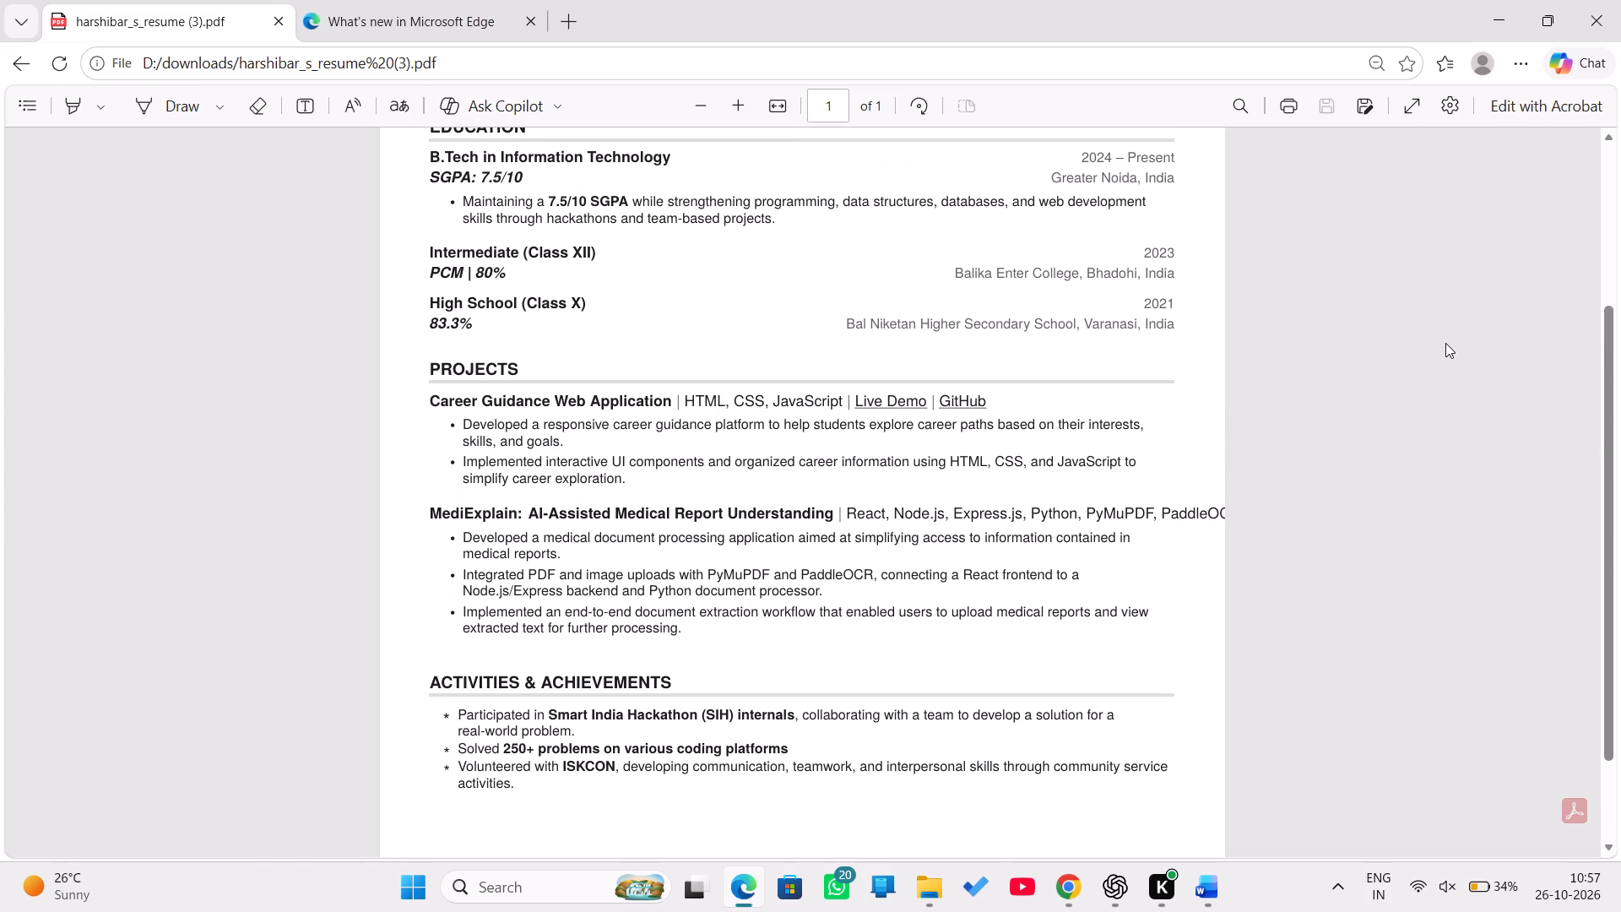
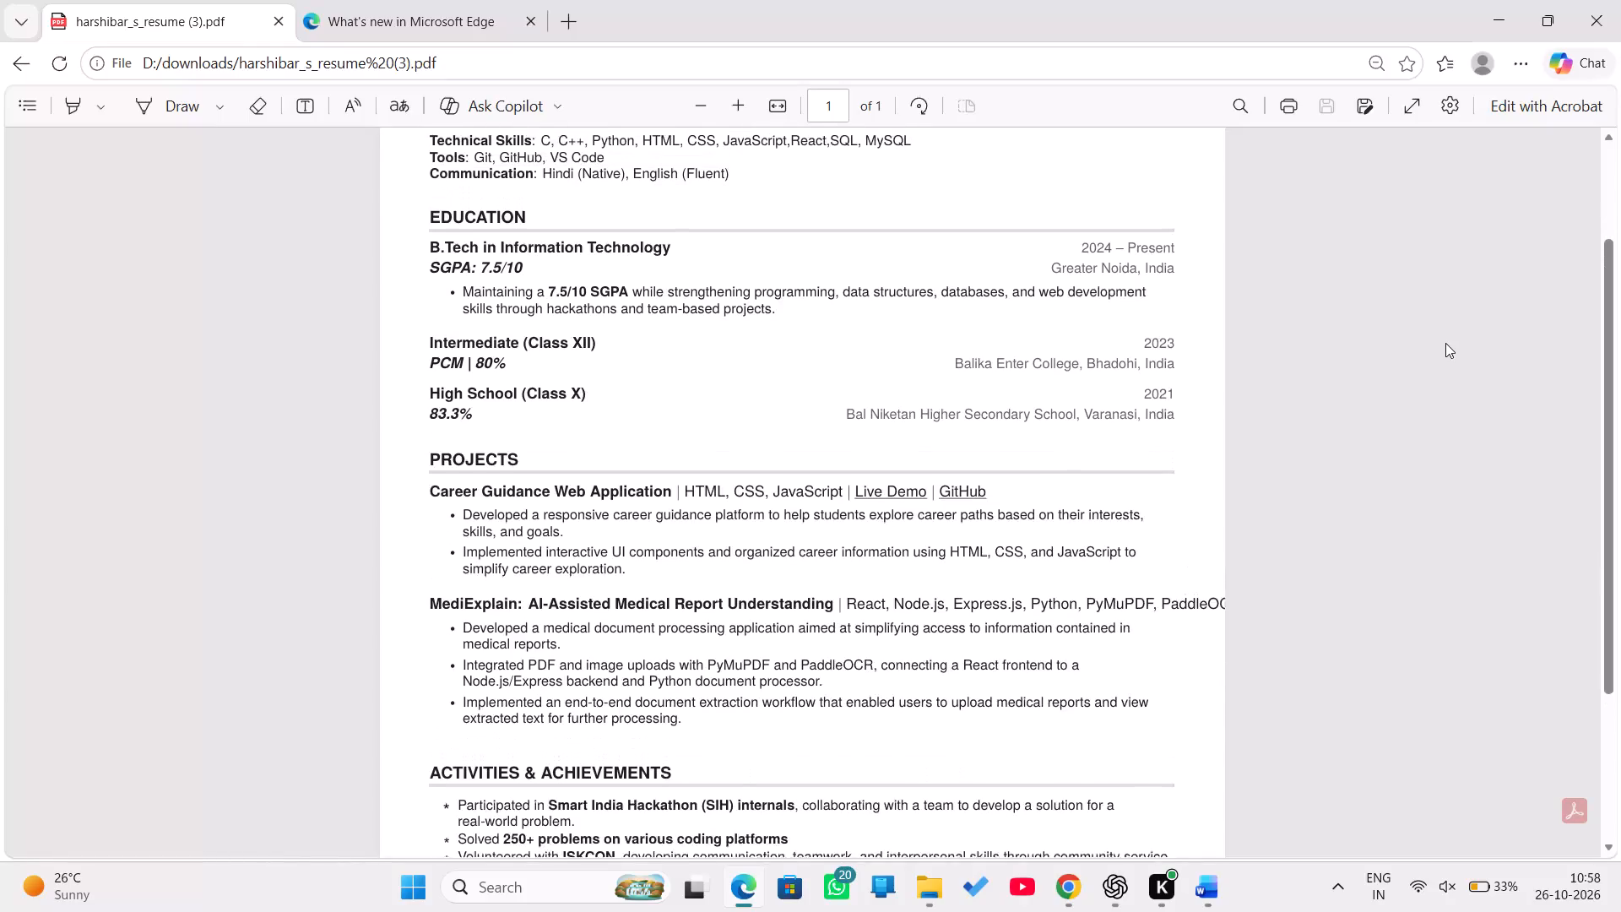
Review the resume PDF again from the header and Skills section down to Activities & Achievements.
scroll(1445, 343, "up", 3)
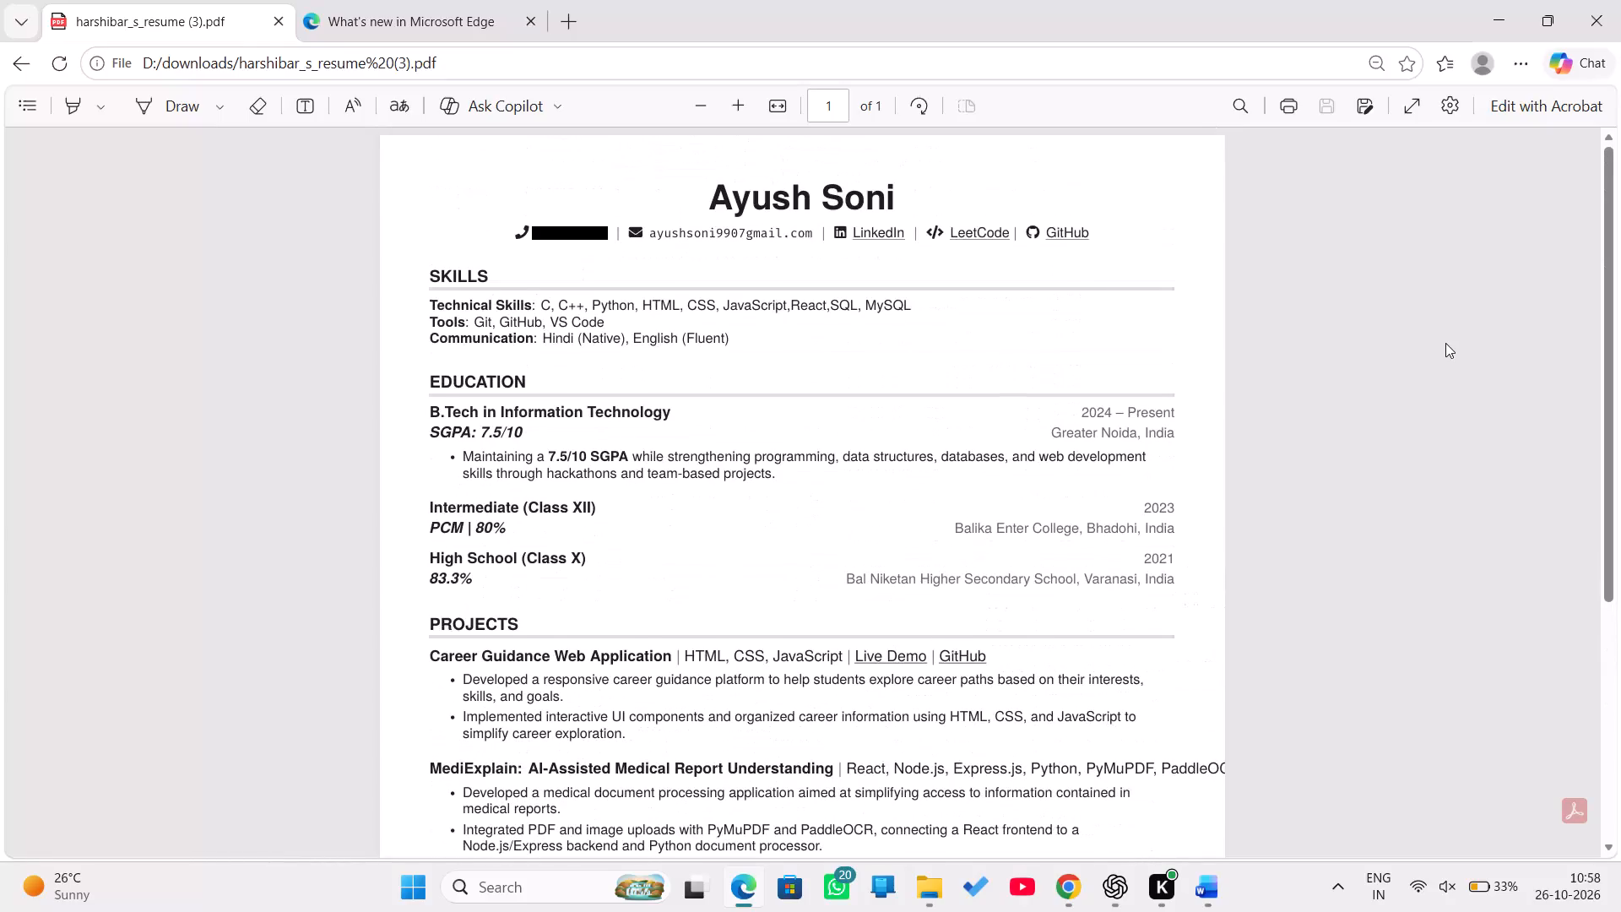
scroll(1445, 343, "up", 1)
scroll(925, 392, "down", 3)
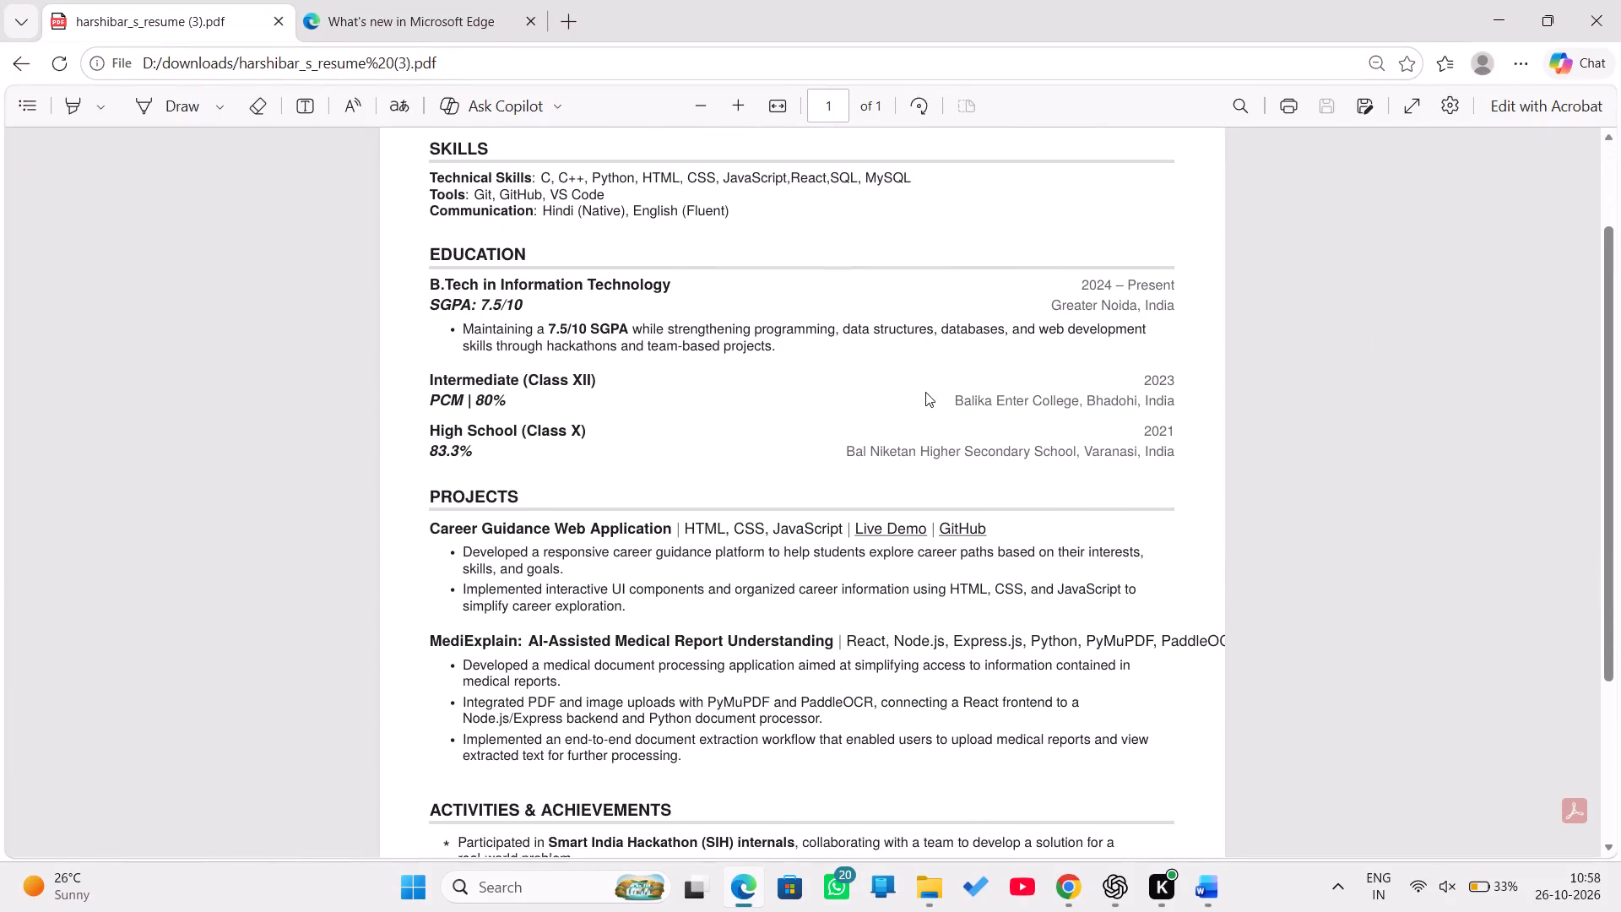
scroll(925, 392, "down", 1)
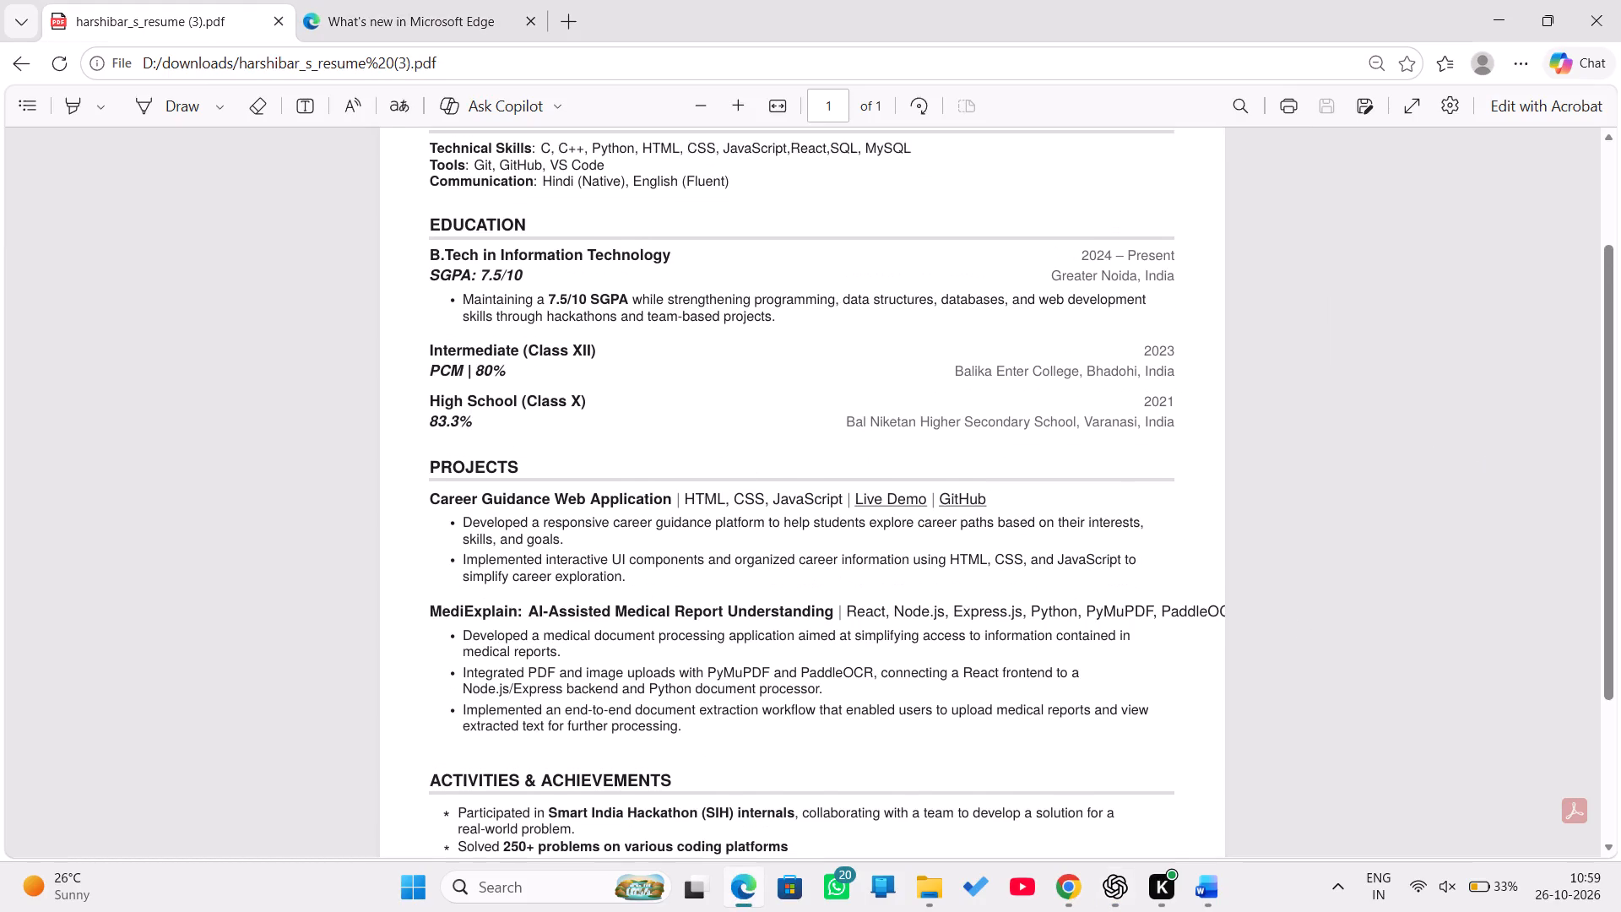
scroll(1001, 530, "up", 5)
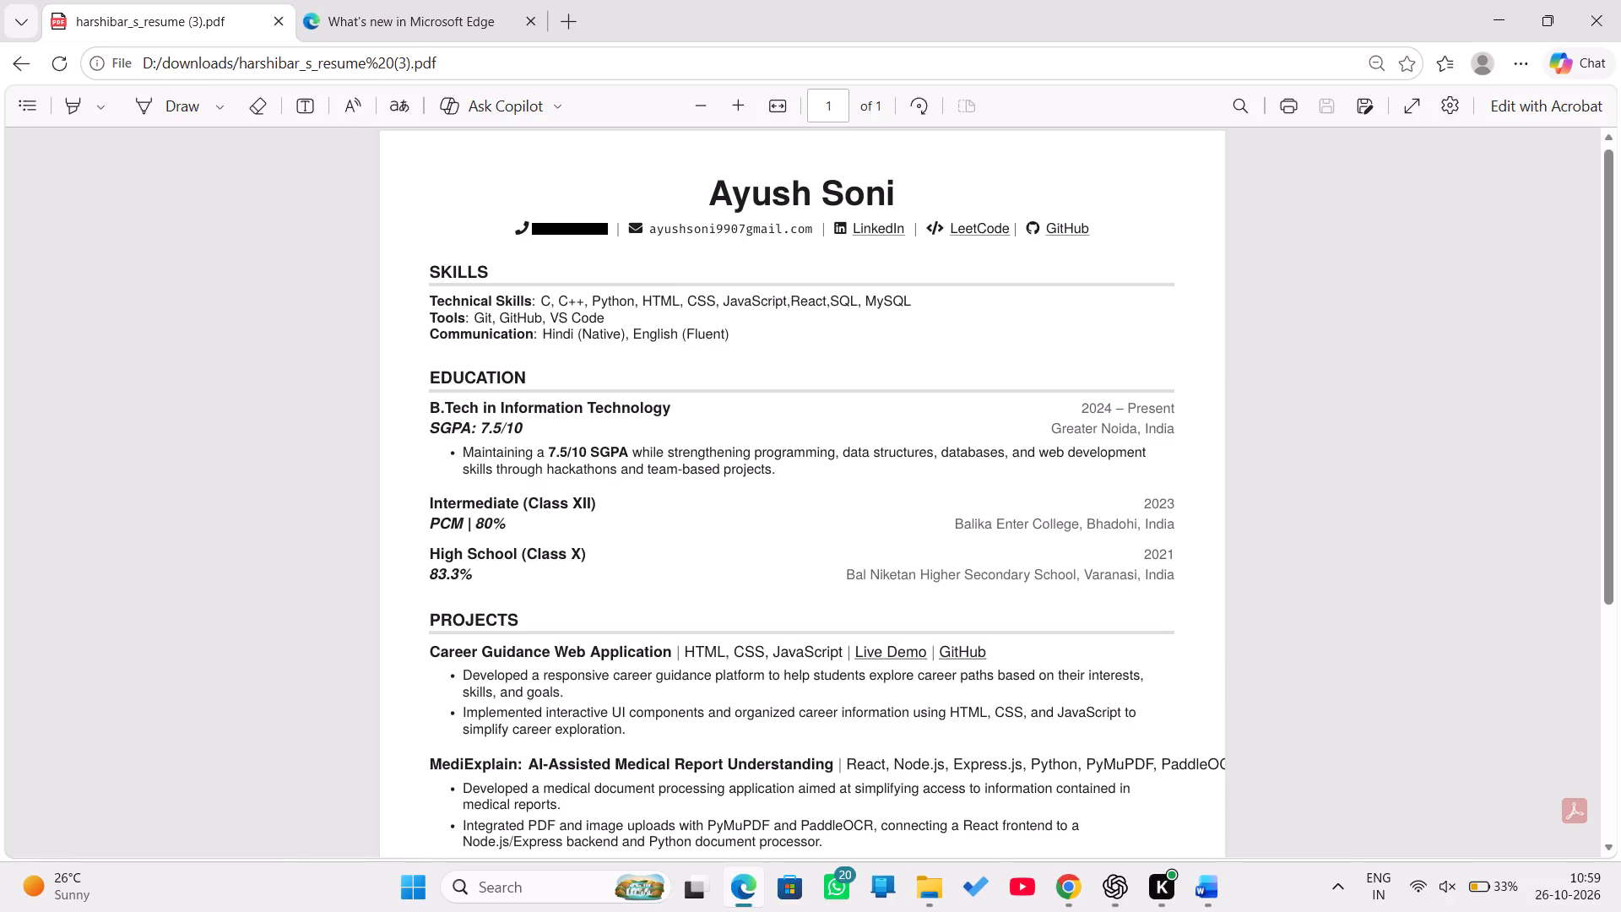
scroll(631, 565, "down", 1)
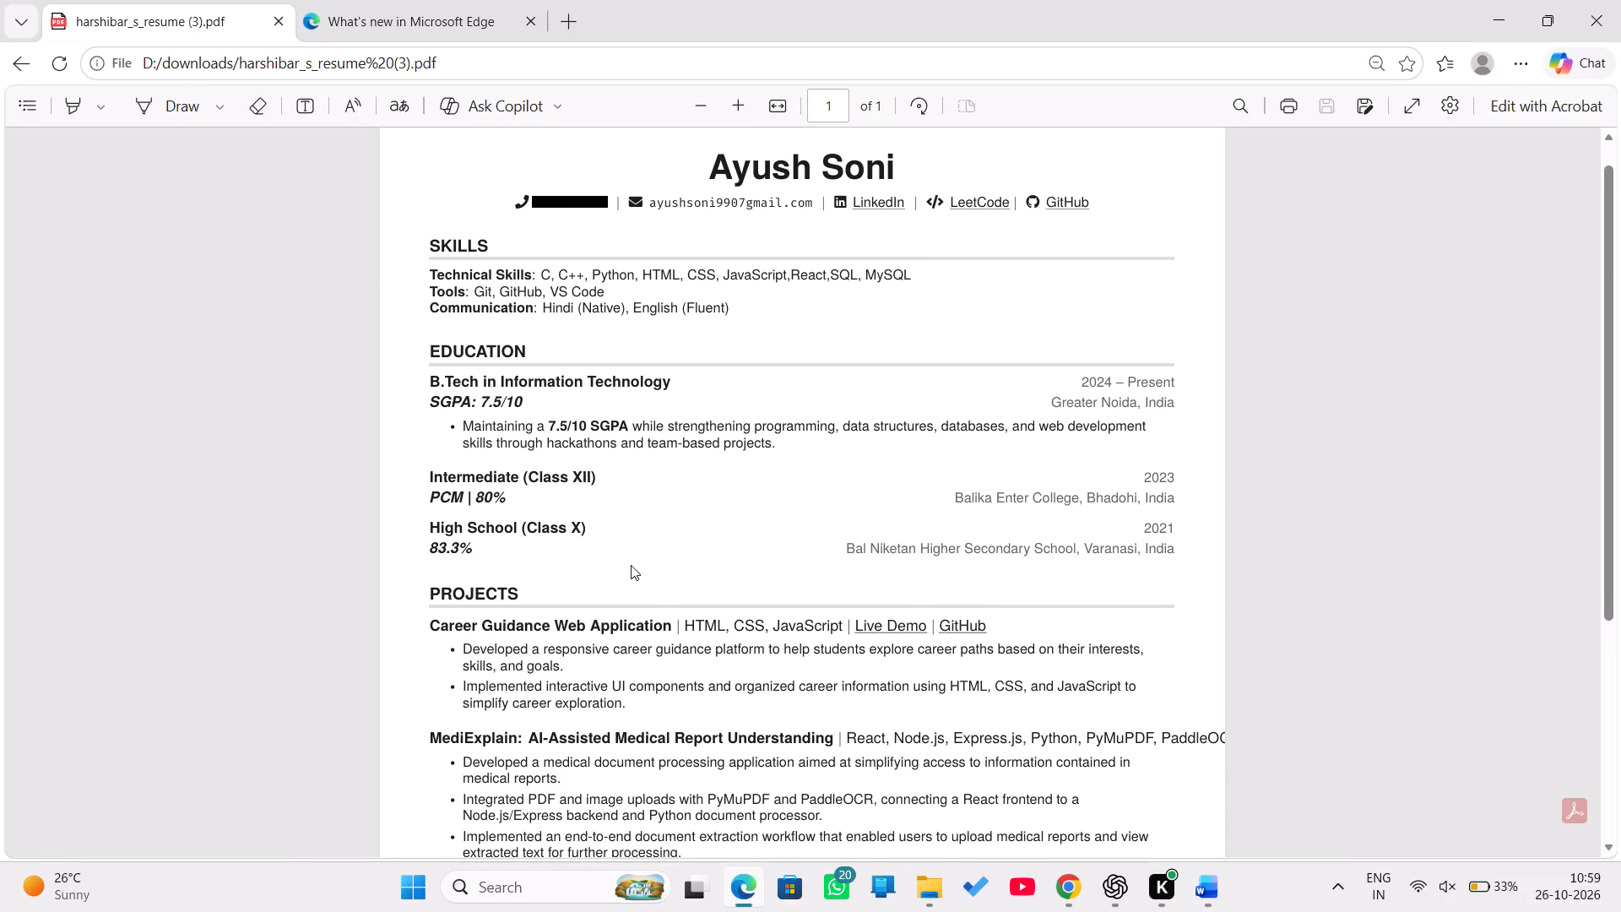
scroll(631, 565, "down", 2)
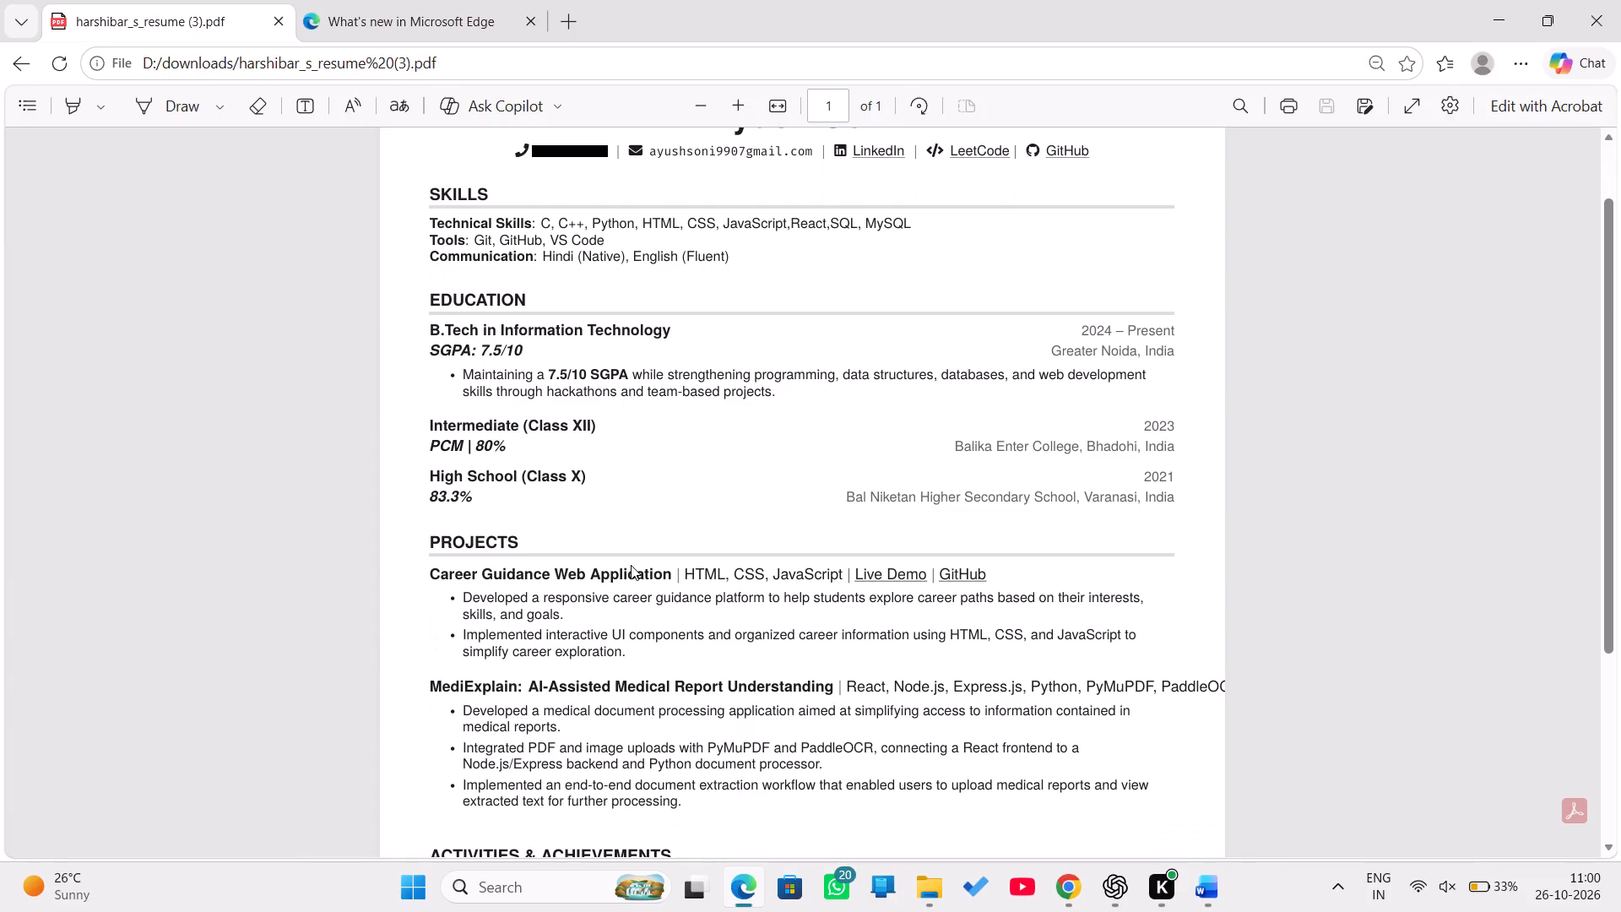
Switch to Chrome, dismiss the pending Save As dialog and bring up the Overleaf resume project.
left_click(1060, 880)
left_click(1275, 280)
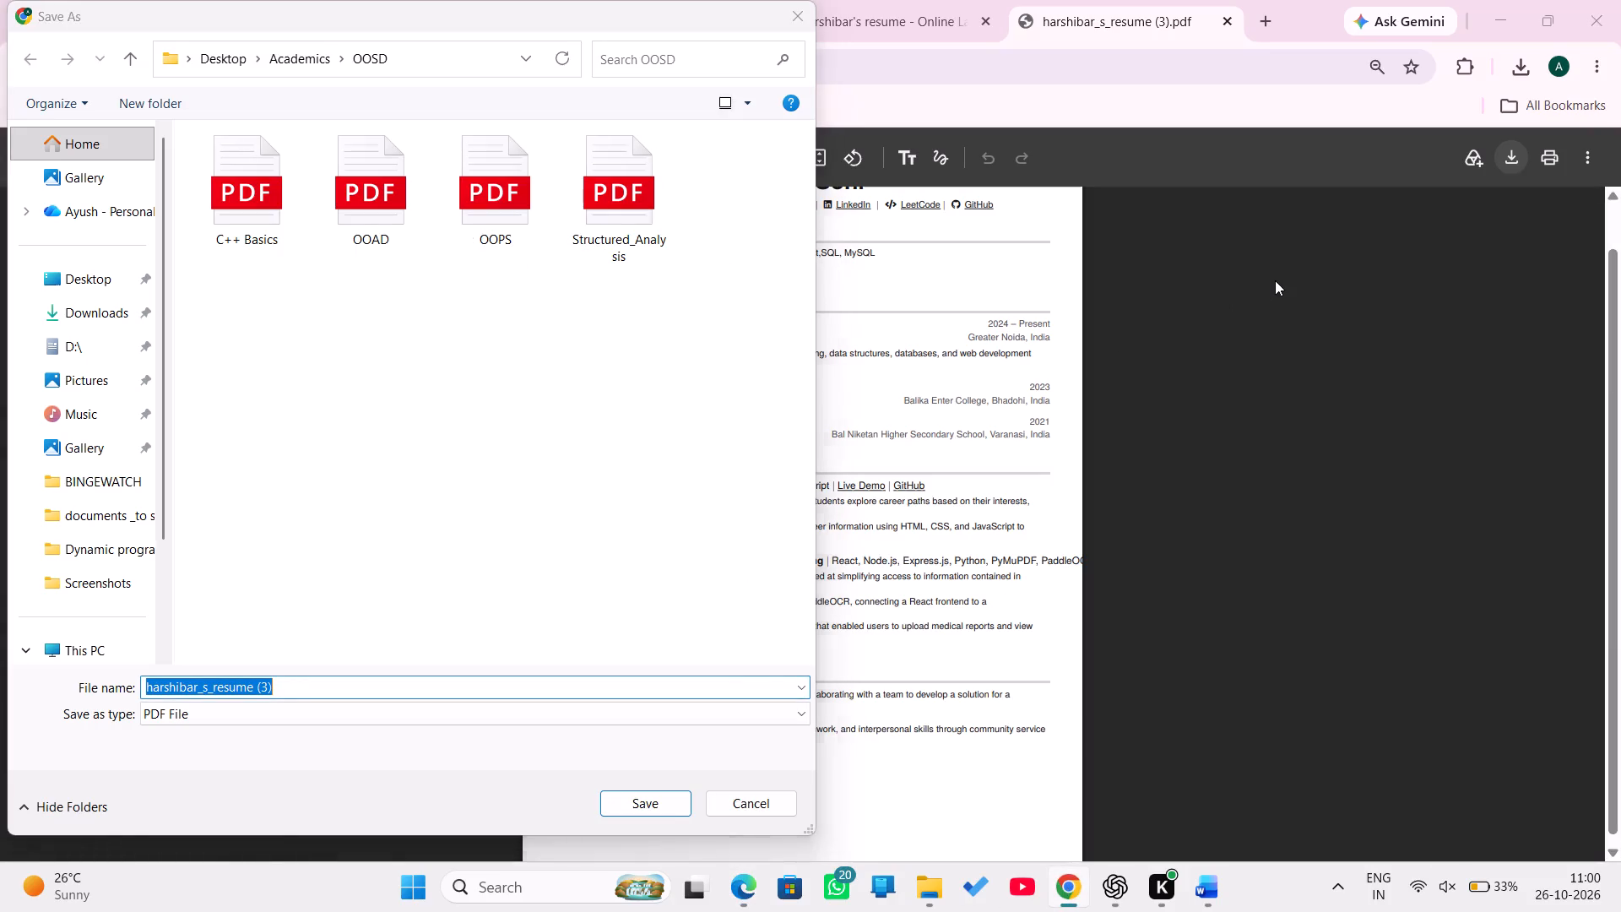
left_click(800, 13)
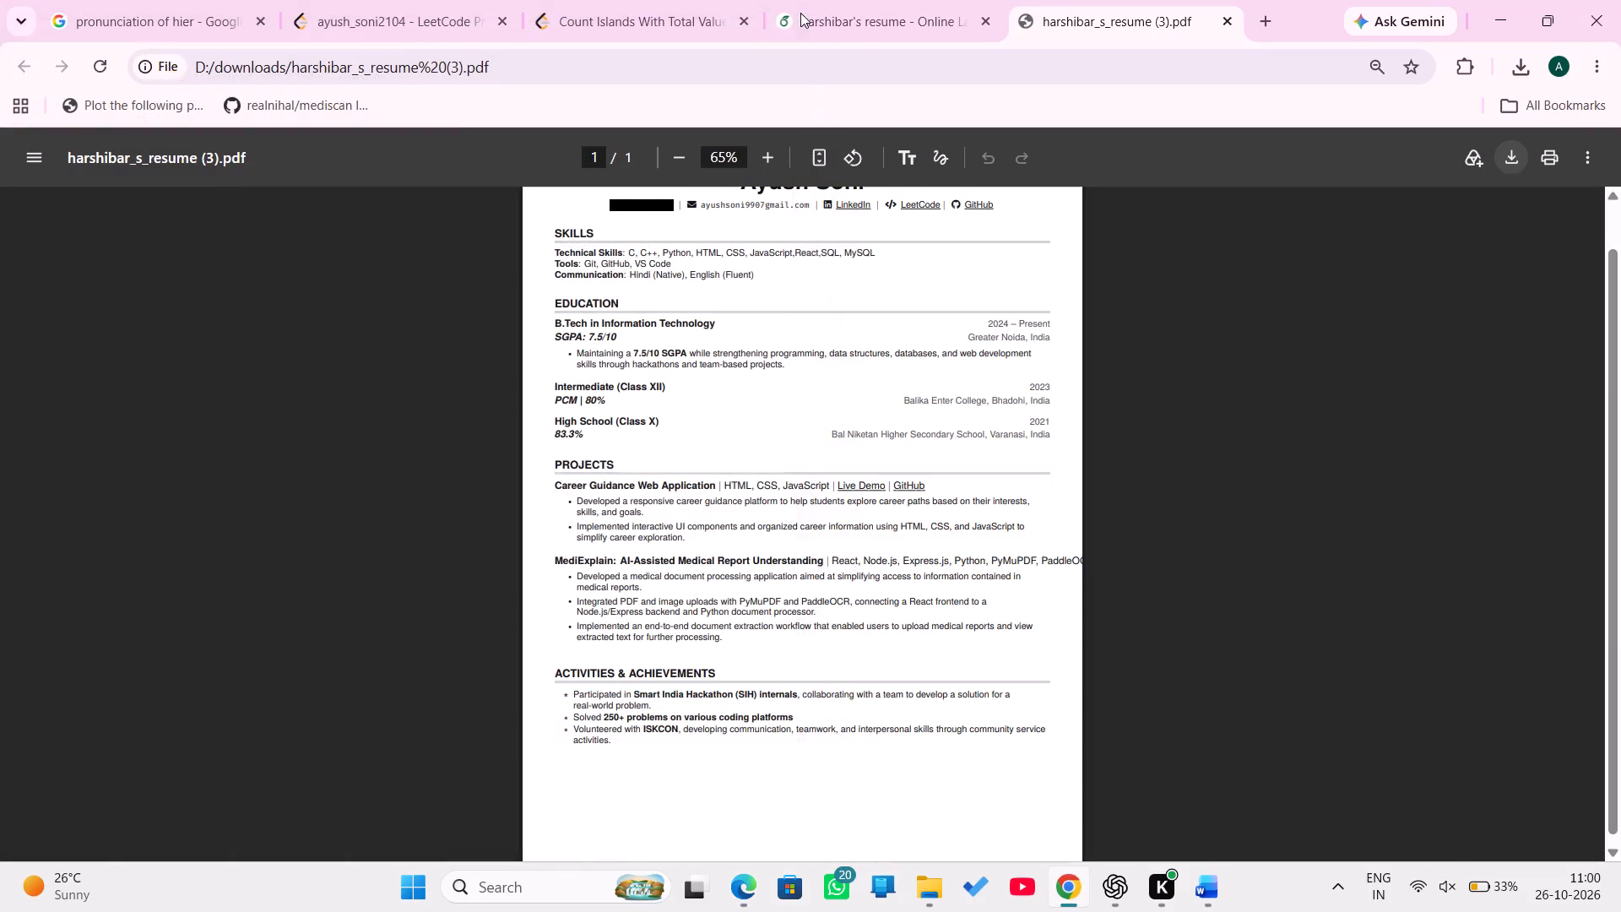
left_click(867, 2)
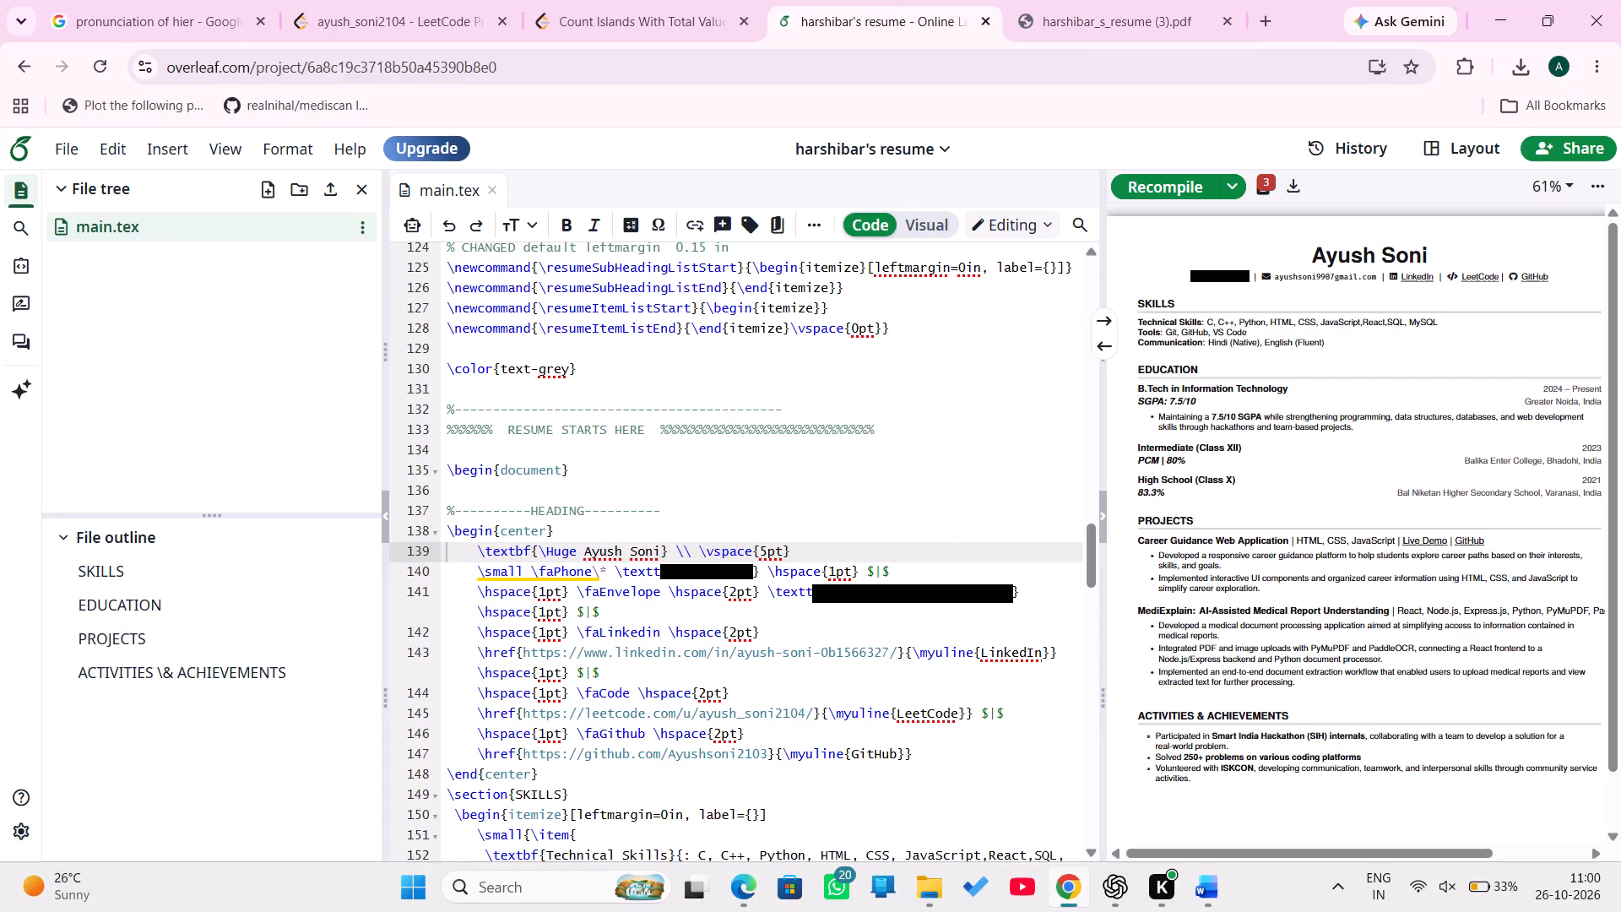
scroll(686, 477, "down", 1)
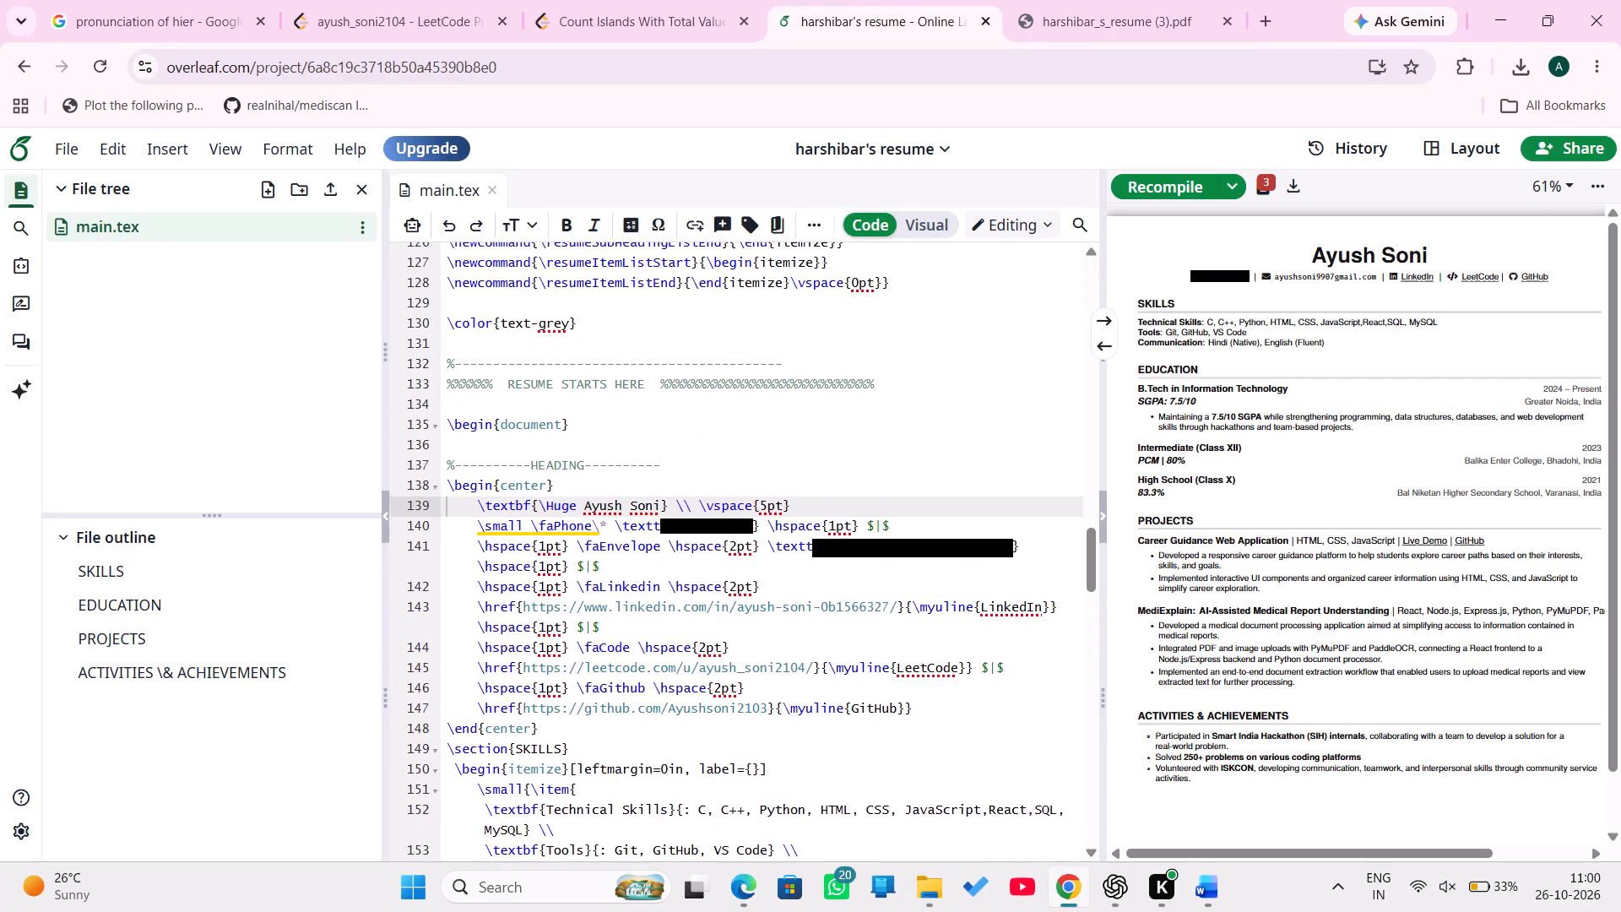
scroll(686, 477, "down", 1)
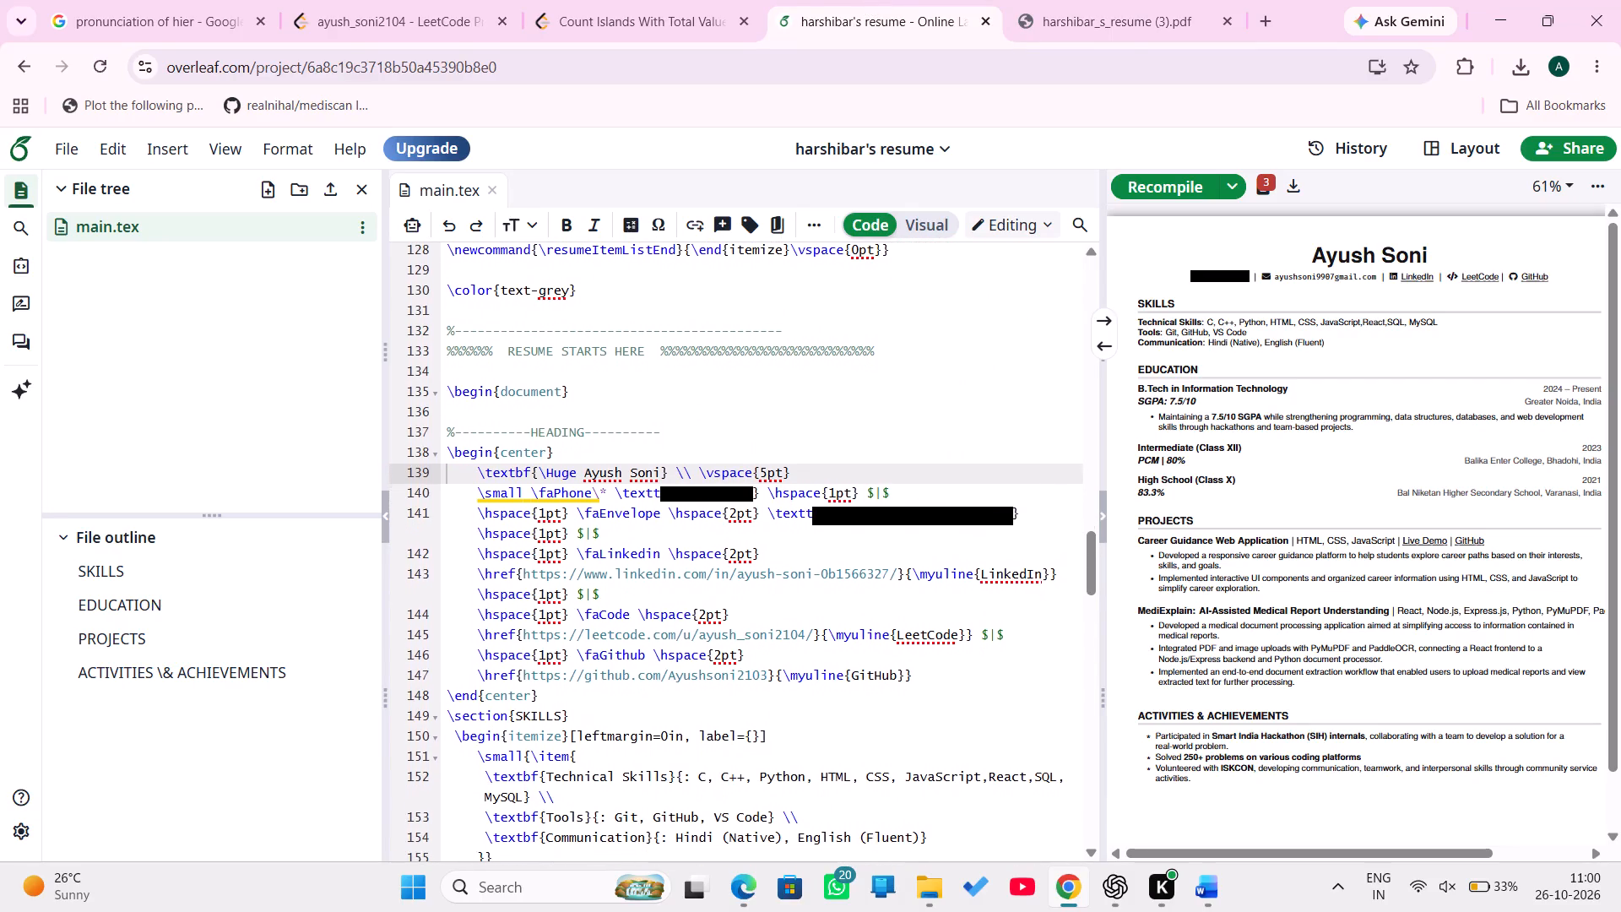
scroll(686, 477, "down", 1)
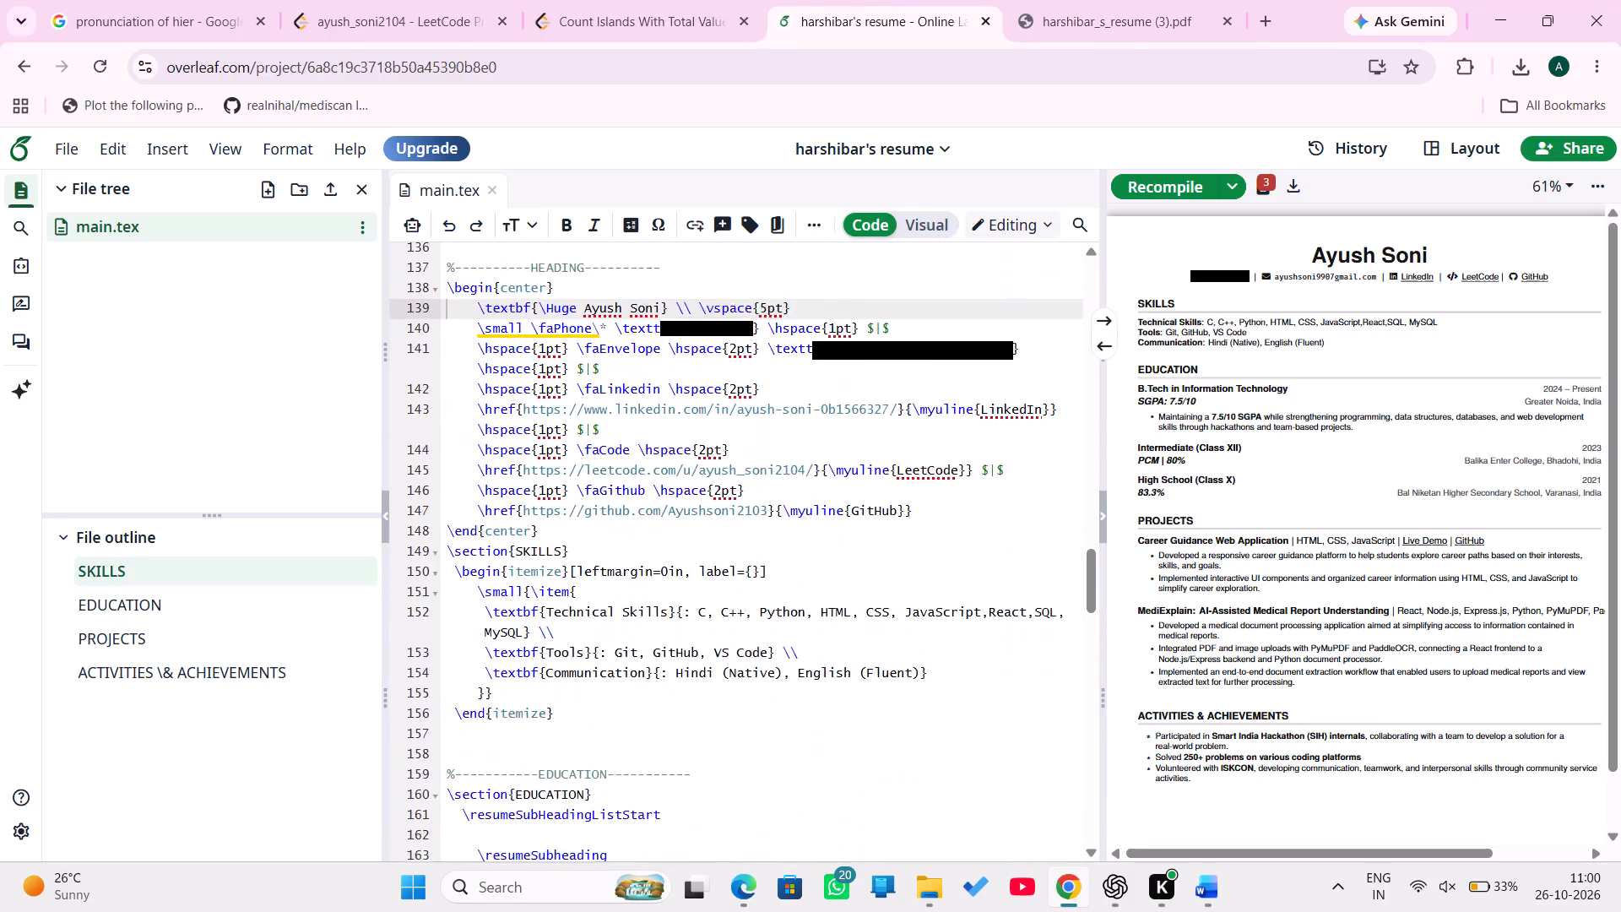
scroll(686, 477, "down", 2)
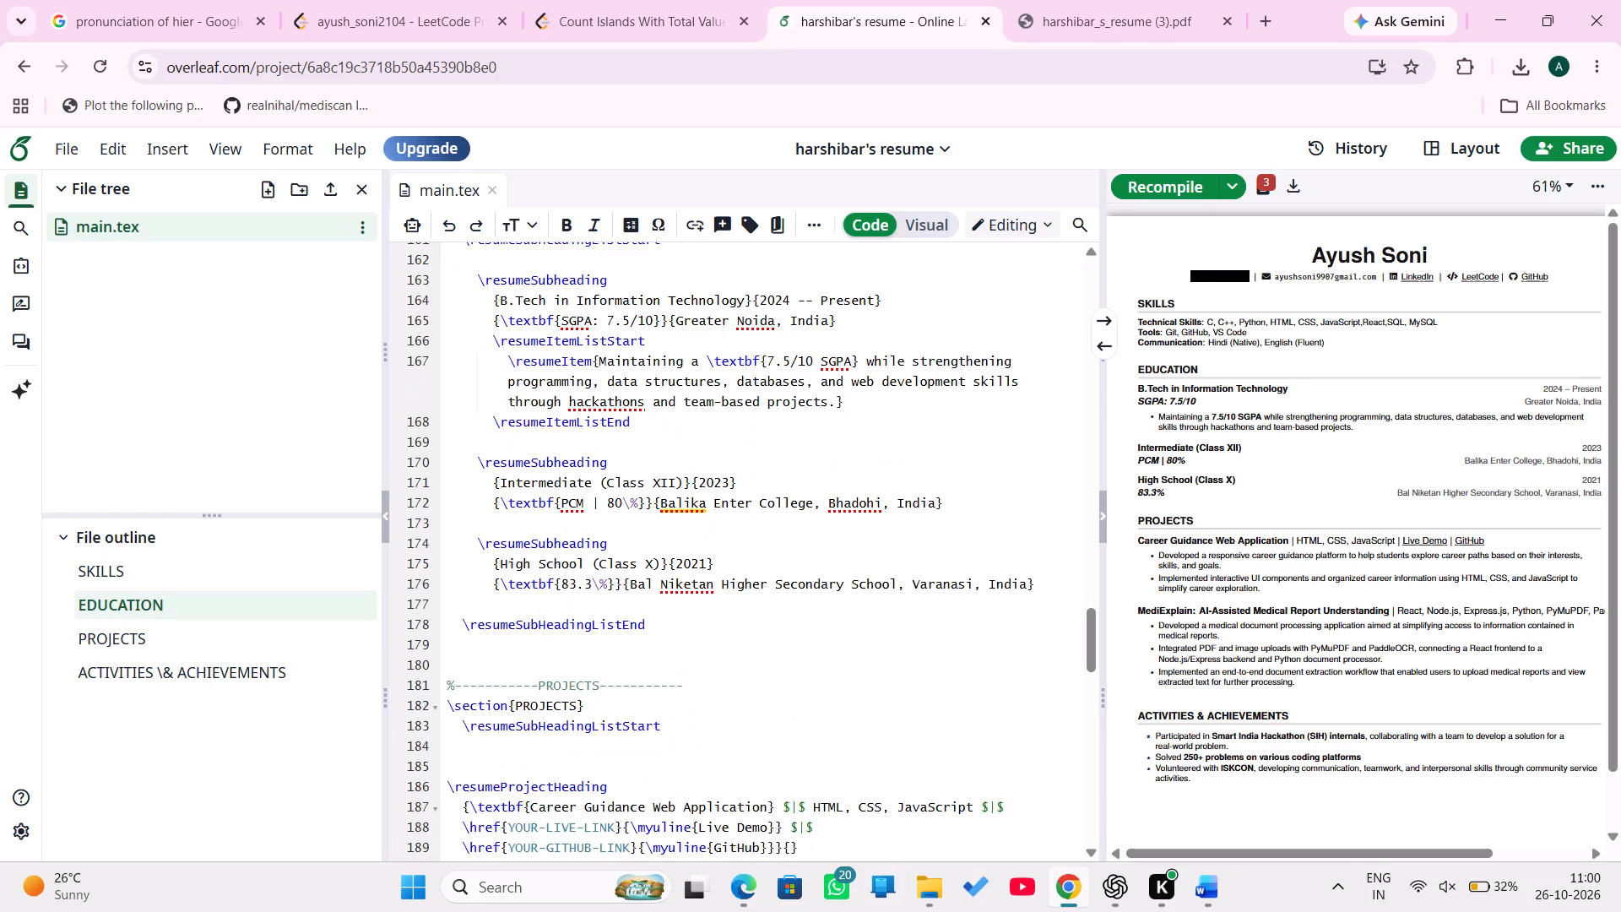
scroll(686, 477, "up", 1)
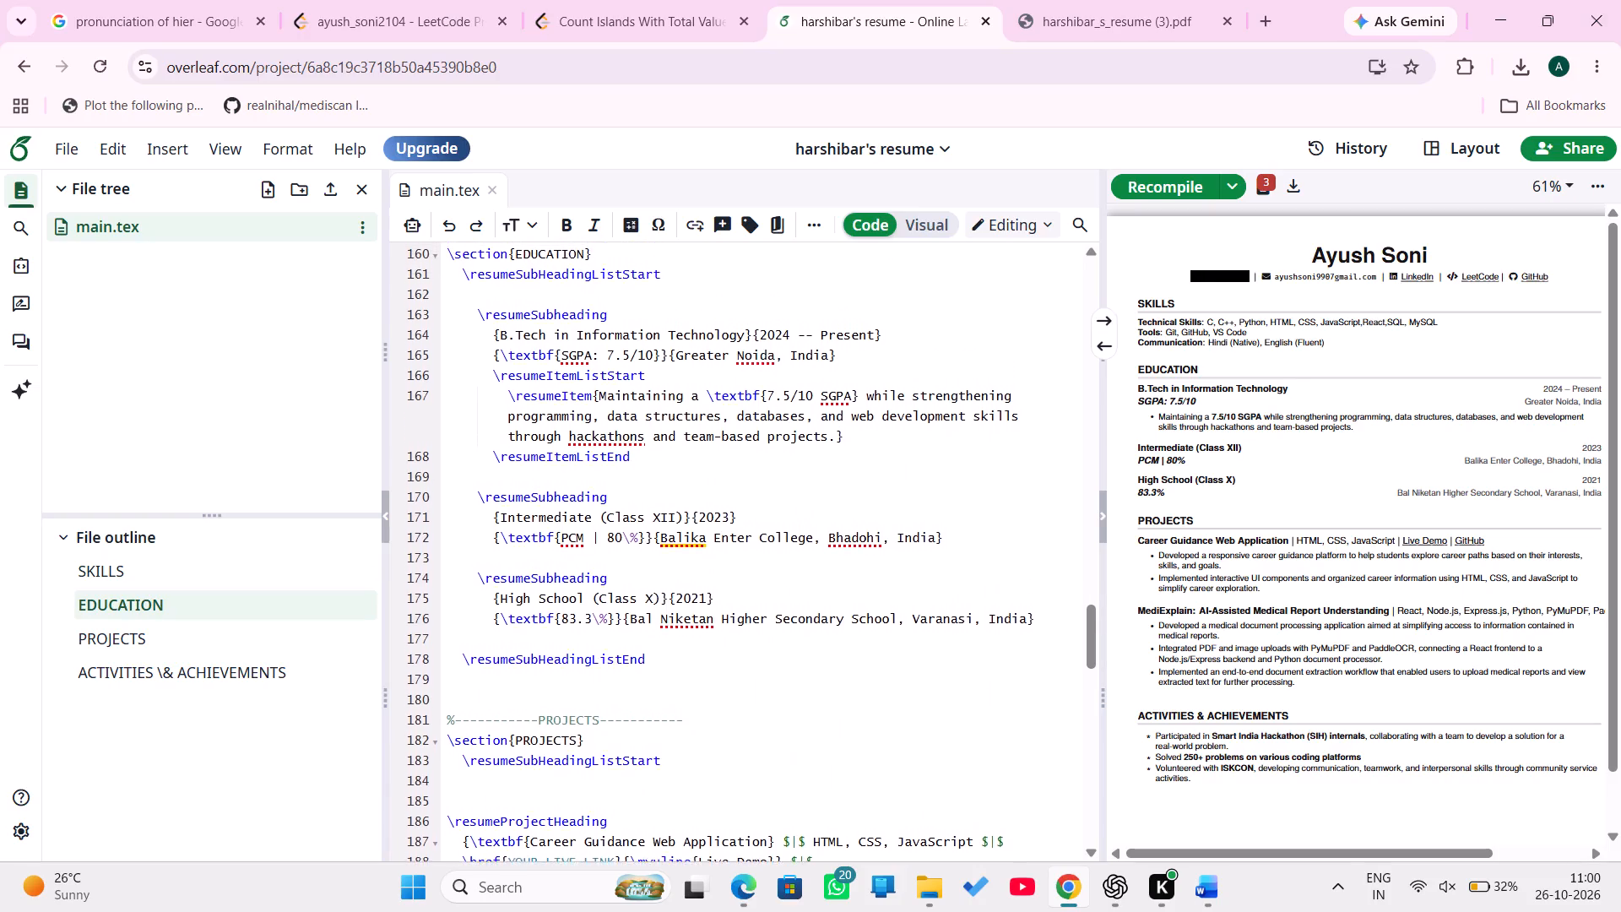
scroll(686, 477, "up", 2)
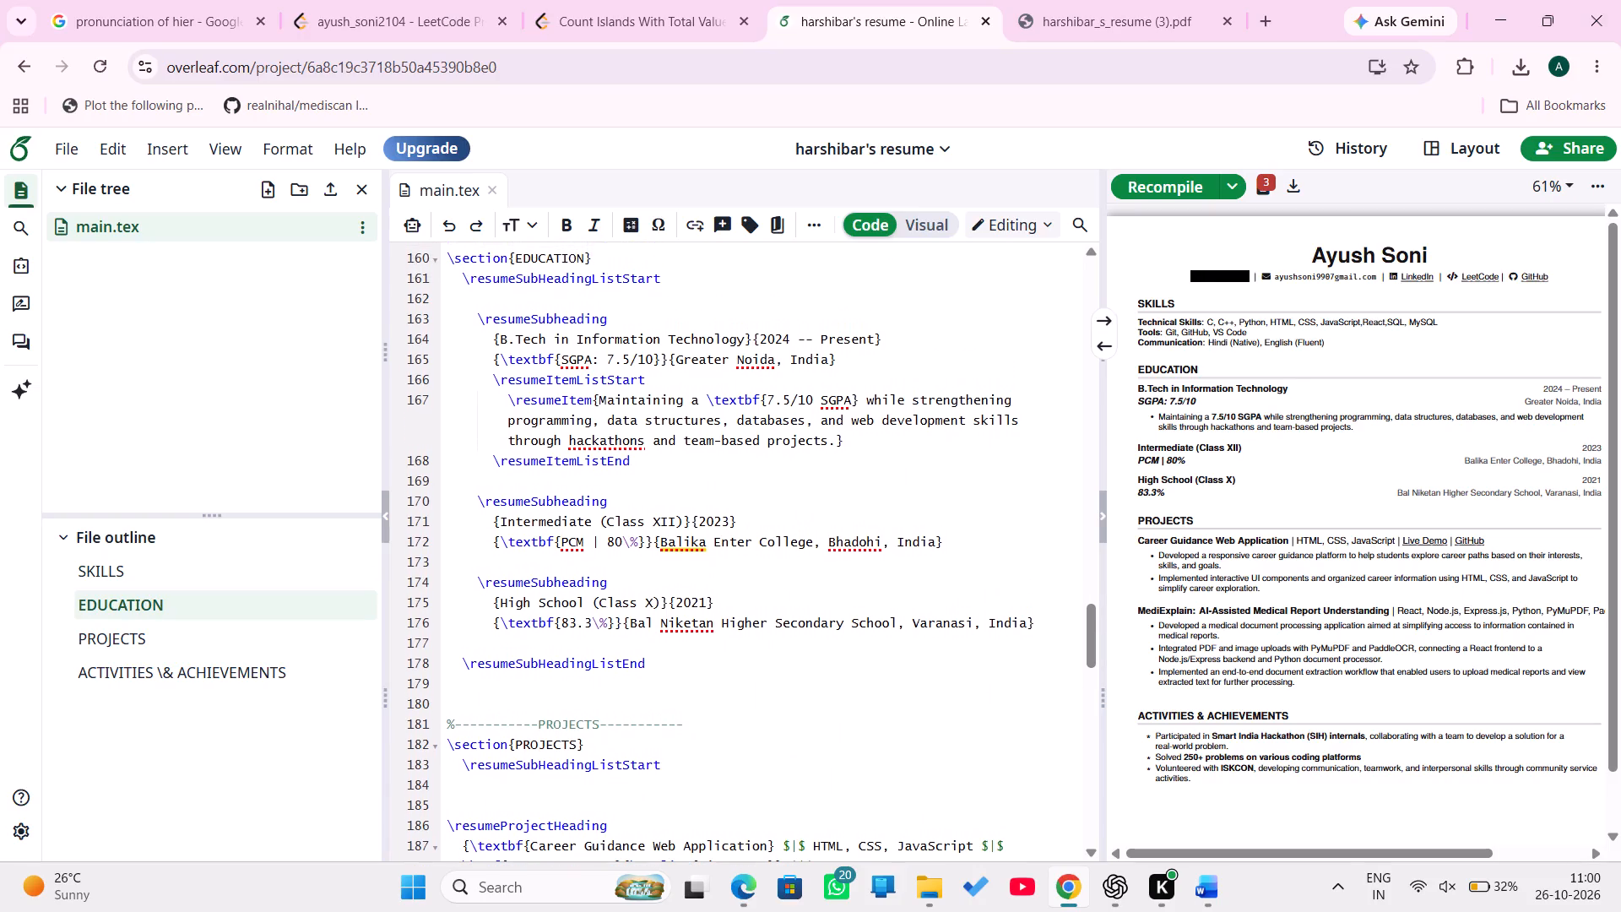
scroll(686, 477, "up", 1)
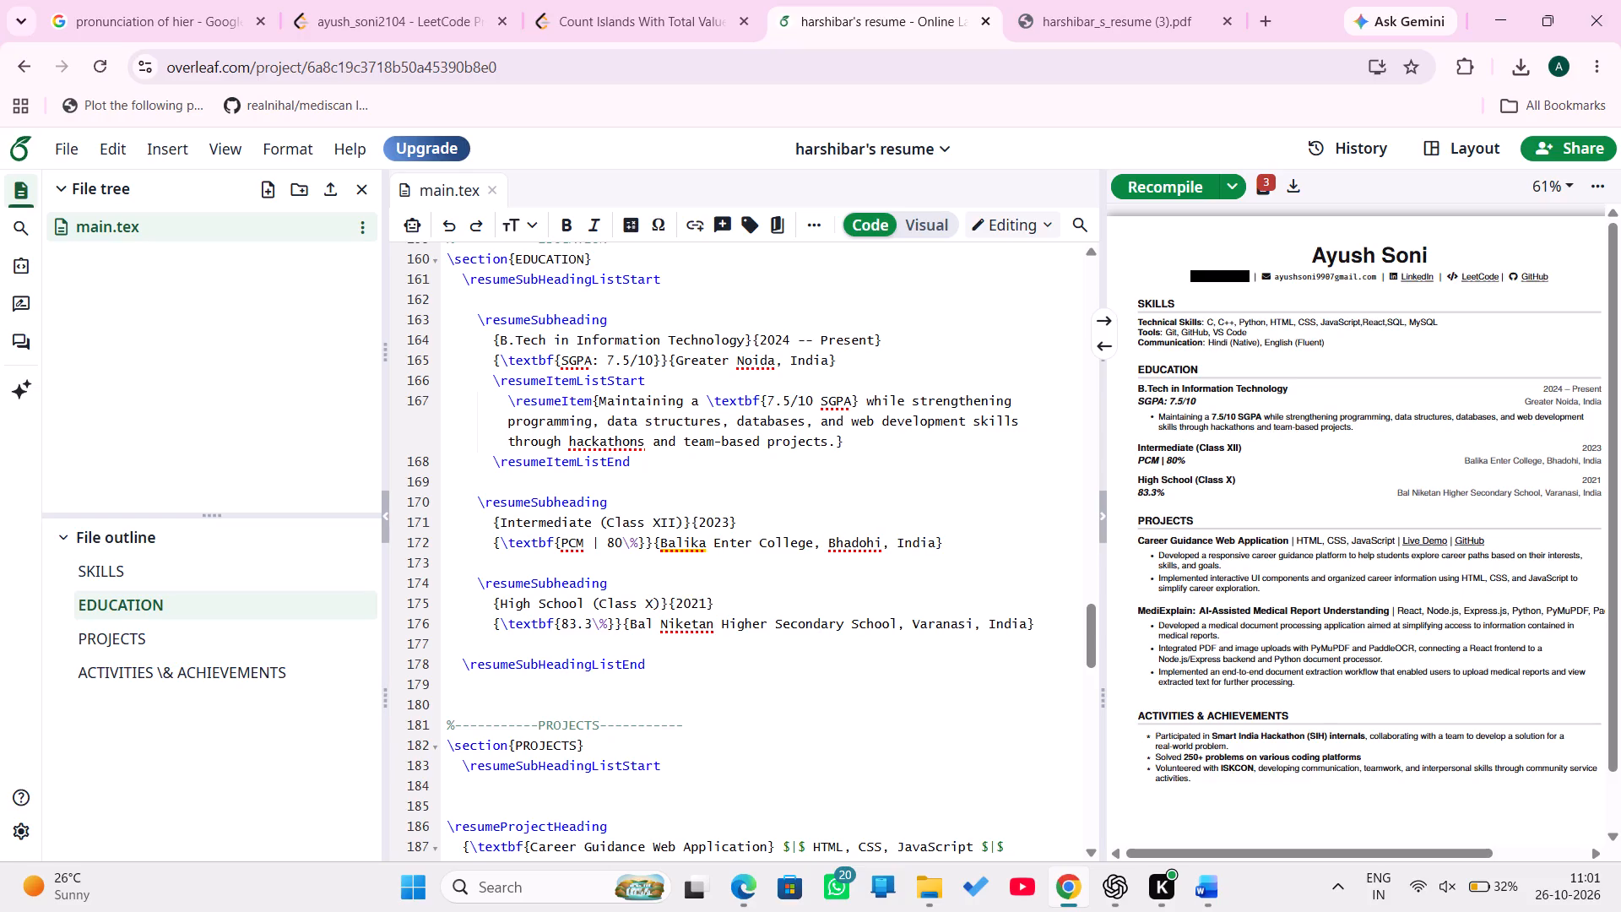
left_click(650, 463)
scroll(650, 463, "up", 2)
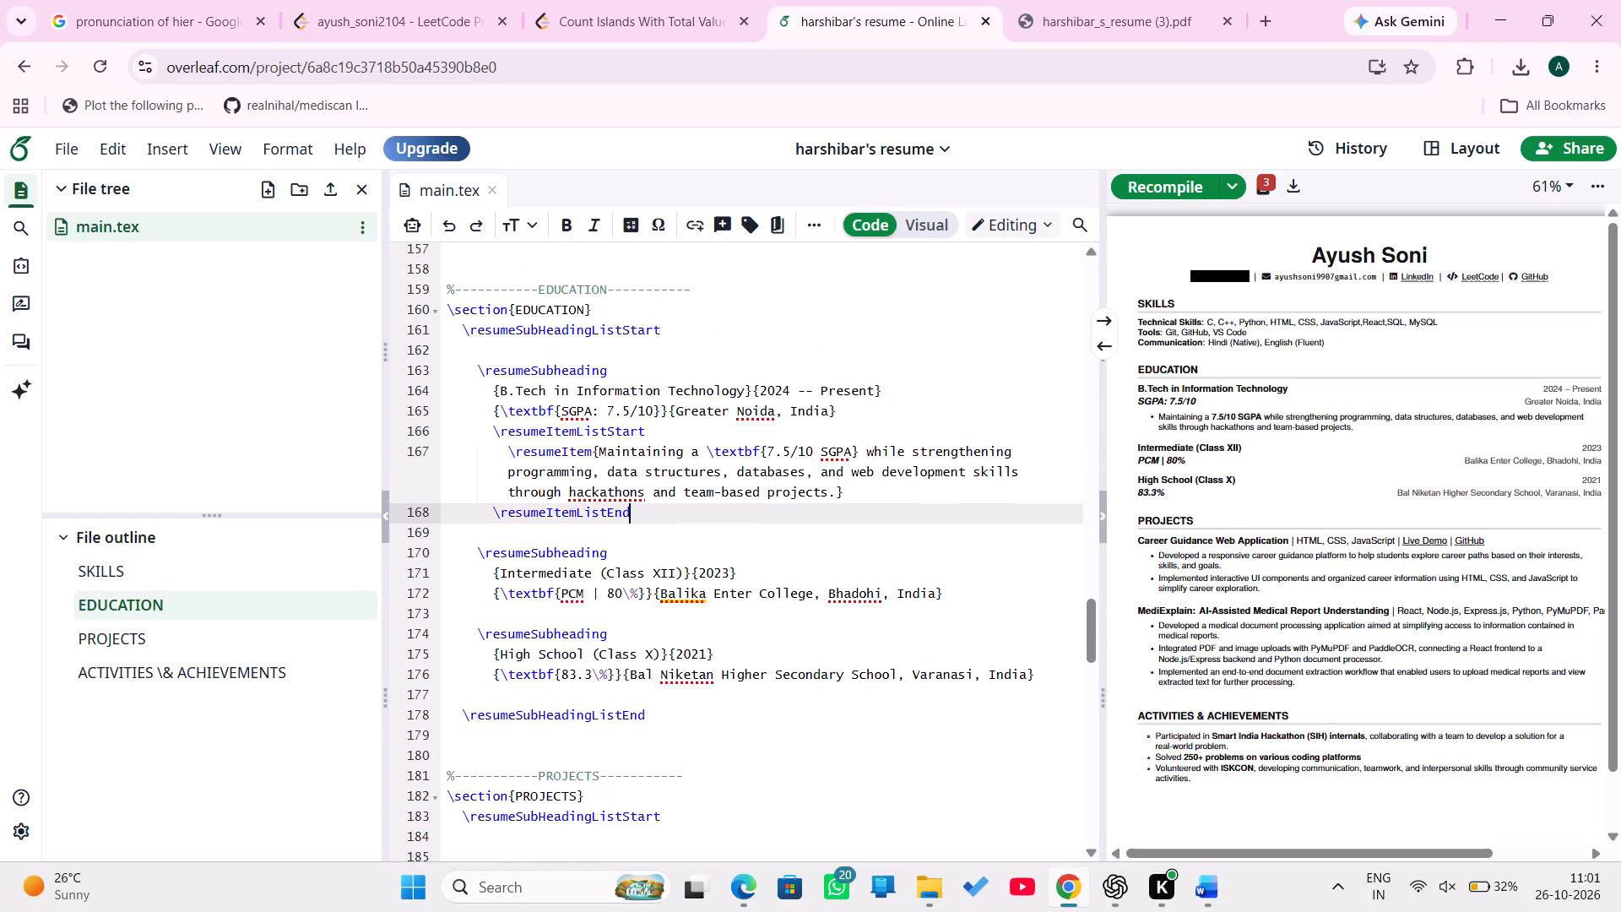
scroll(650, 463, "up", 1)
left_click_drag(650, 463, 567, 416)
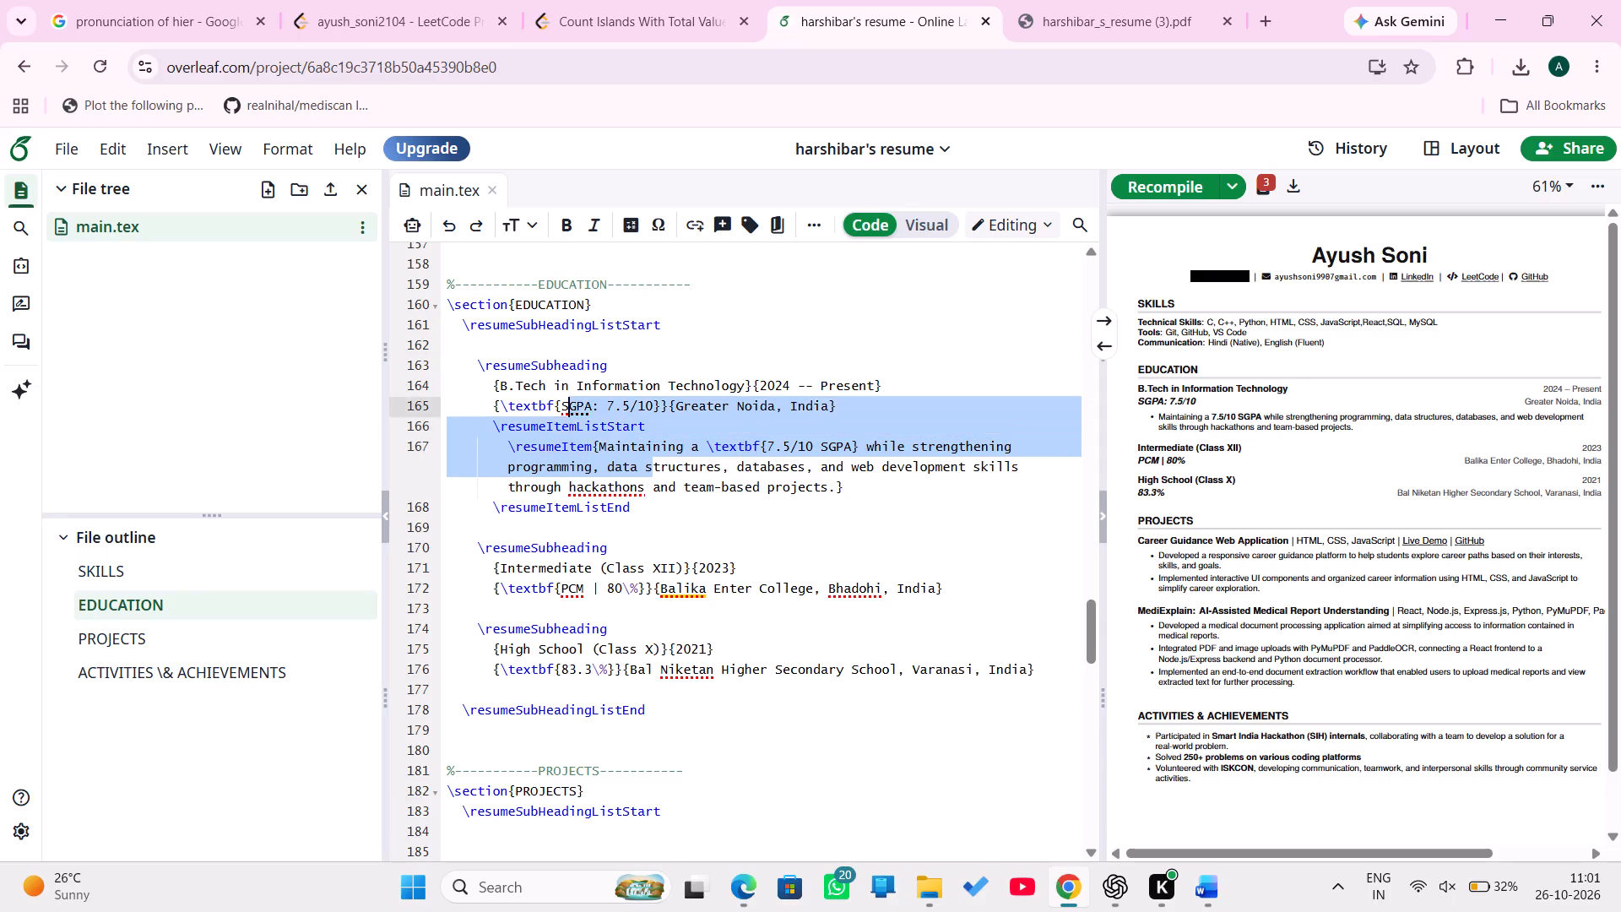
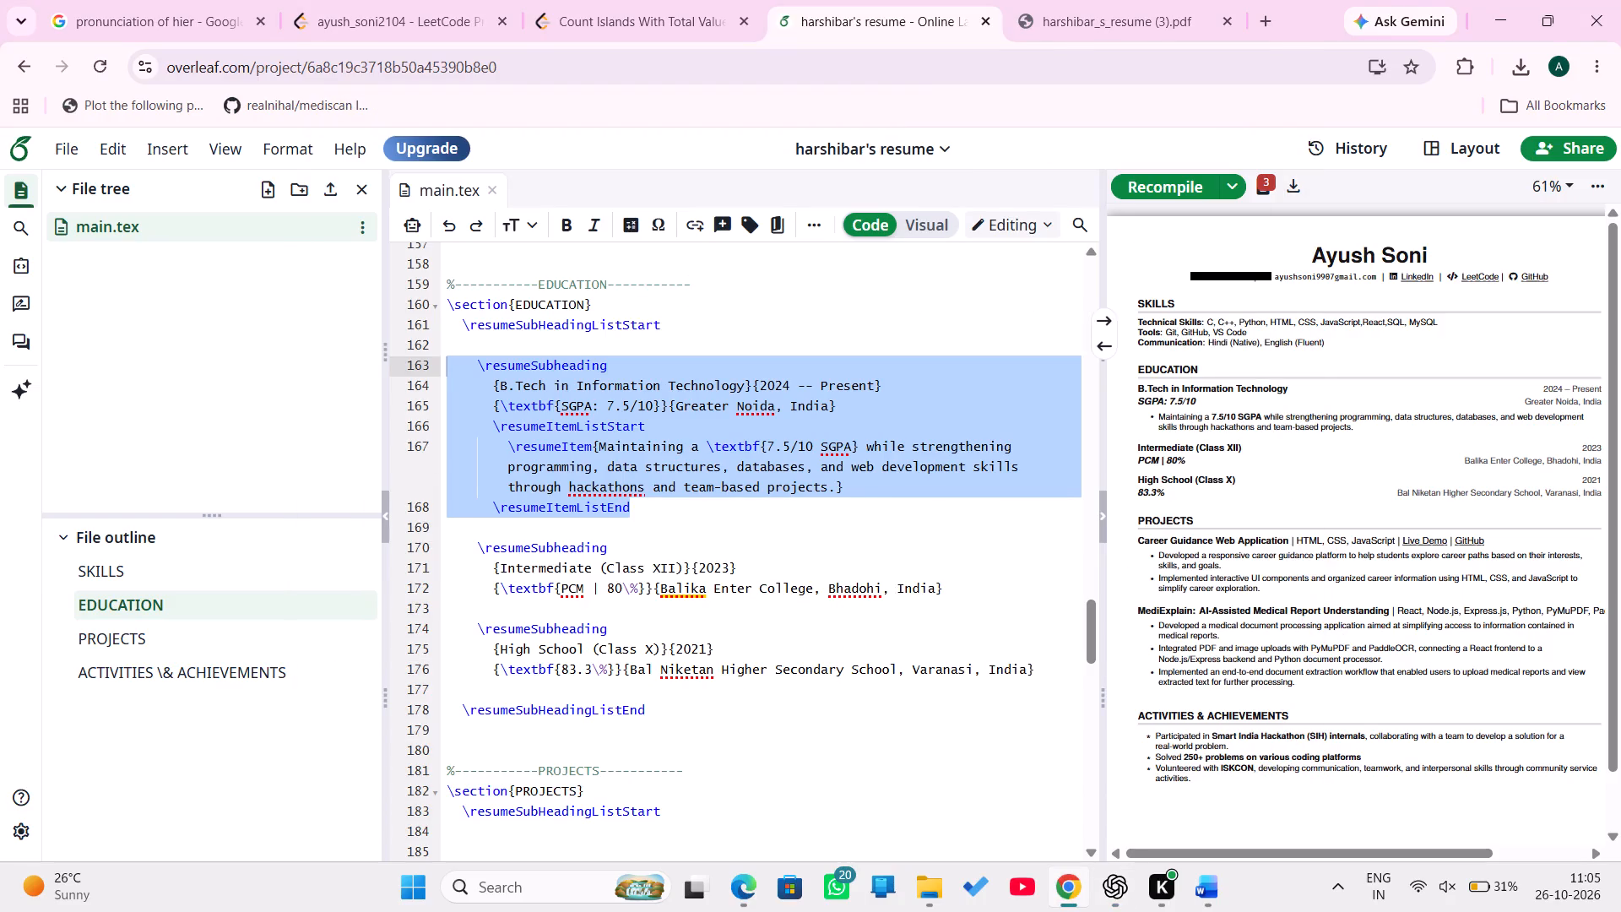
key("BackSpace")
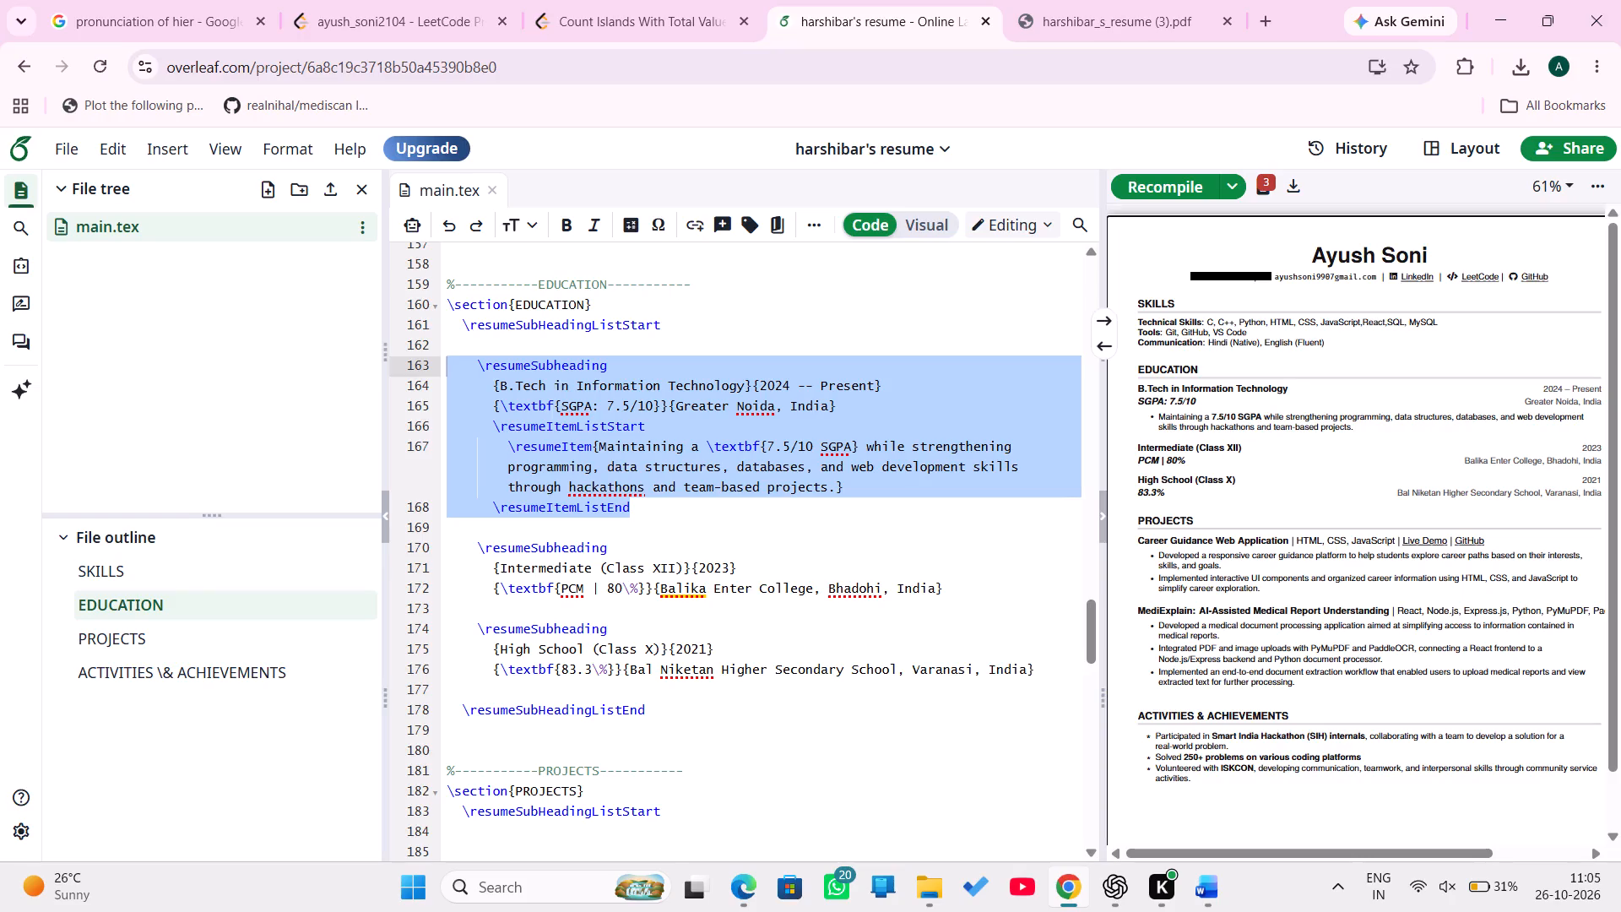
key("BackSpace")
left_click(650, 519)
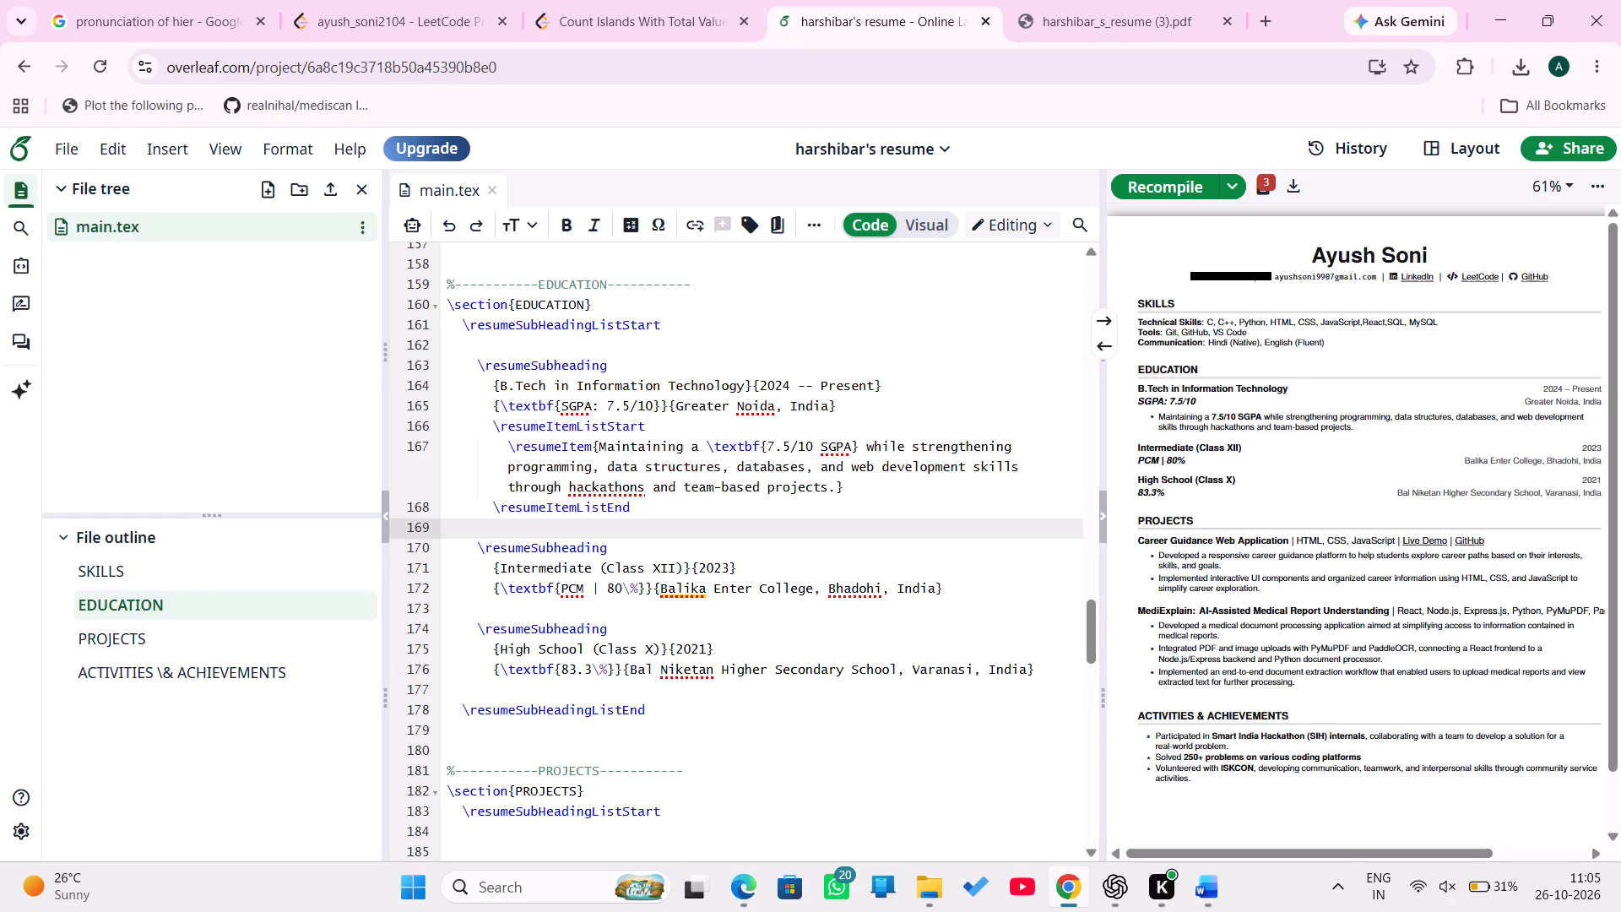
left_click_drag(650, 518, 436, 371)
key("BackSpace")
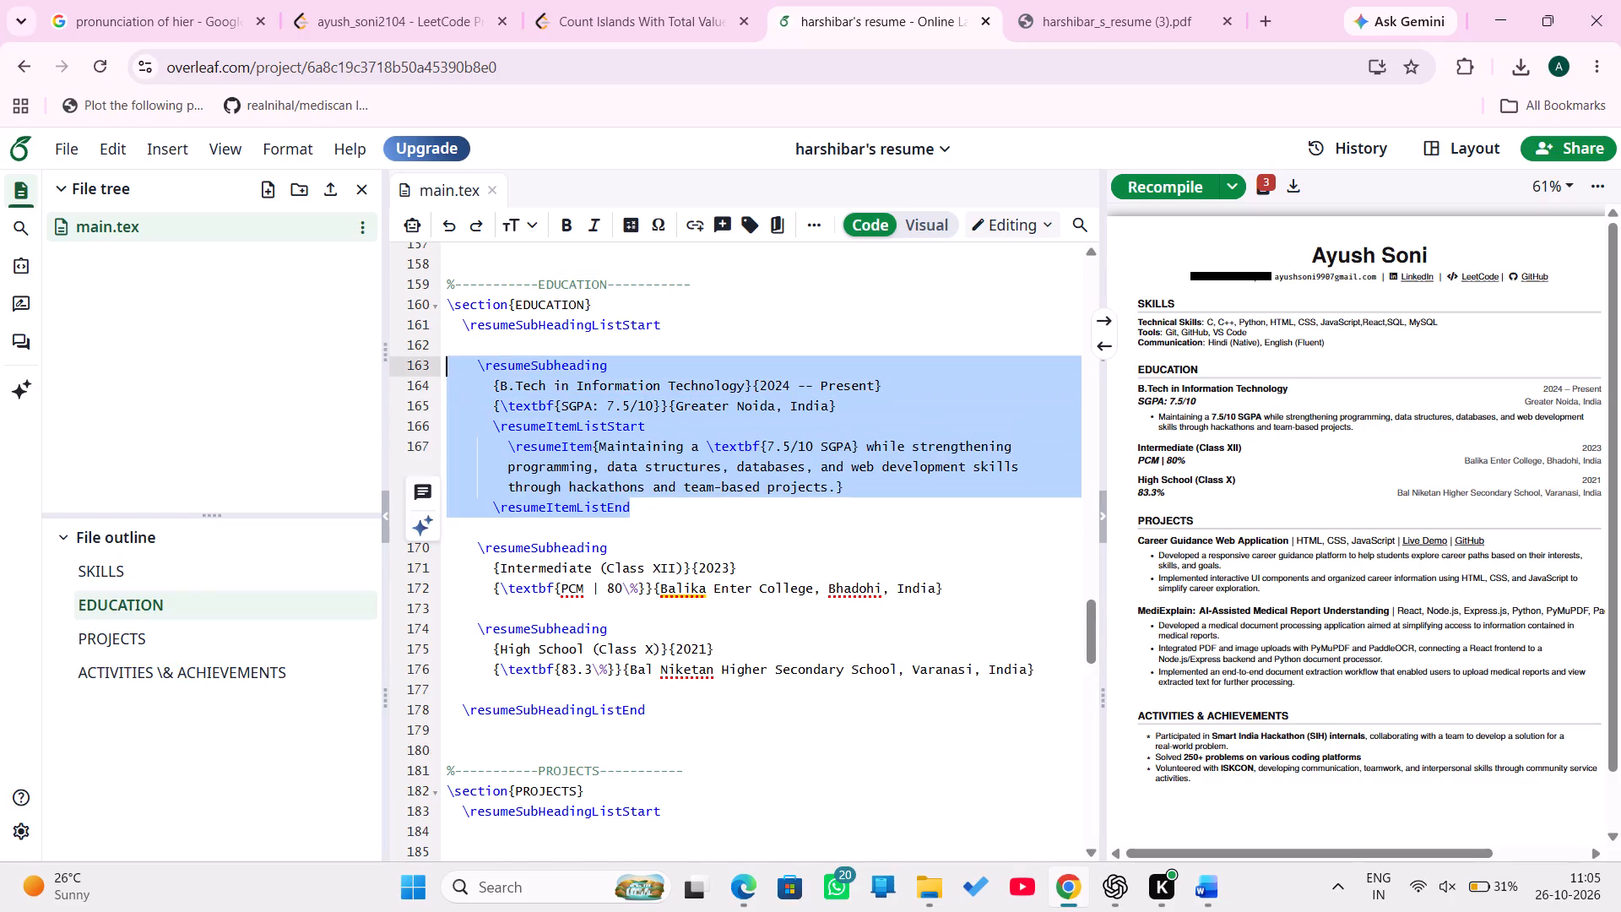
key("ctrl+v")
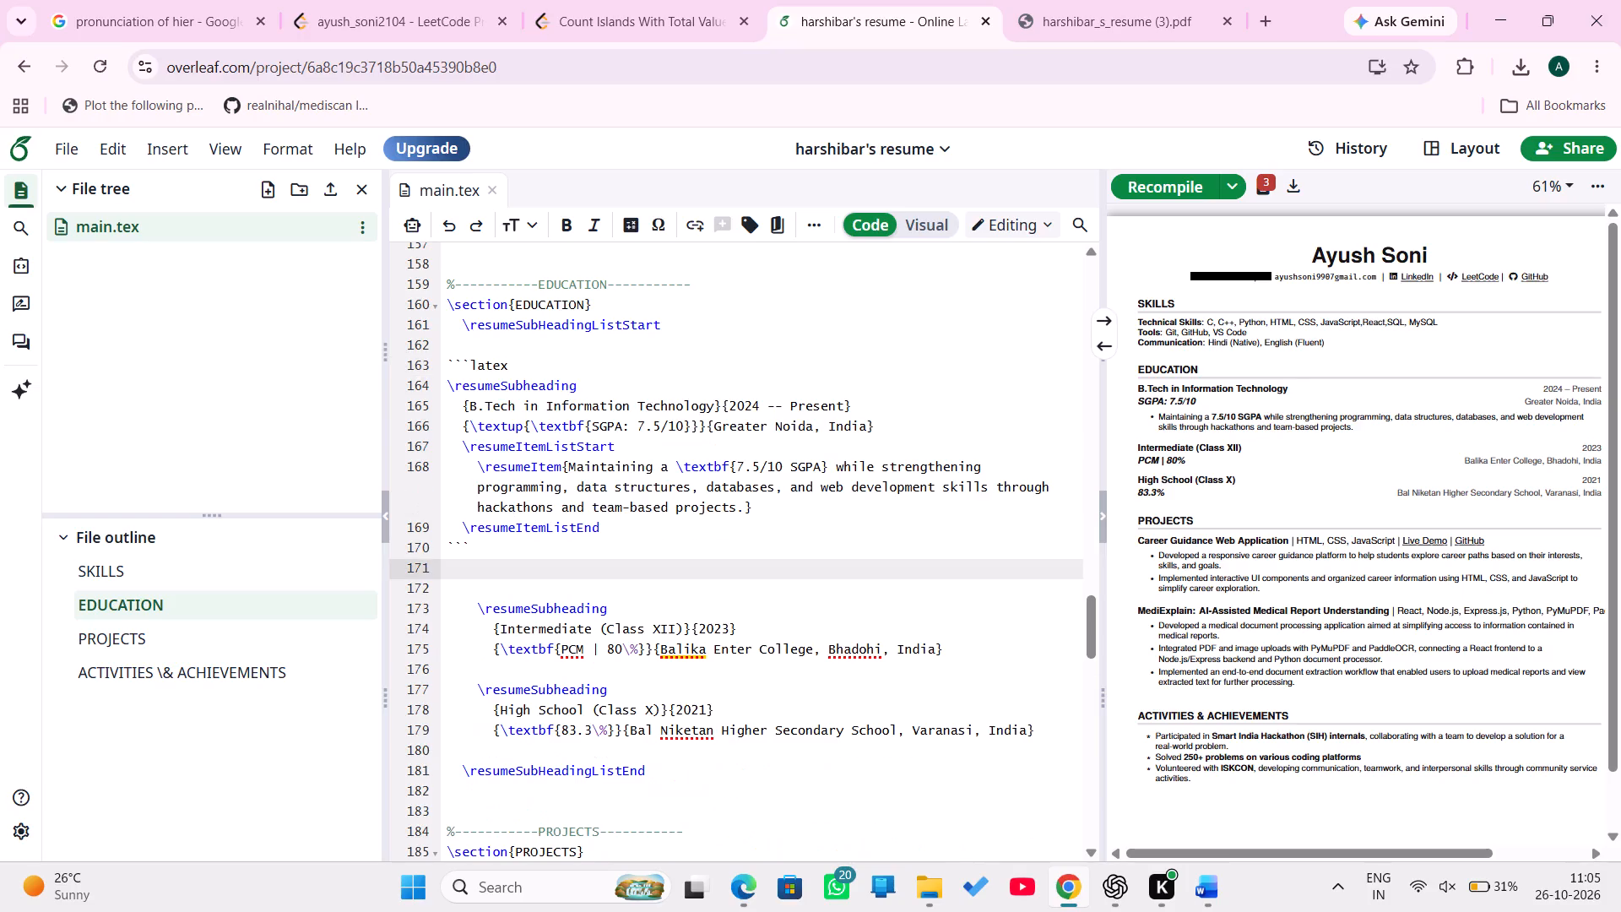
Remove the stray ```latex and ``` fence lines and adjoining blank lines around the pasted B.Tech block, and recompile the resume.
left_click_drag(523, 359, 437, 363)
key("BackSpace")
key("BackSpace")
key("BackSpace")
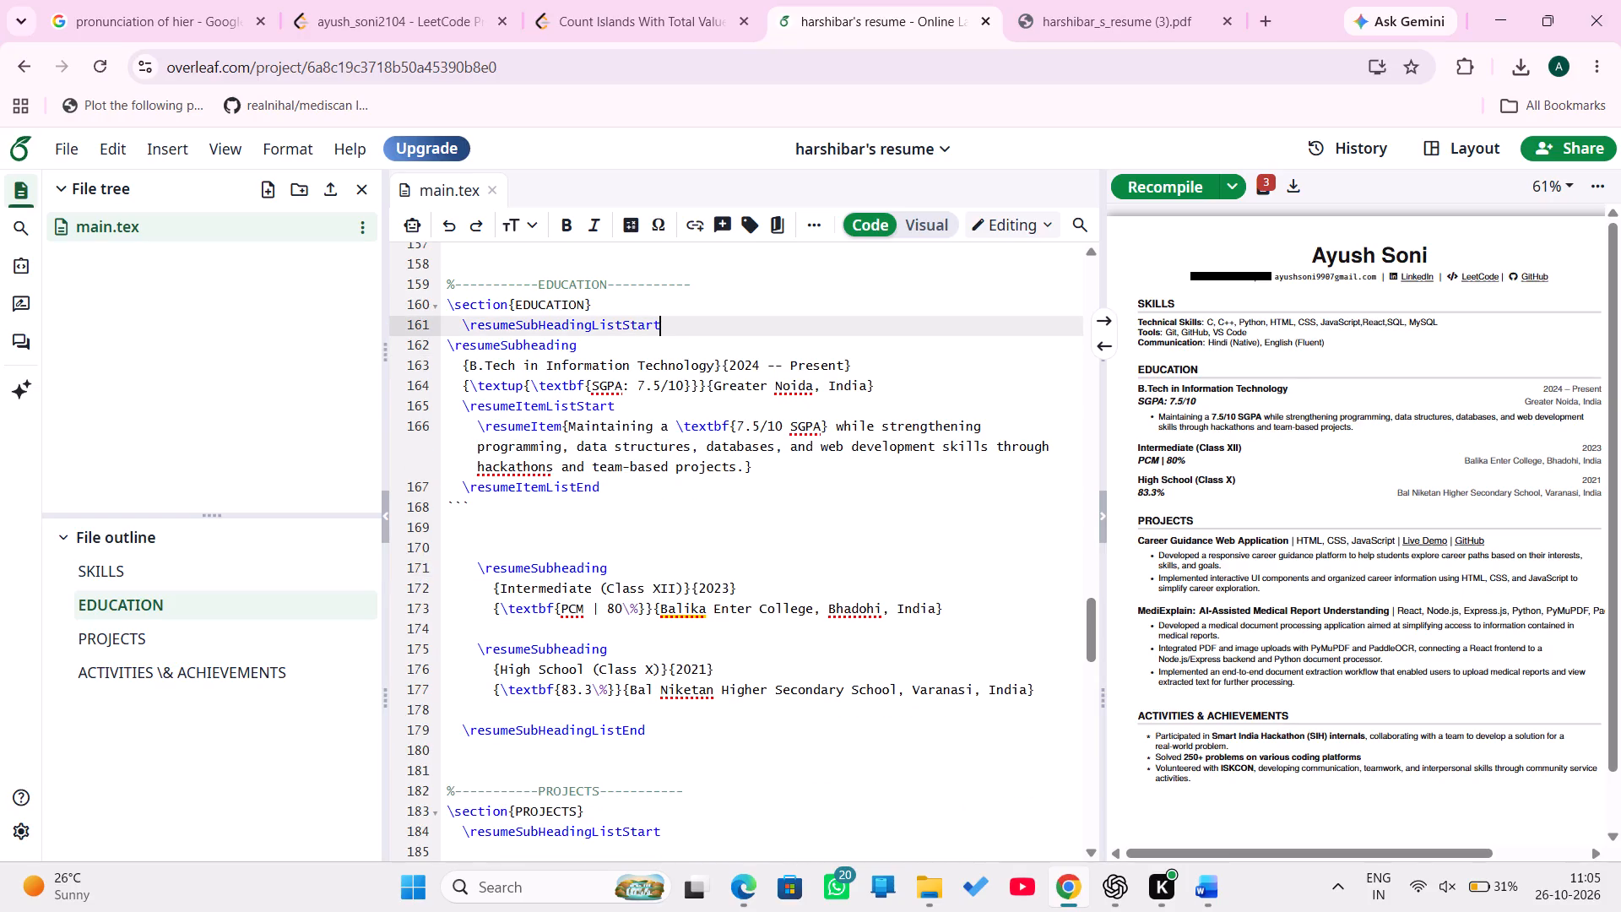
left_click_drag(474, 509, 431, 505)
key("BackSpace")
key("BackSpace")
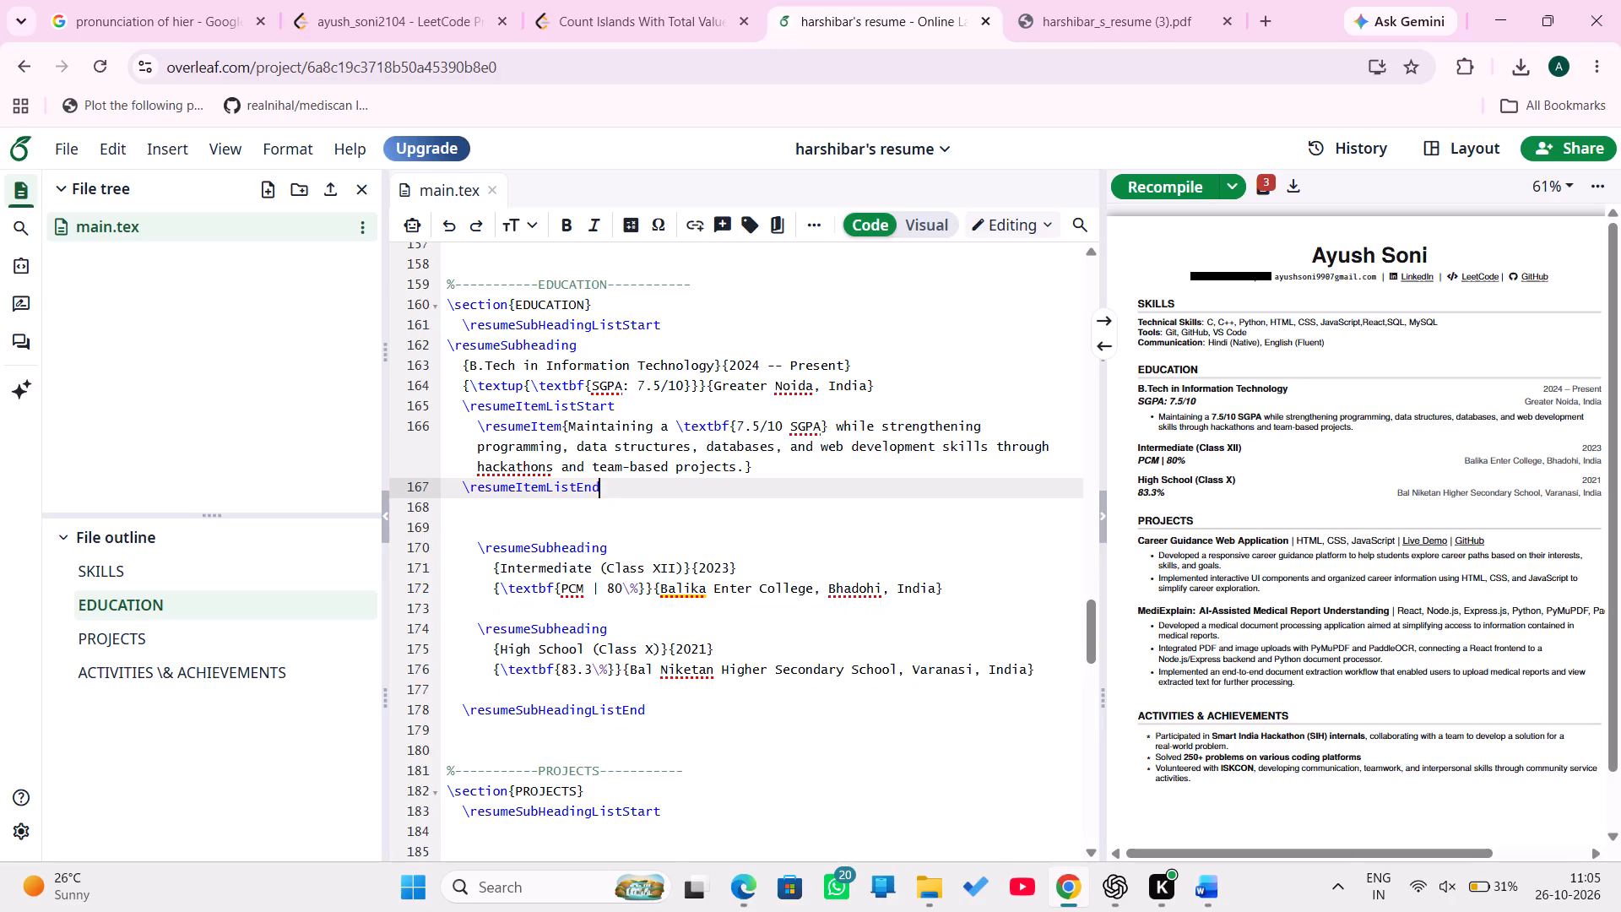
left_click(1156, 187)
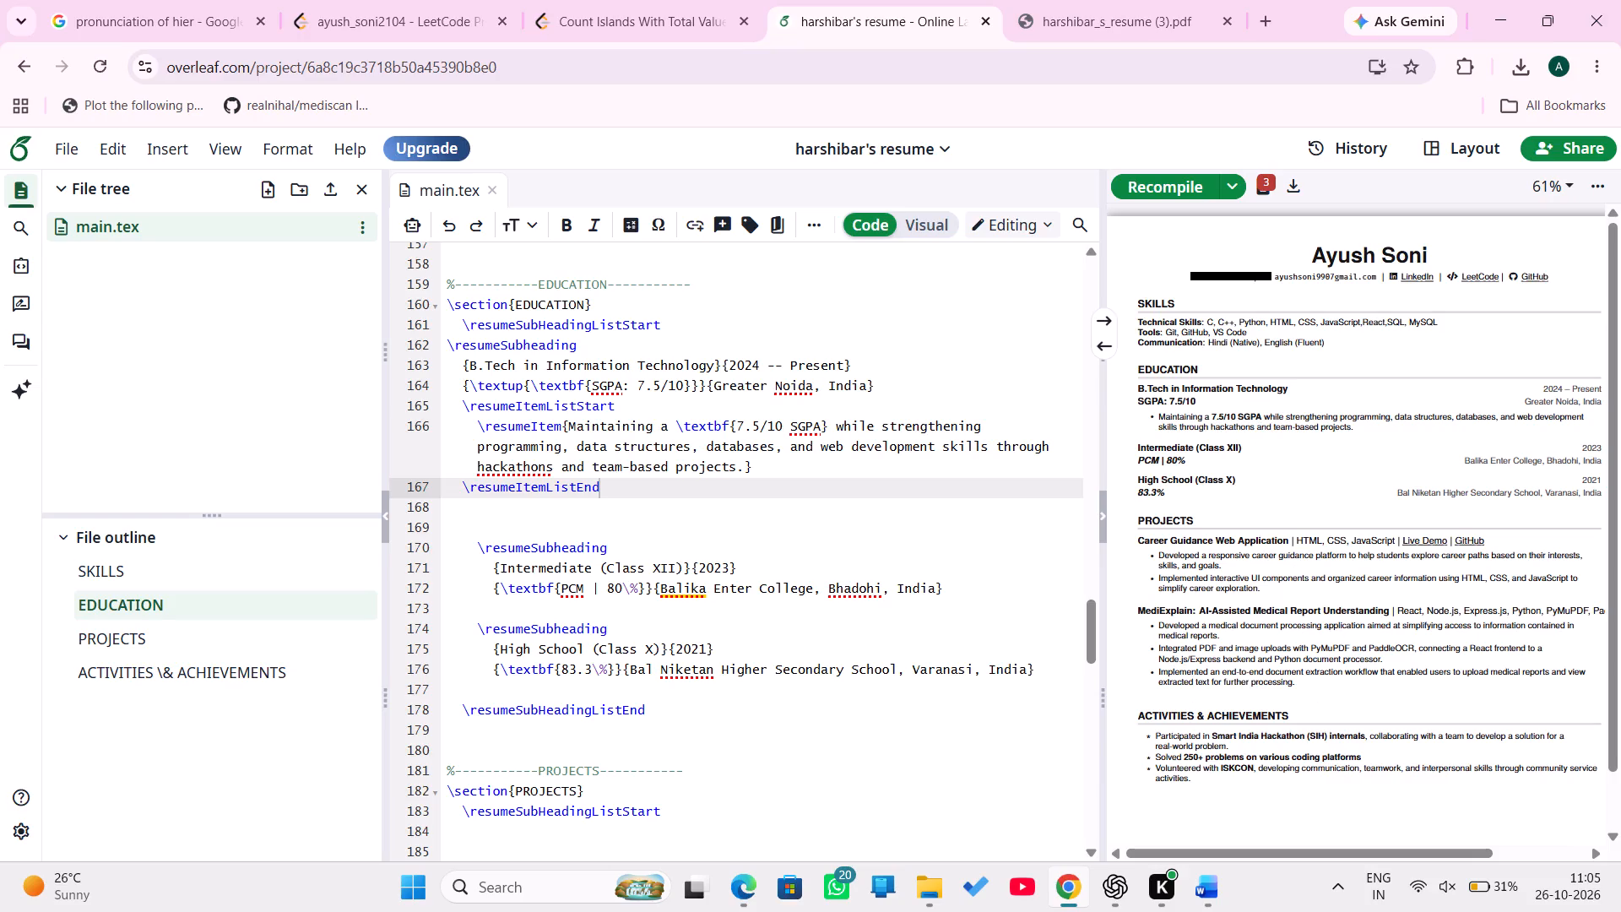
Review the Skills and Education source and check the recompiled resume preview from heading to achievements.
scroll(756, 474, "up", 2)
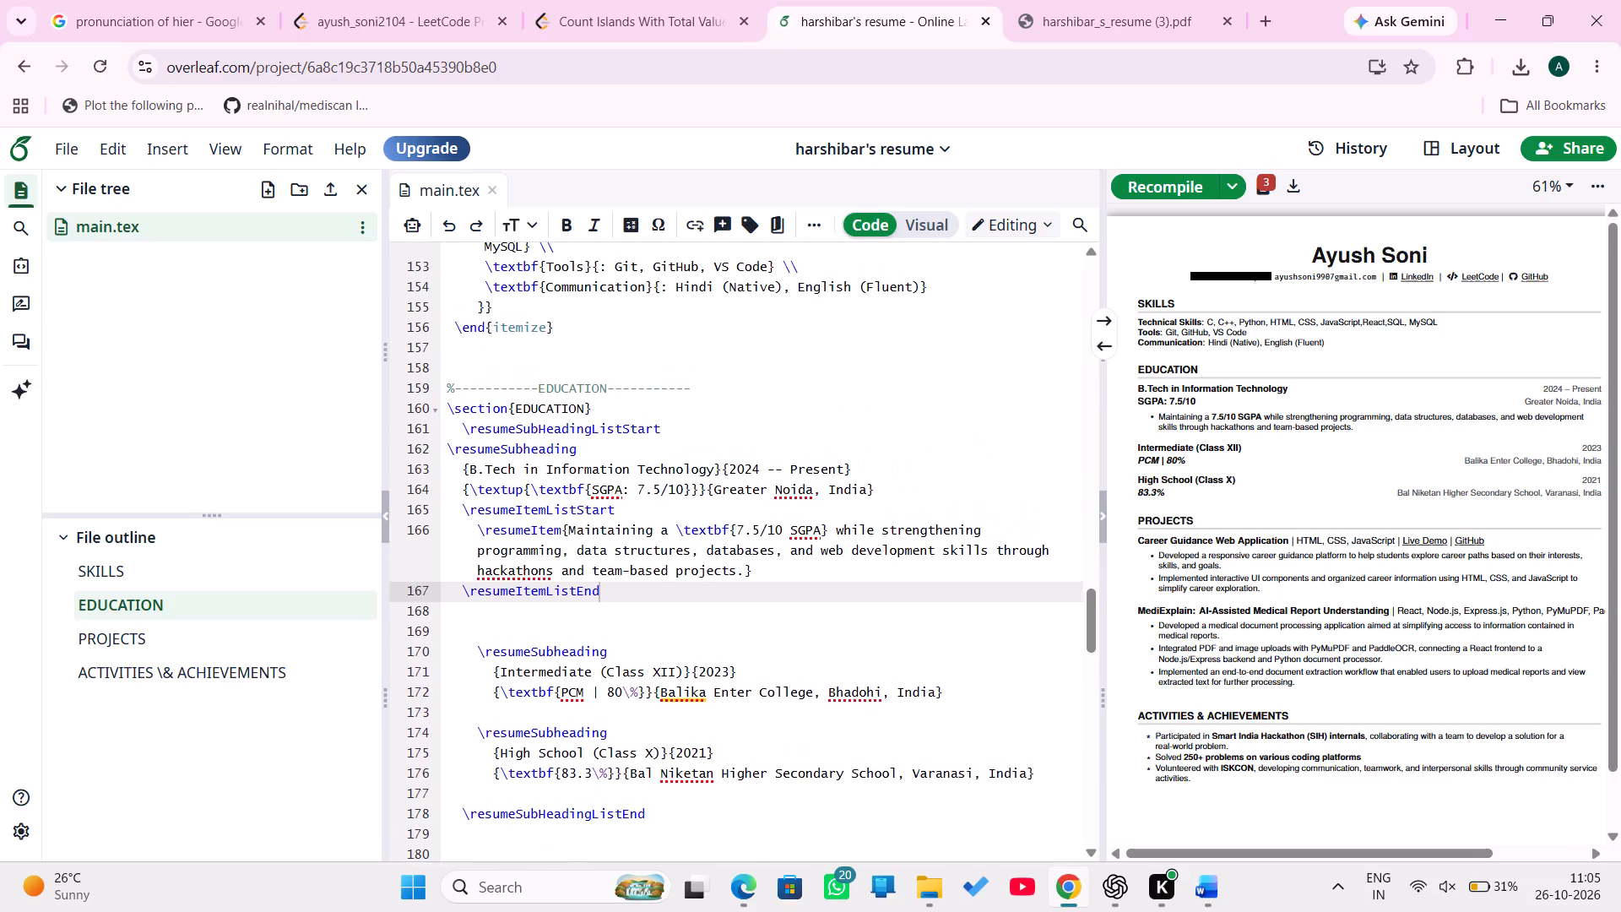
scroll(756, 474, "up", 3)
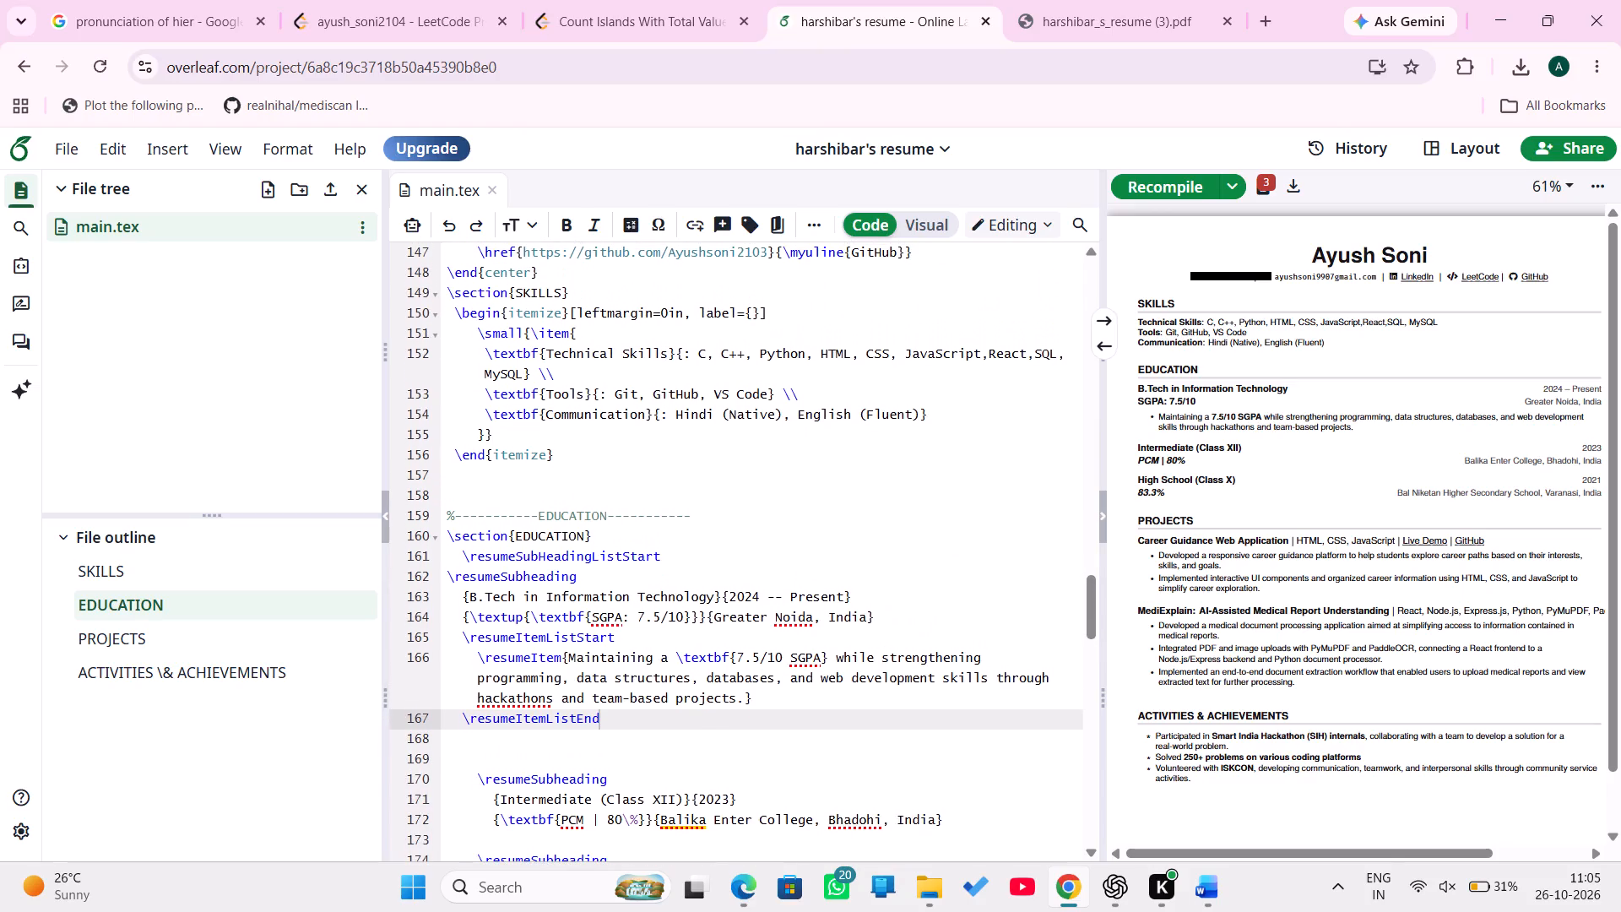
scroll(756, 474, "up", 1)
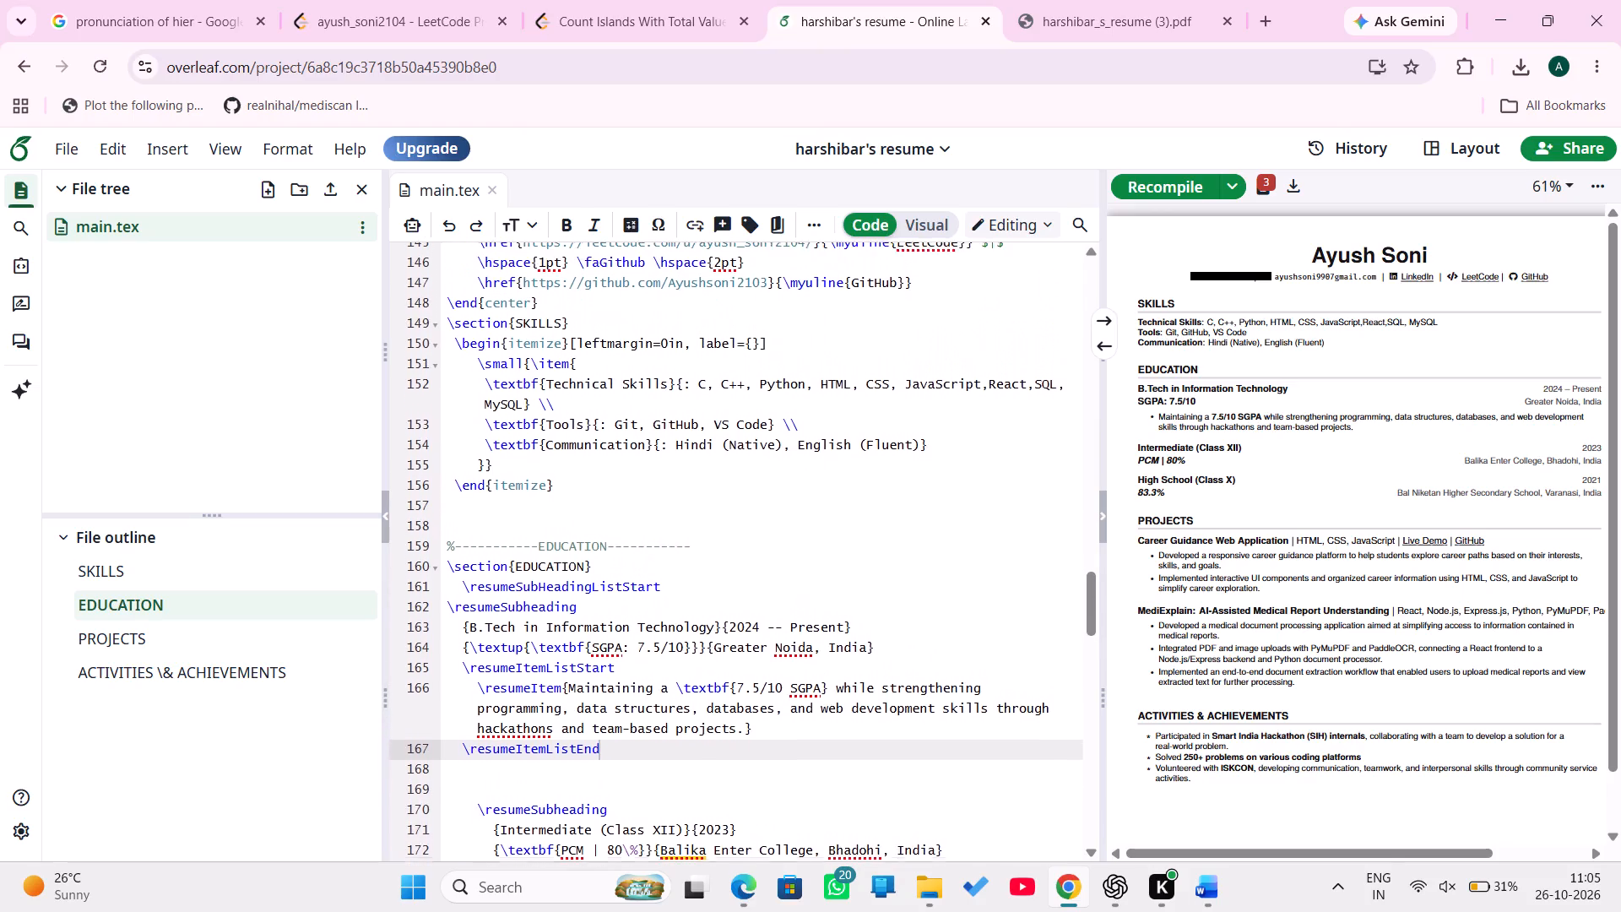
scroll(756, 474, "up", 1)
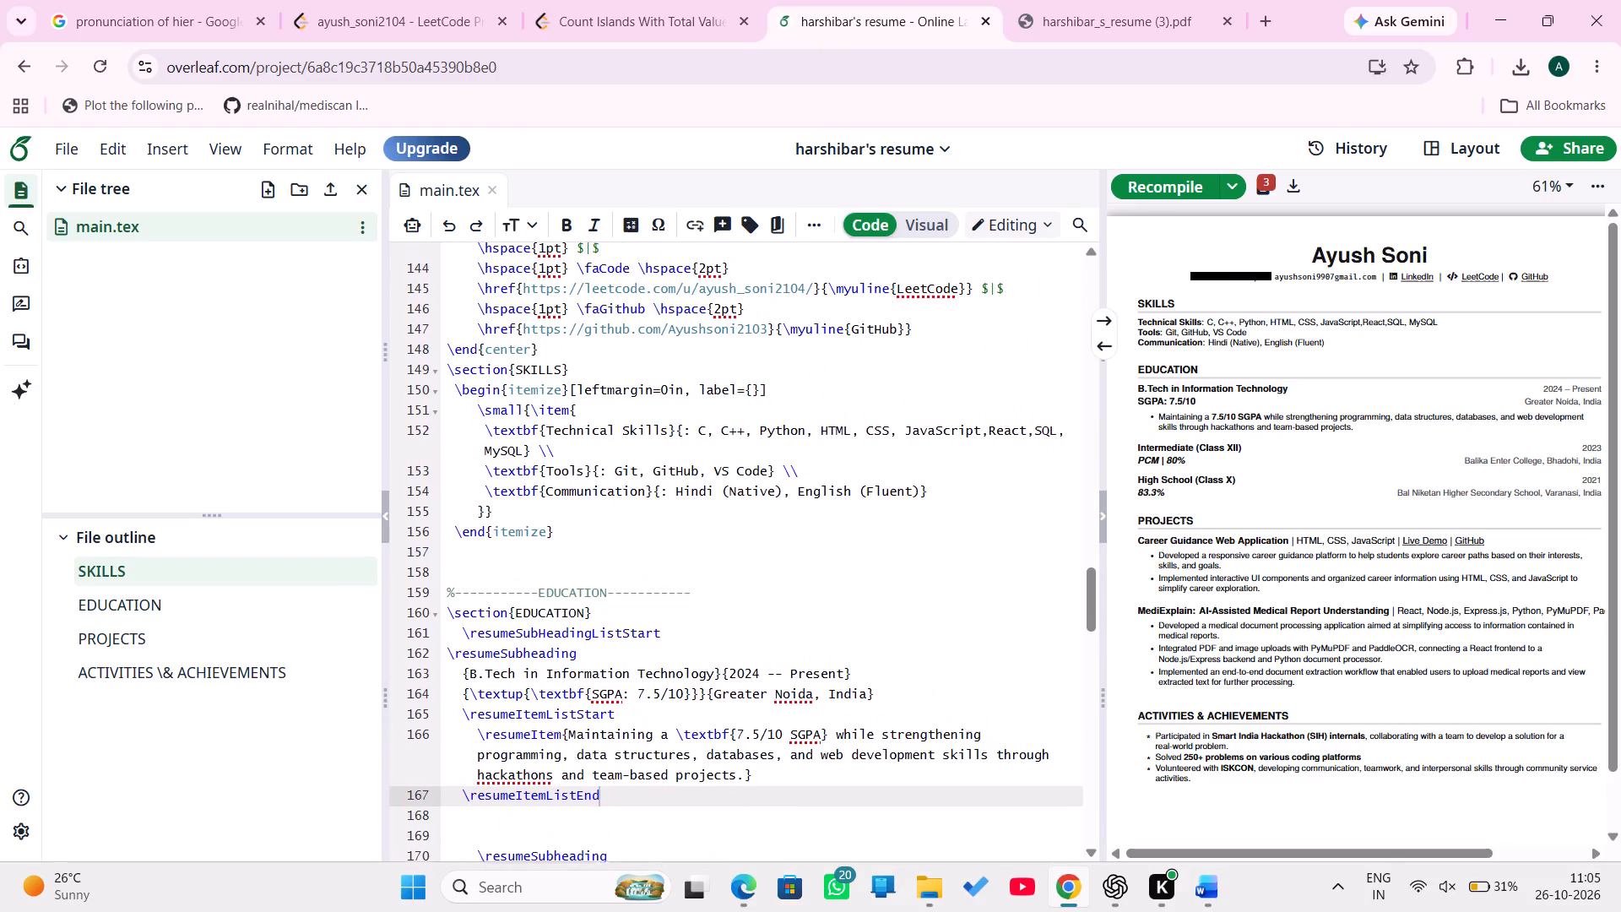
scroll(756, 474, "up", 1)
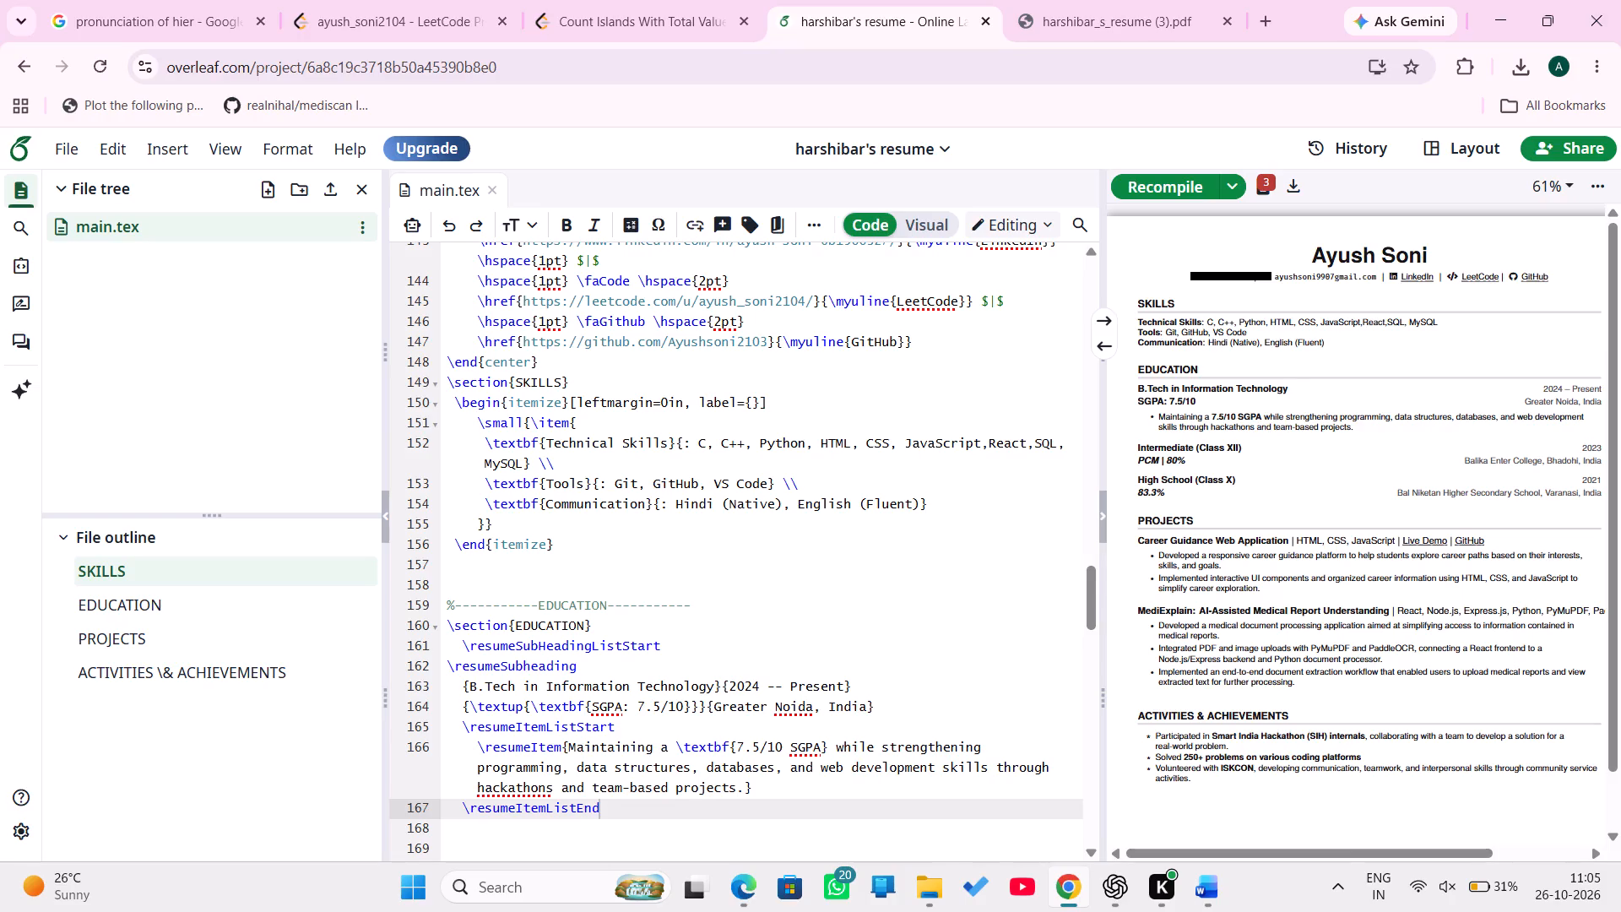
scroll(1204, 473, "up", 1)
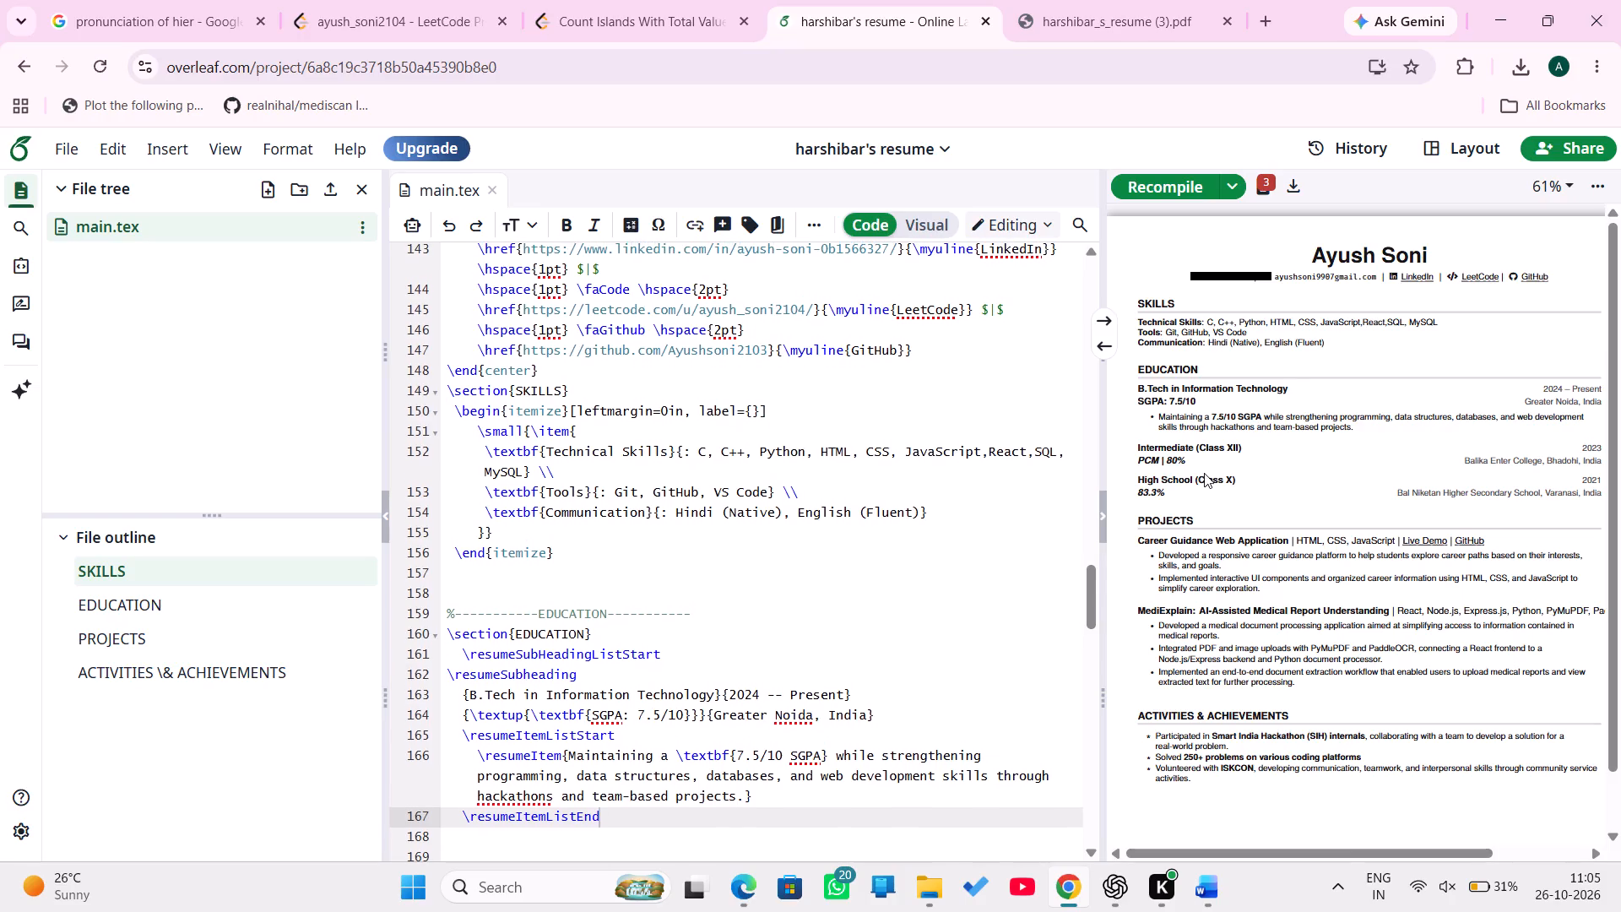
scroll(1204, 473, "up", 1)
scroll(1204, 473, "down", 1)
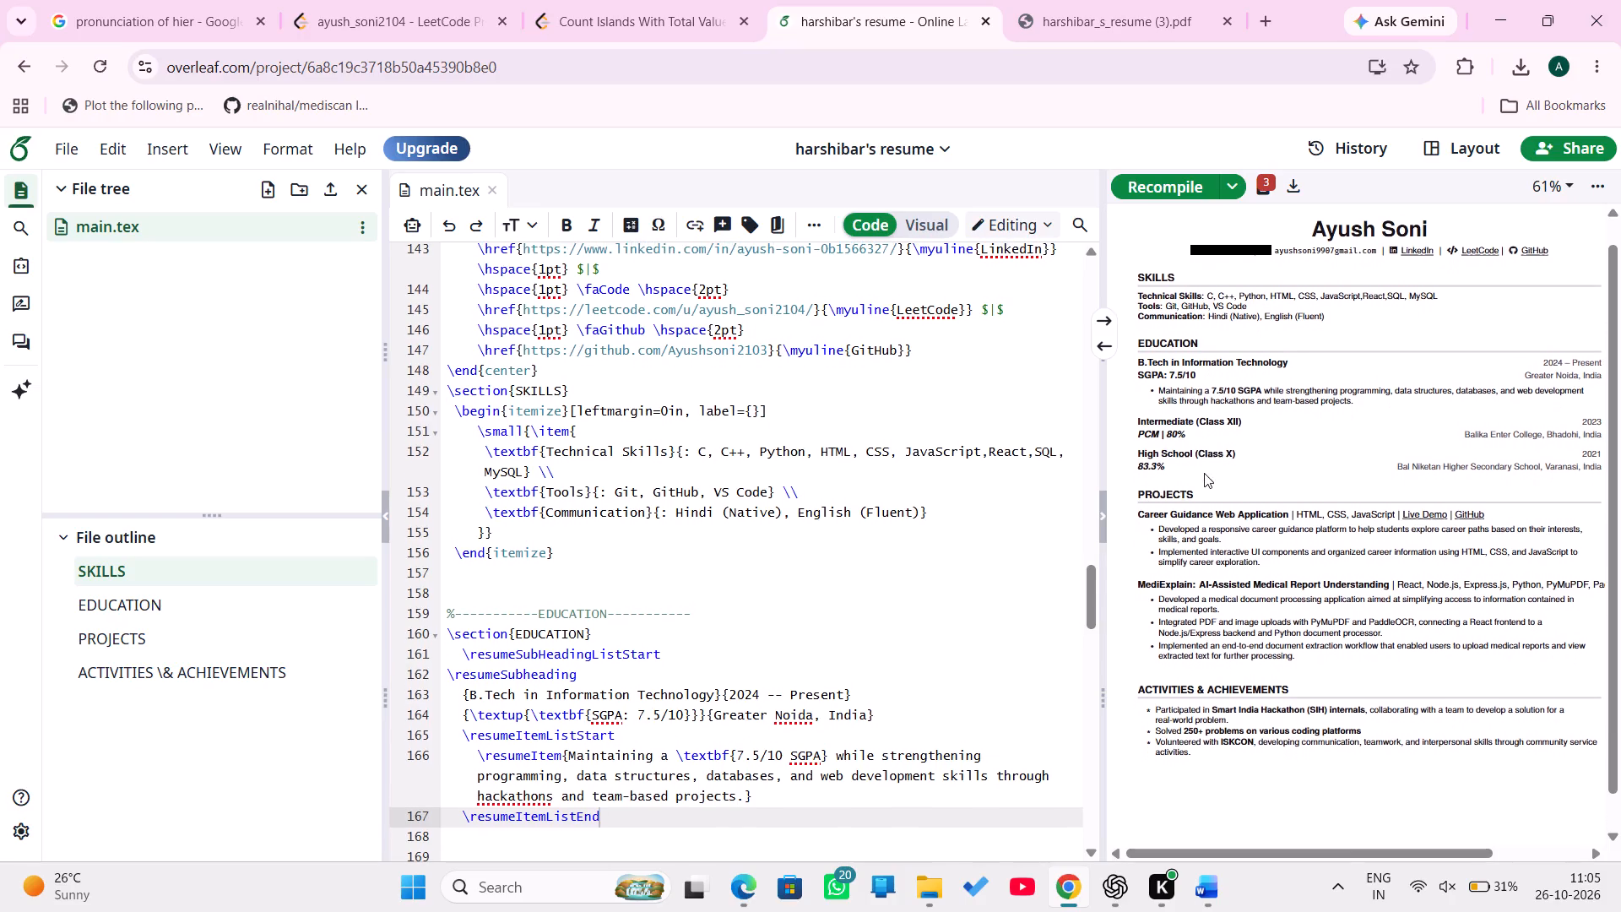
scroll(1204, 473, "down", 1)
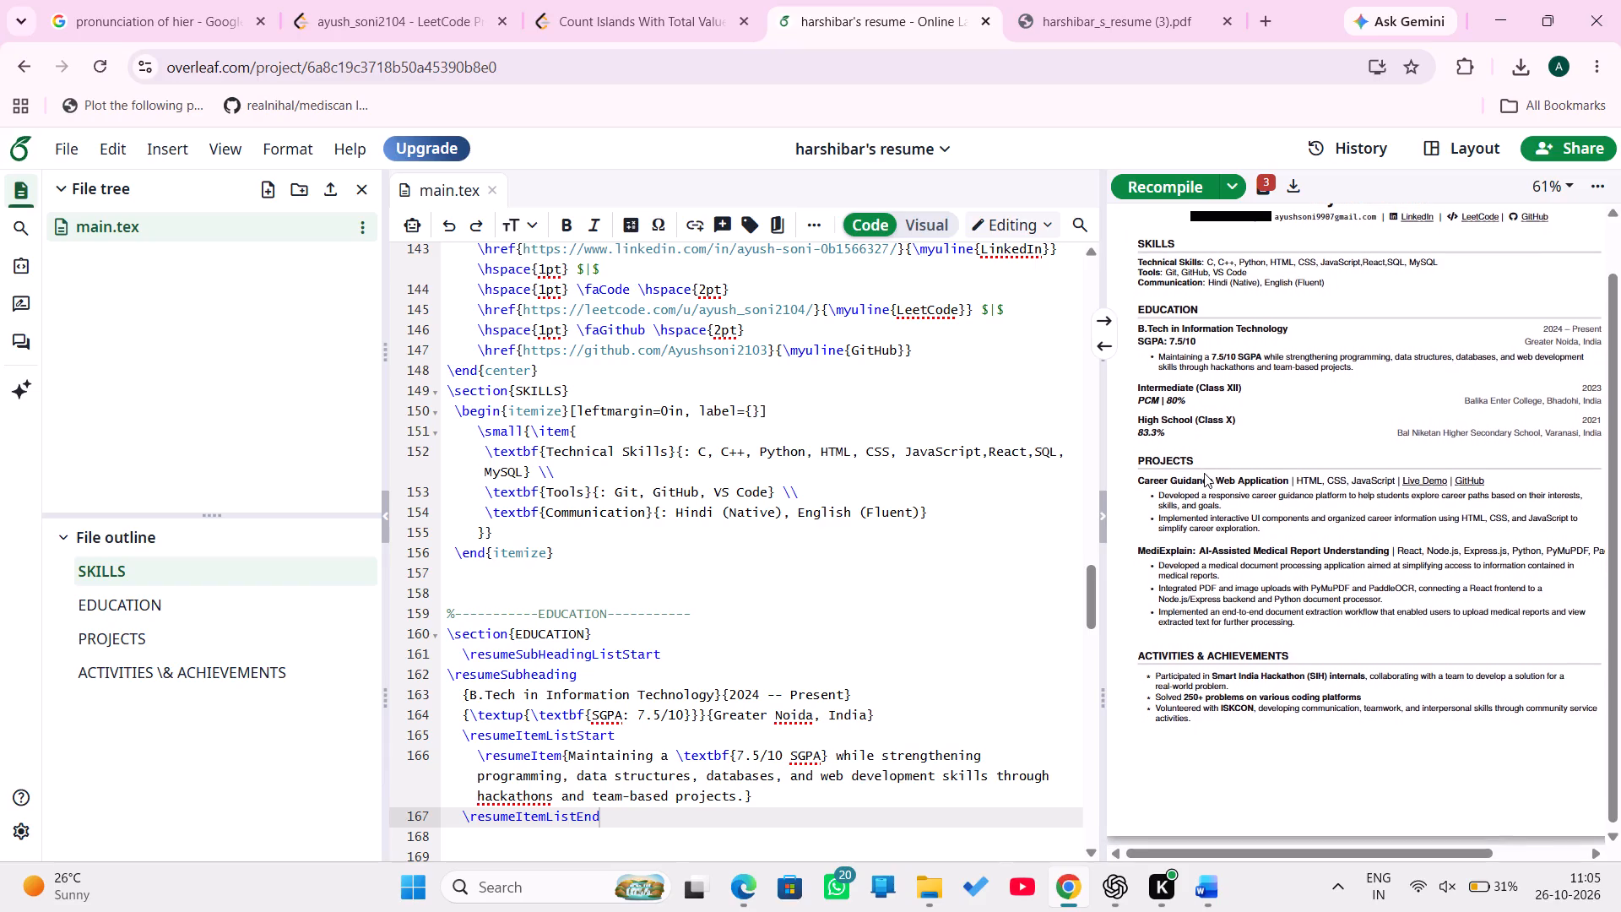
scroll(1204, 473, "down", 2)
scroll(1204, 473, "up", 2)
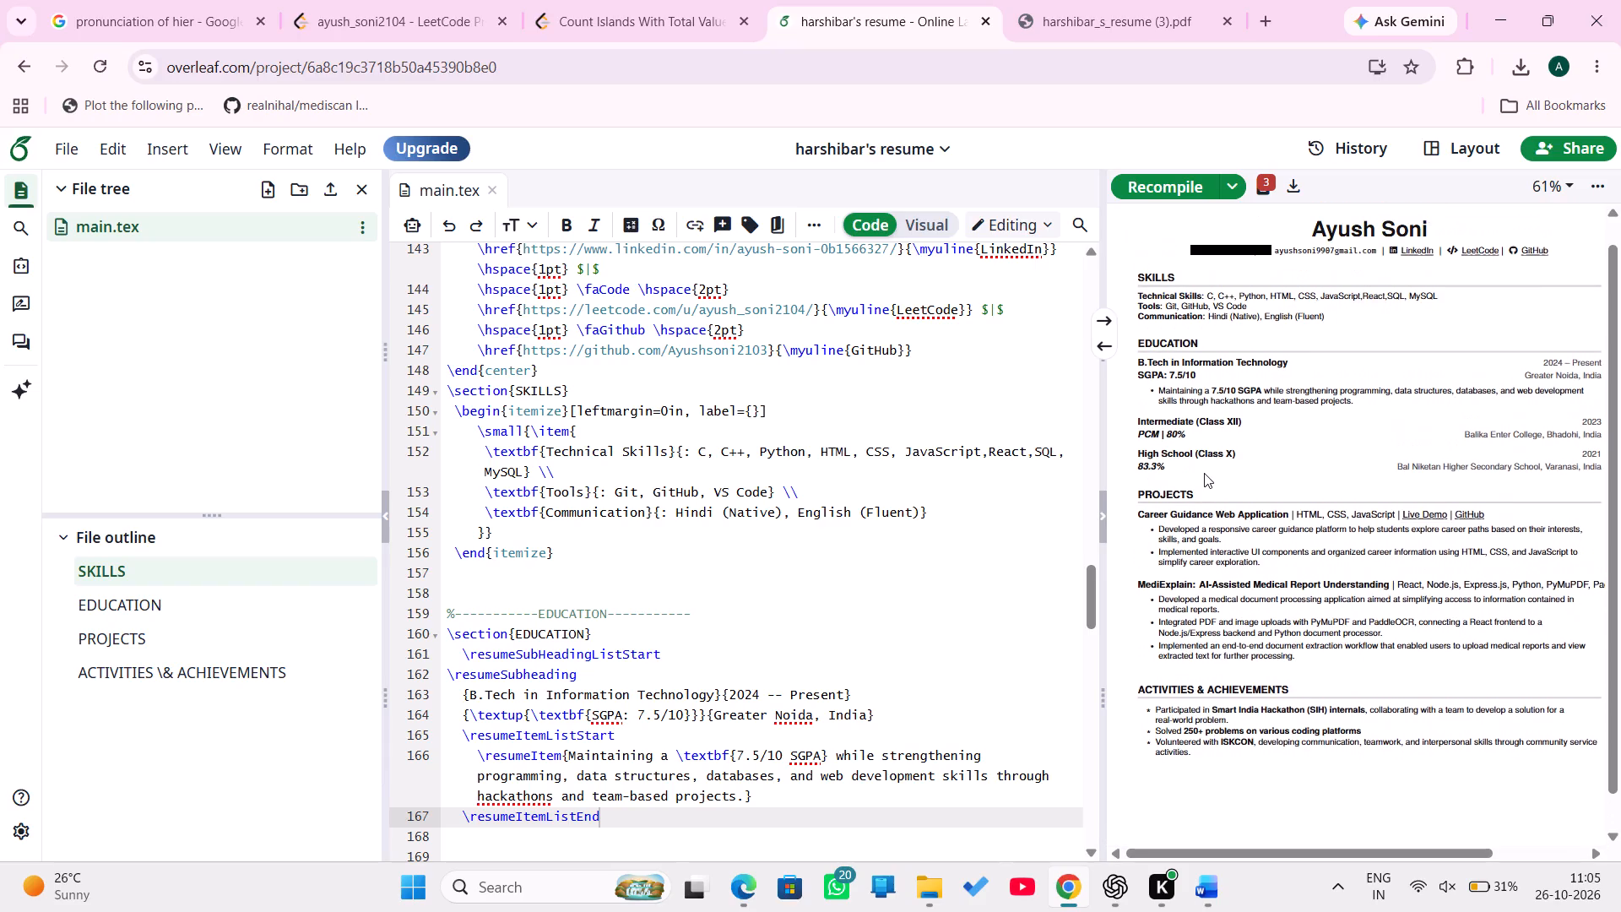
scroll(1204, 473, "up", 1)
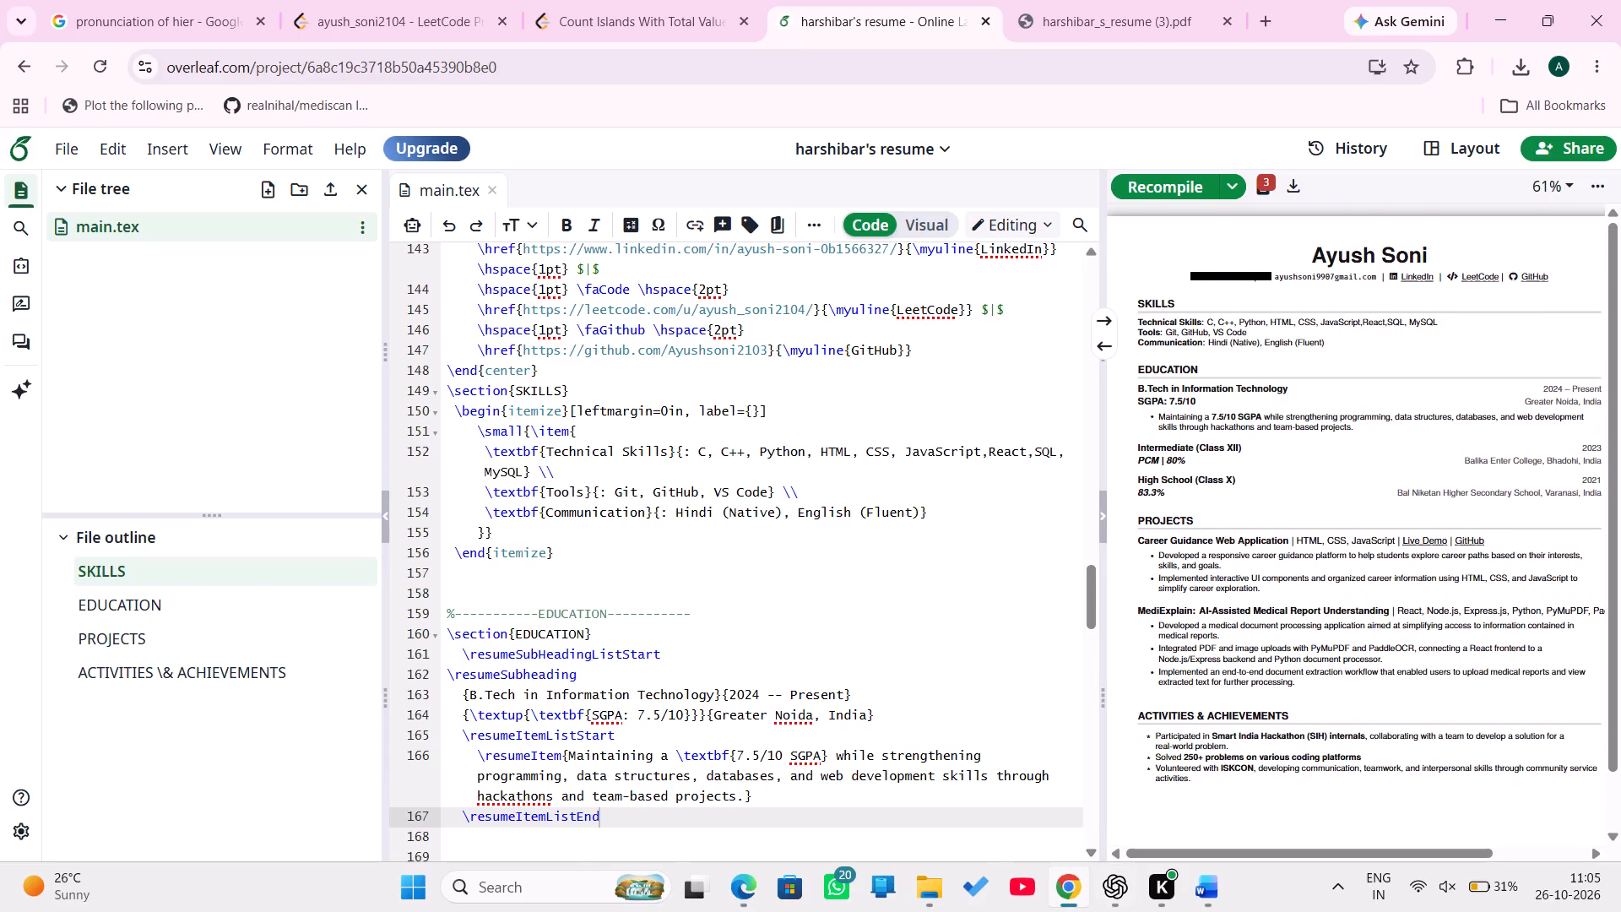
Look through the LaTeX source from the package preamble and custom commands down to the Skills and Education sections.
scroll(834, 547, "up", 9)
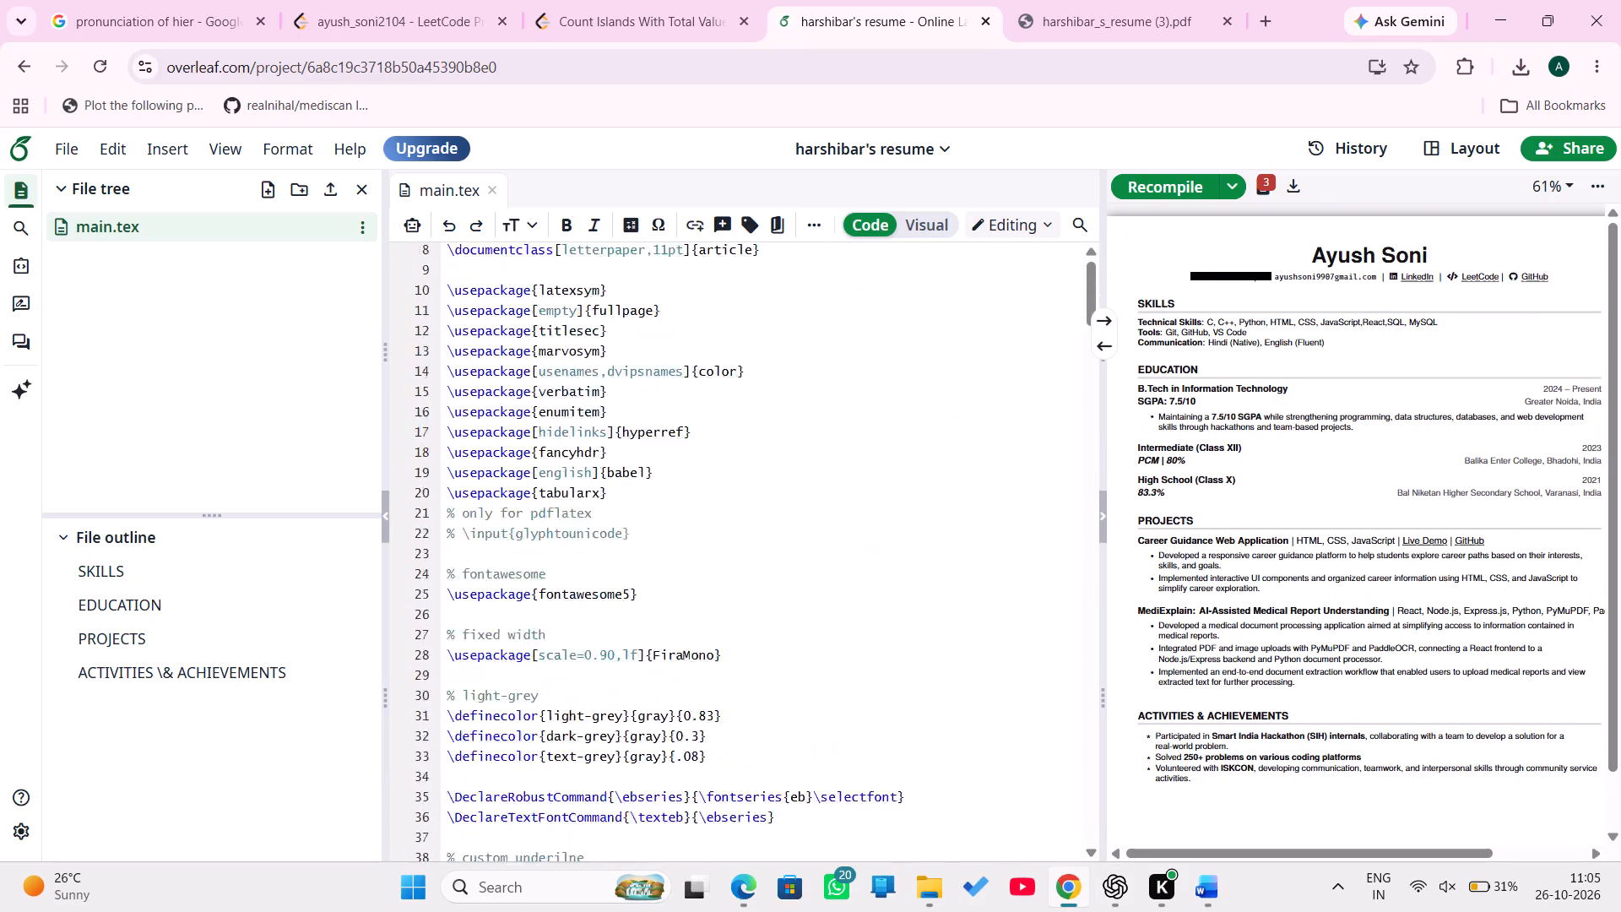
scroll(834, 547, "up", 2)
scroll(834, 547, "down", 9)
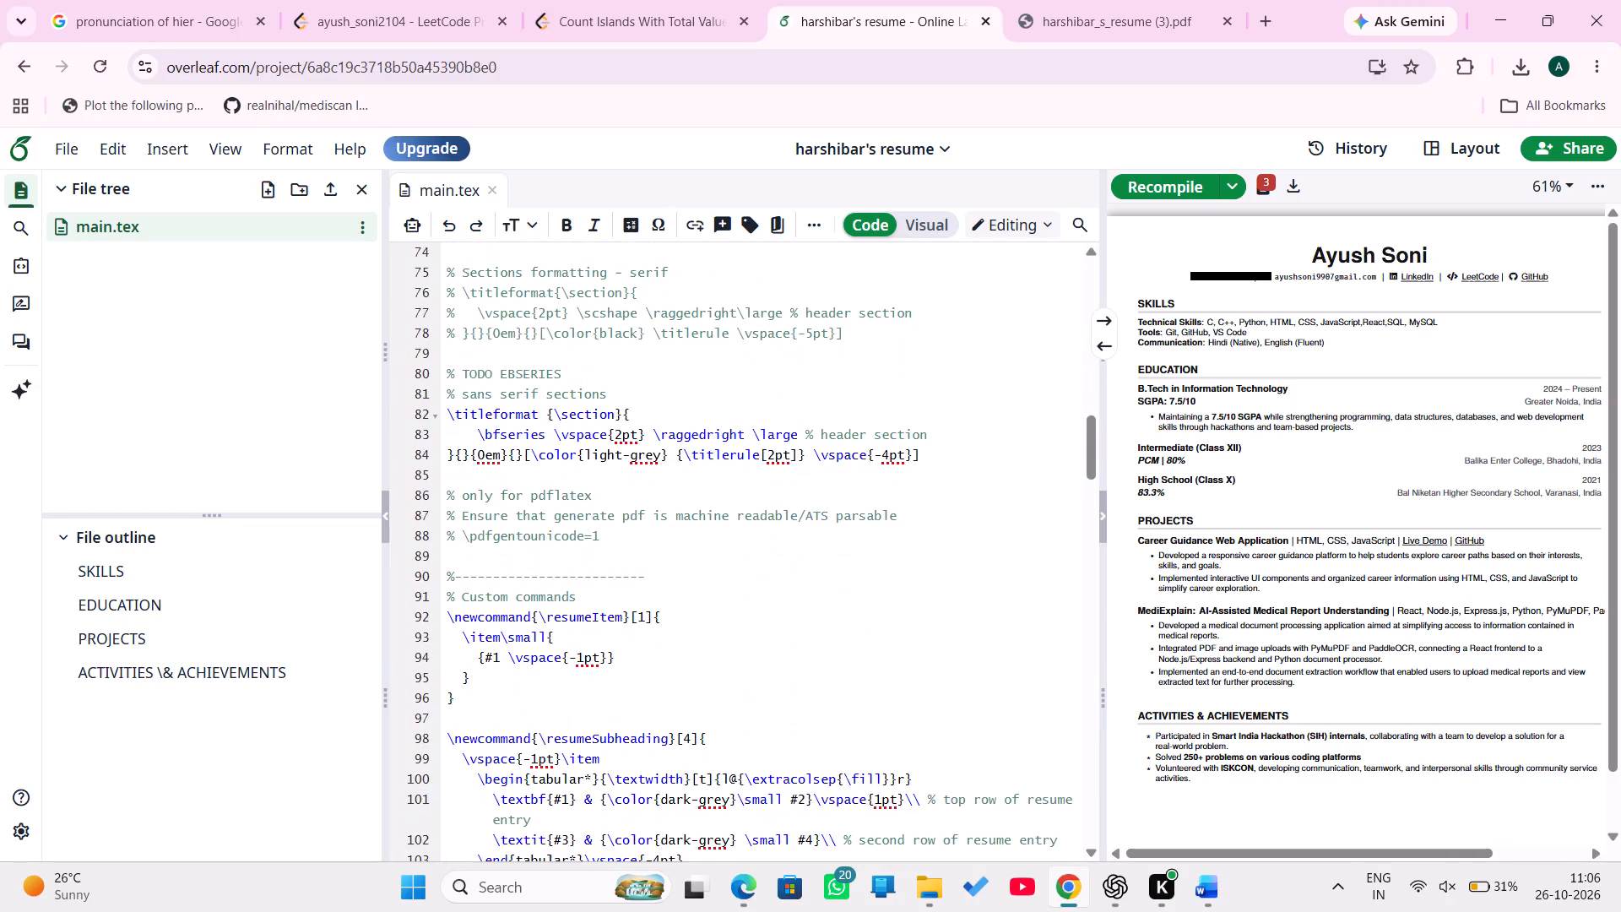
scroll(834, 547, "down", 3)
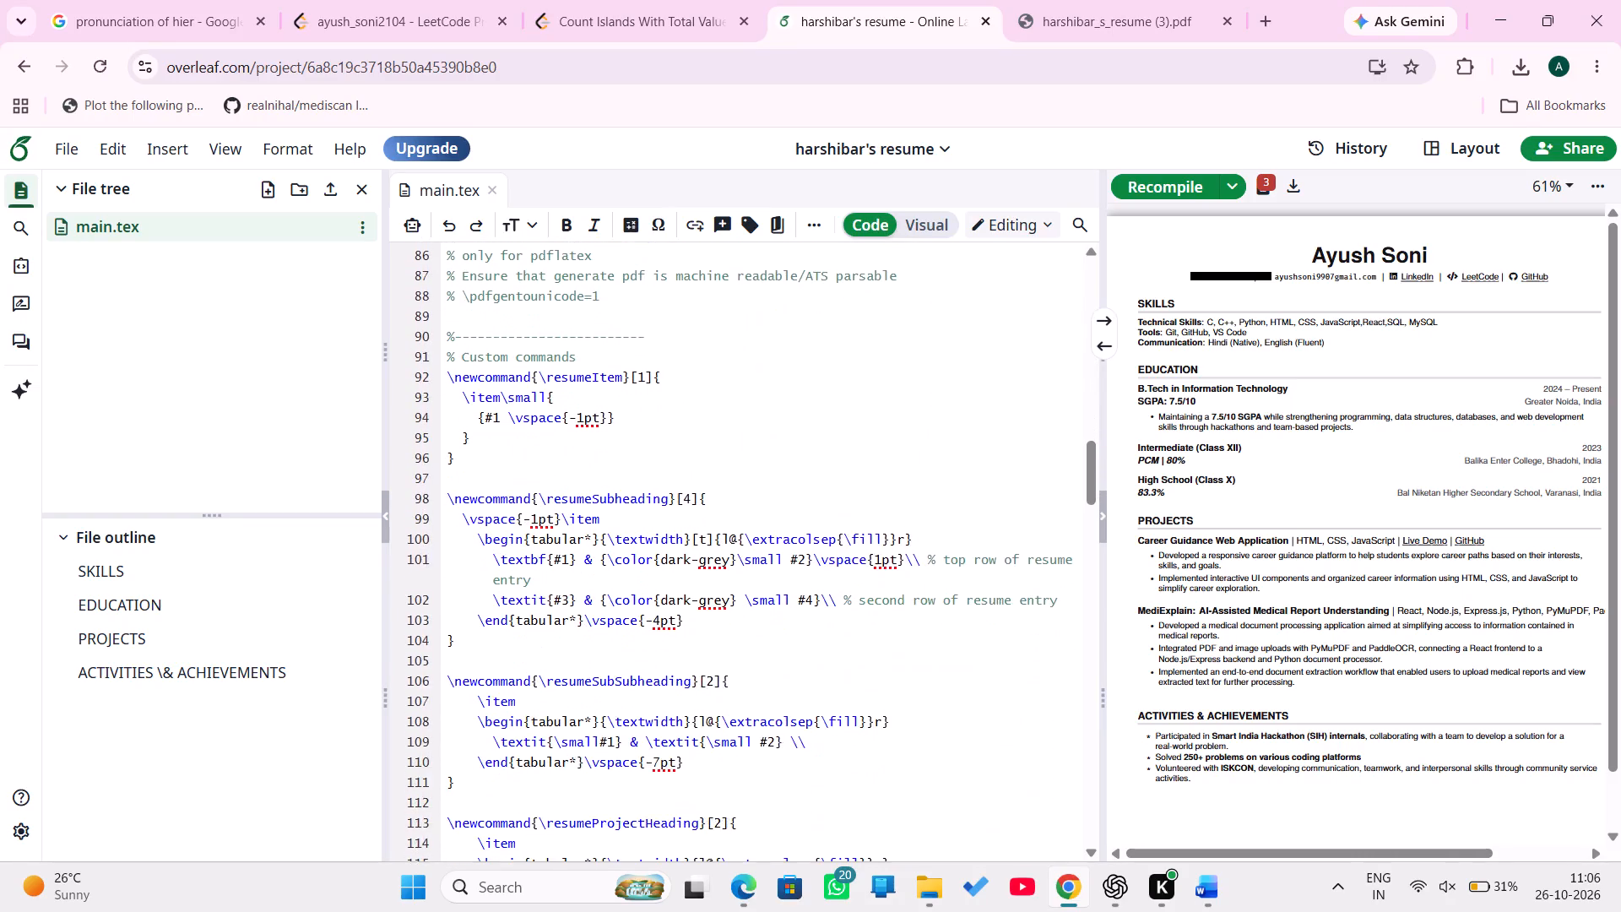
scroll(834, 547, "down", 4)
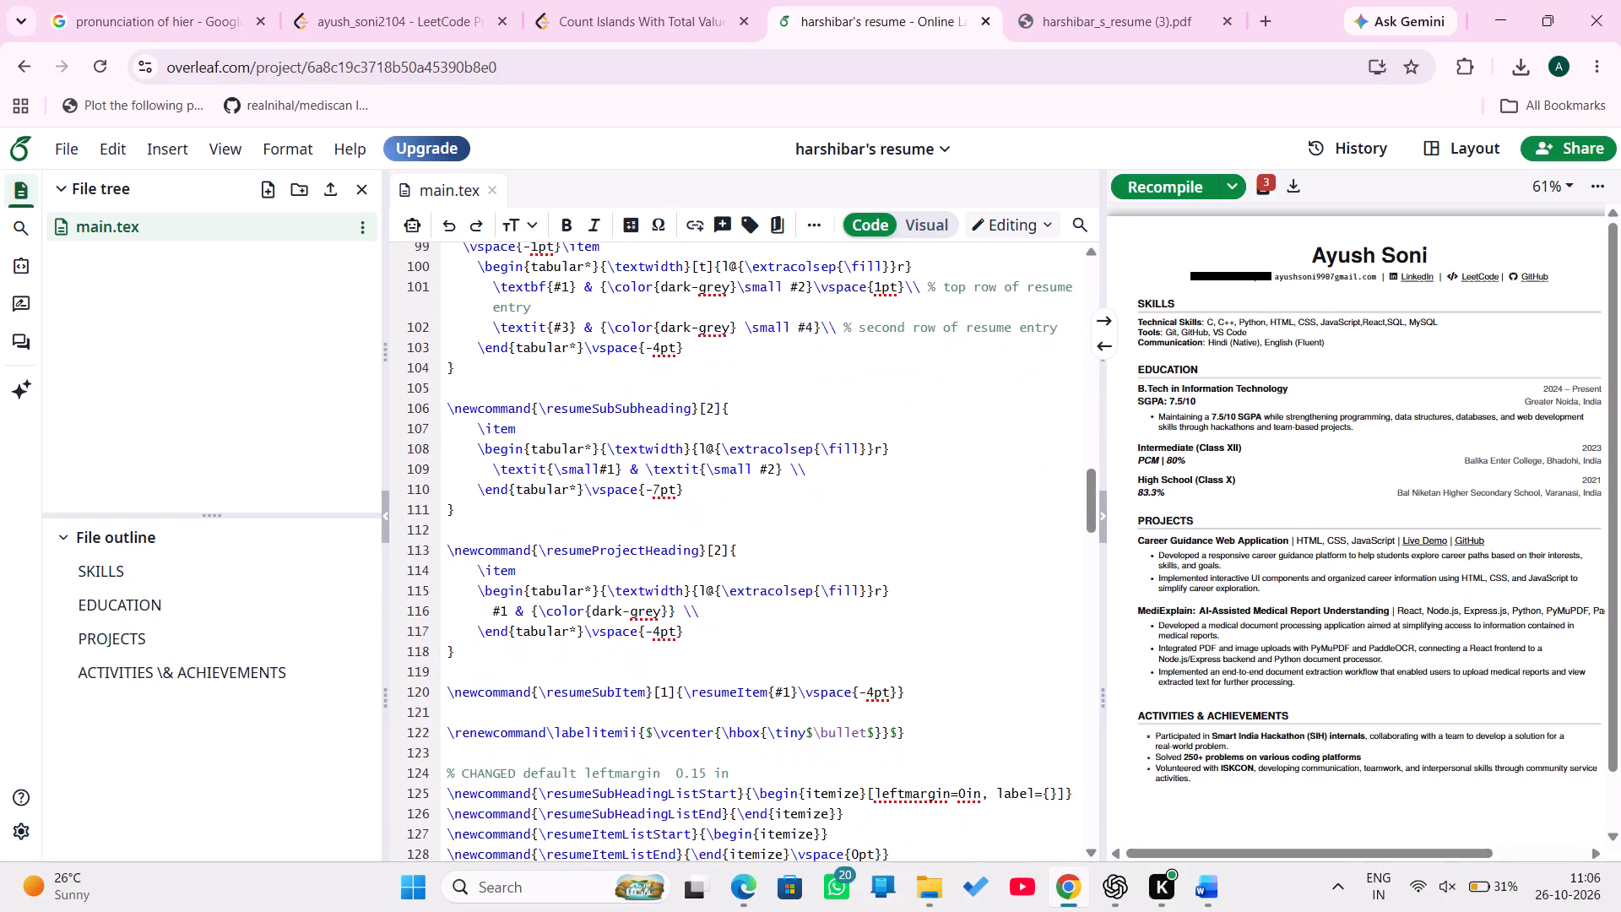
scroll(834, 547, "down", 4)
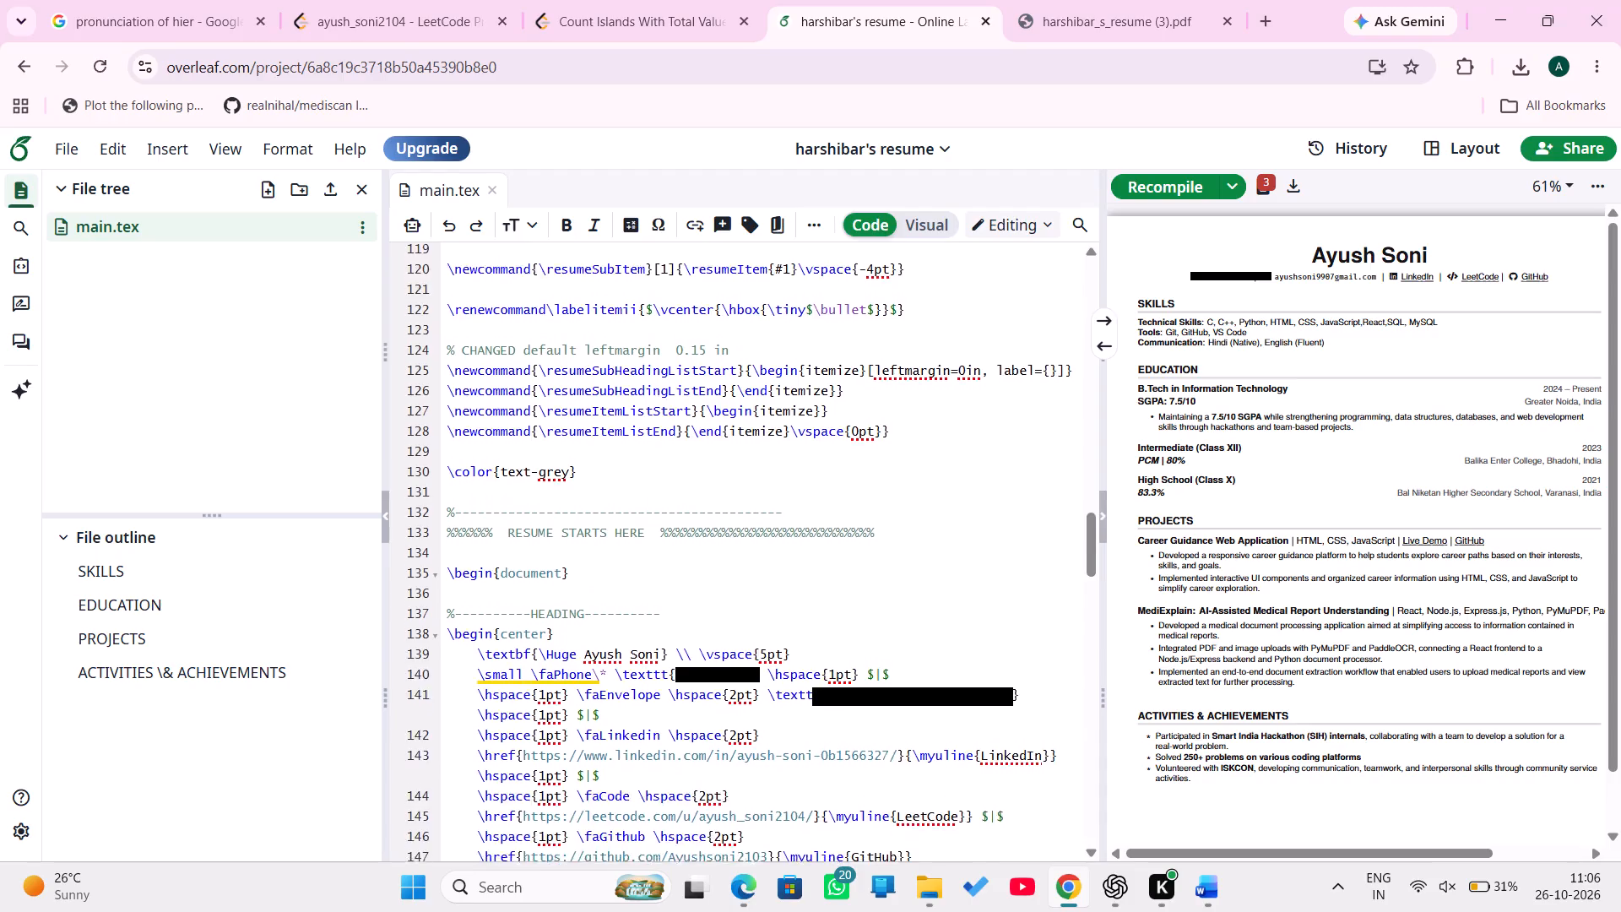
scroll(834, 547, "down", 4)
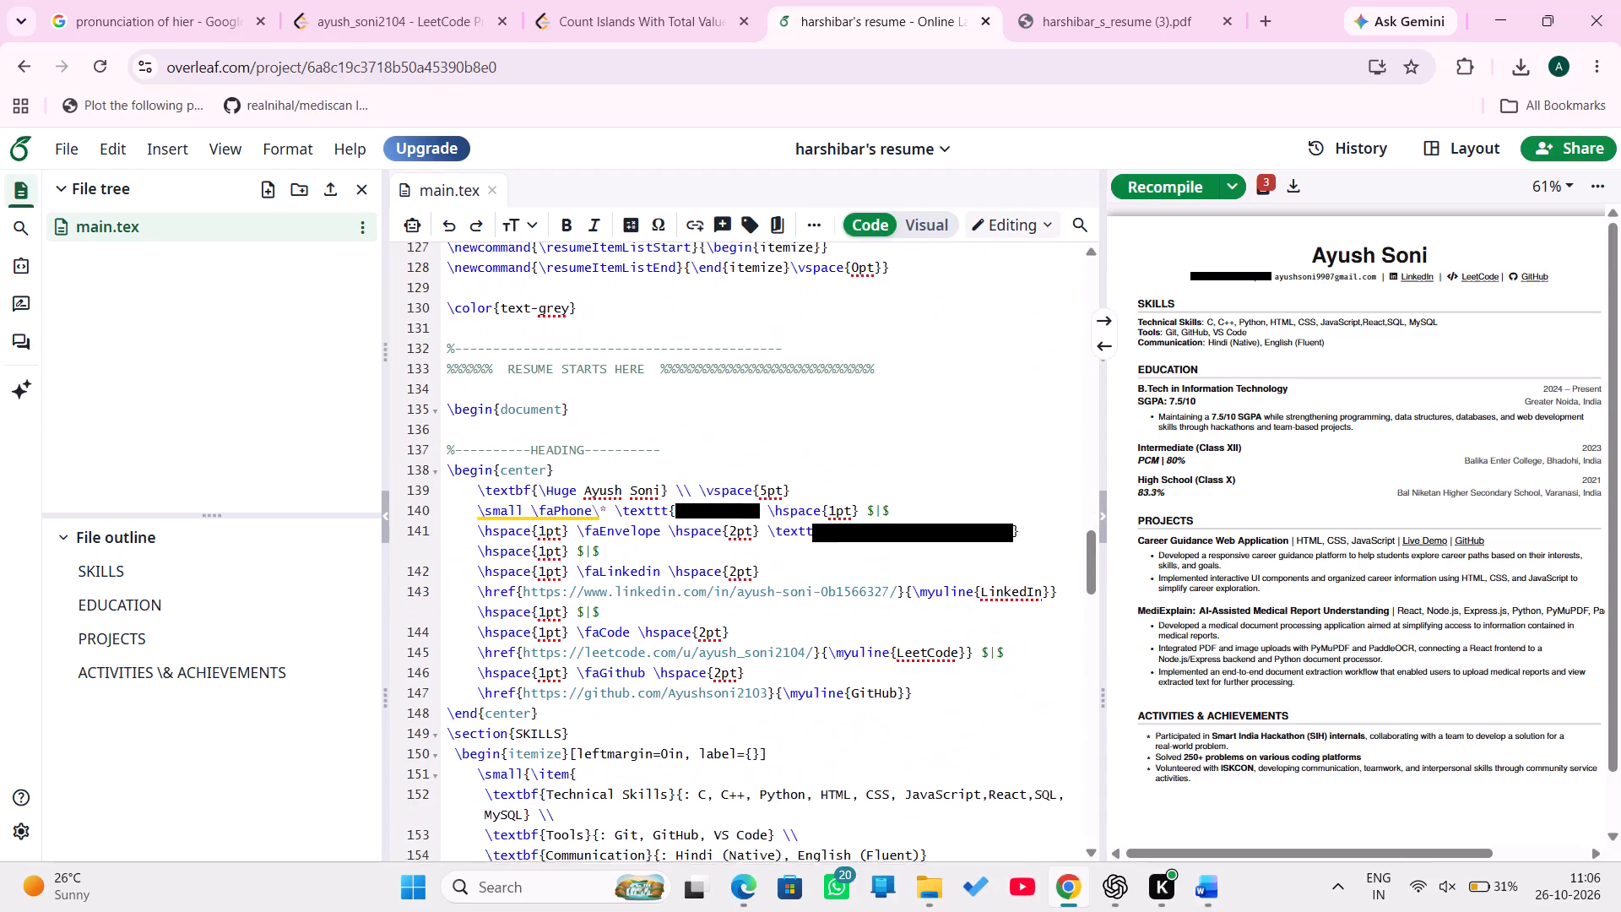
scroll(834, 547, "down", 3)
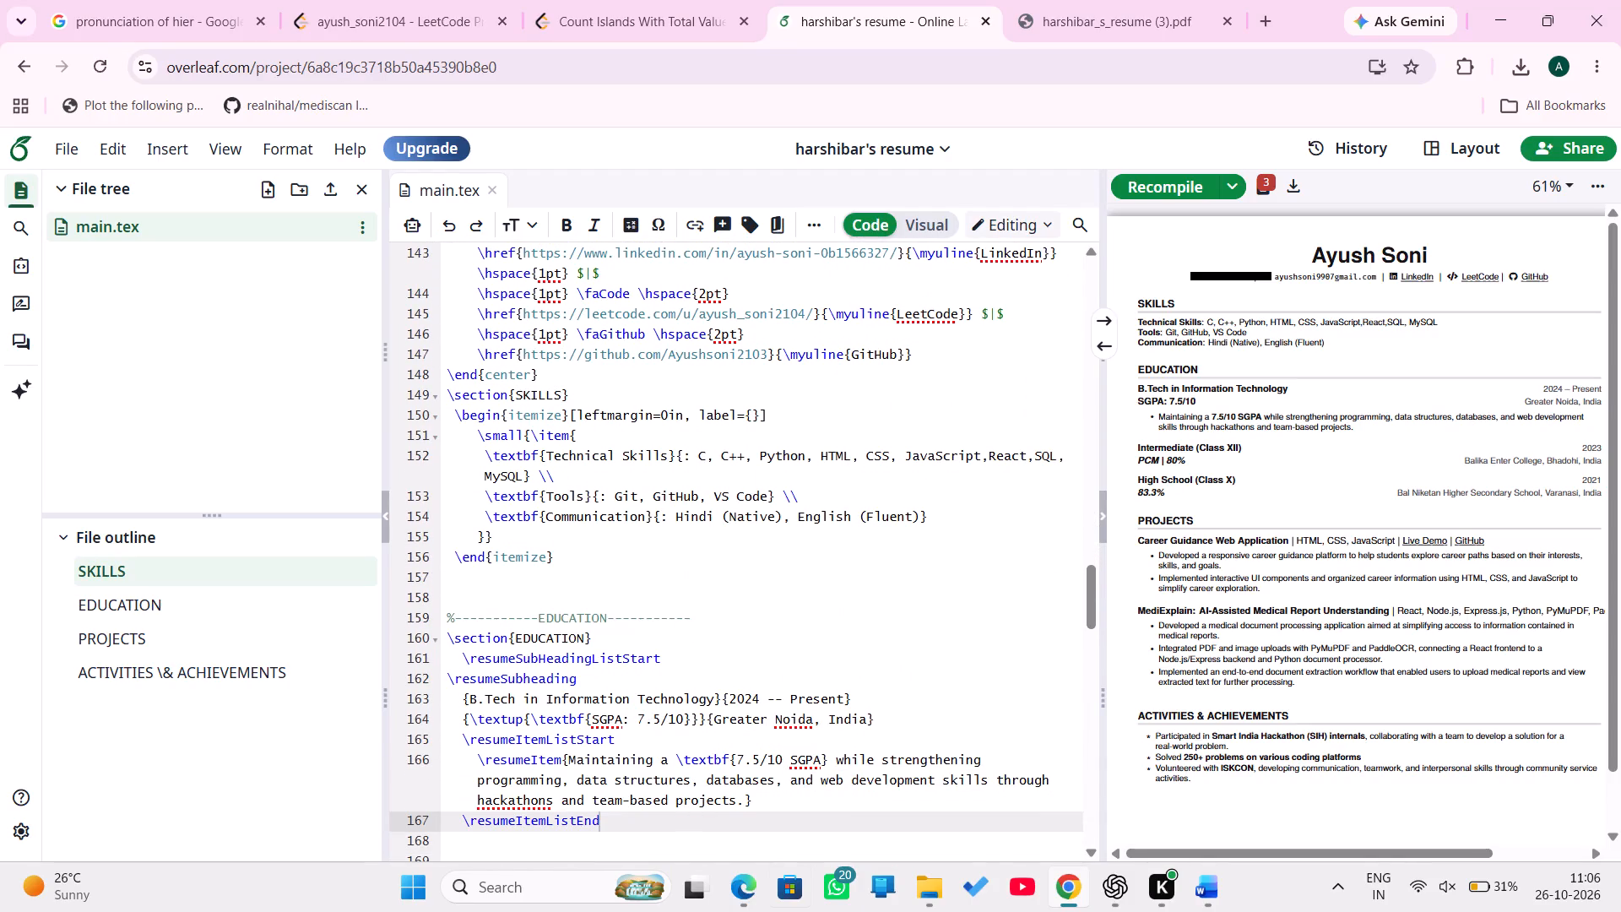
Add the comment line "%-------Summary-------" with a new line below it, between the Skills and Education sections of the source.
left_click(574, 573)
key("Return")
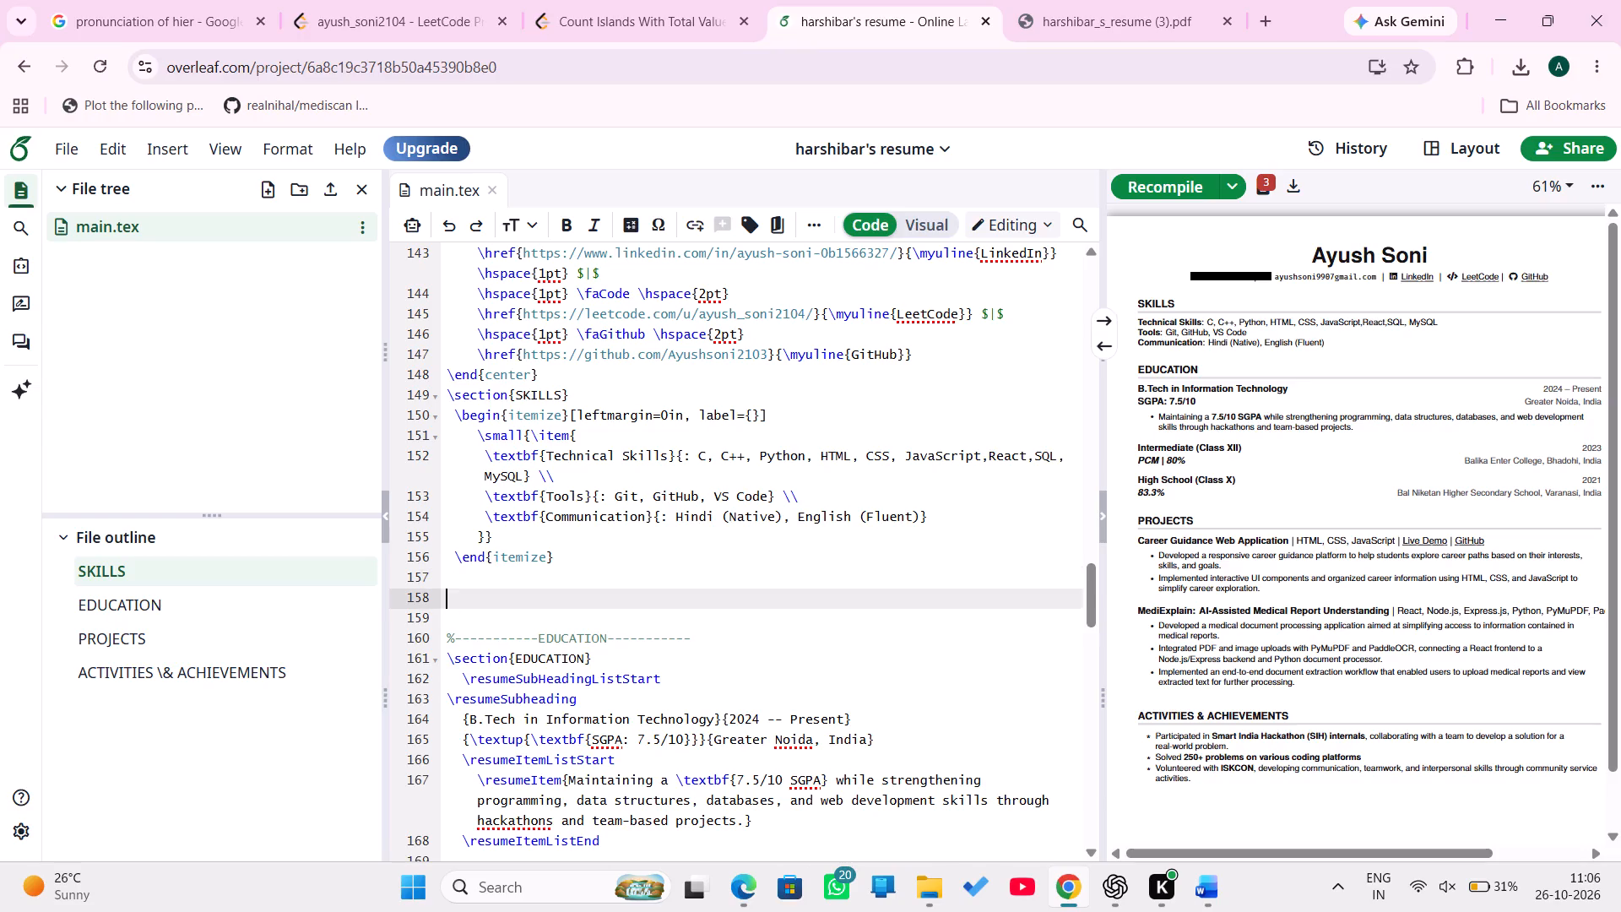
key("shift+percent")
type("-------")
type("Suma")
key("BackSpace")
type("mary")
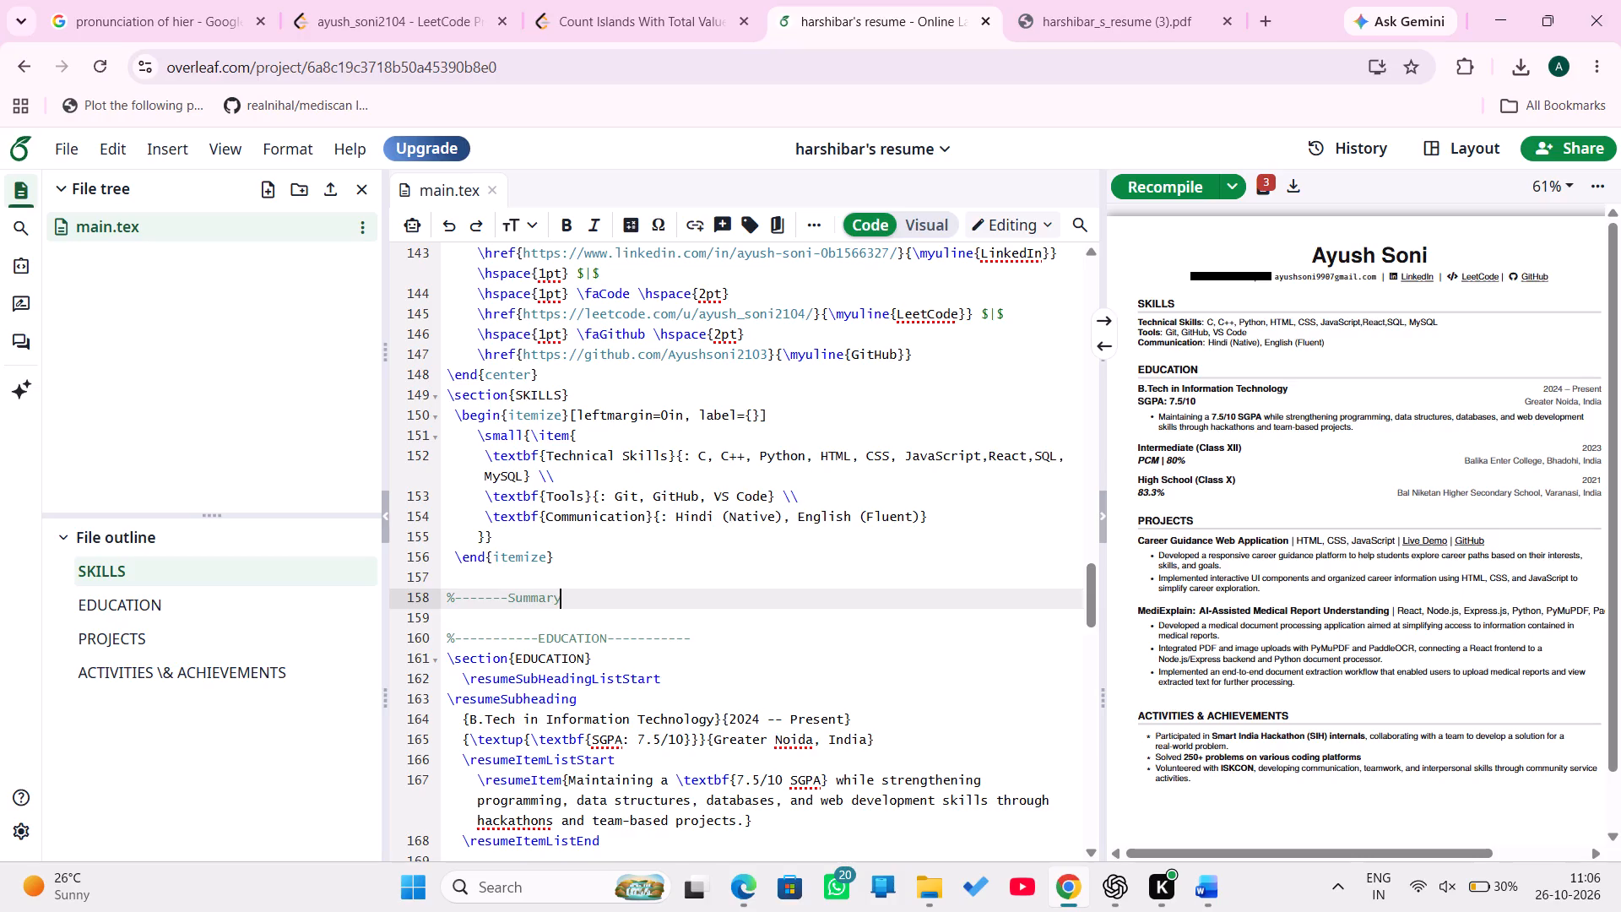
type("-------")
key("shift+Return")
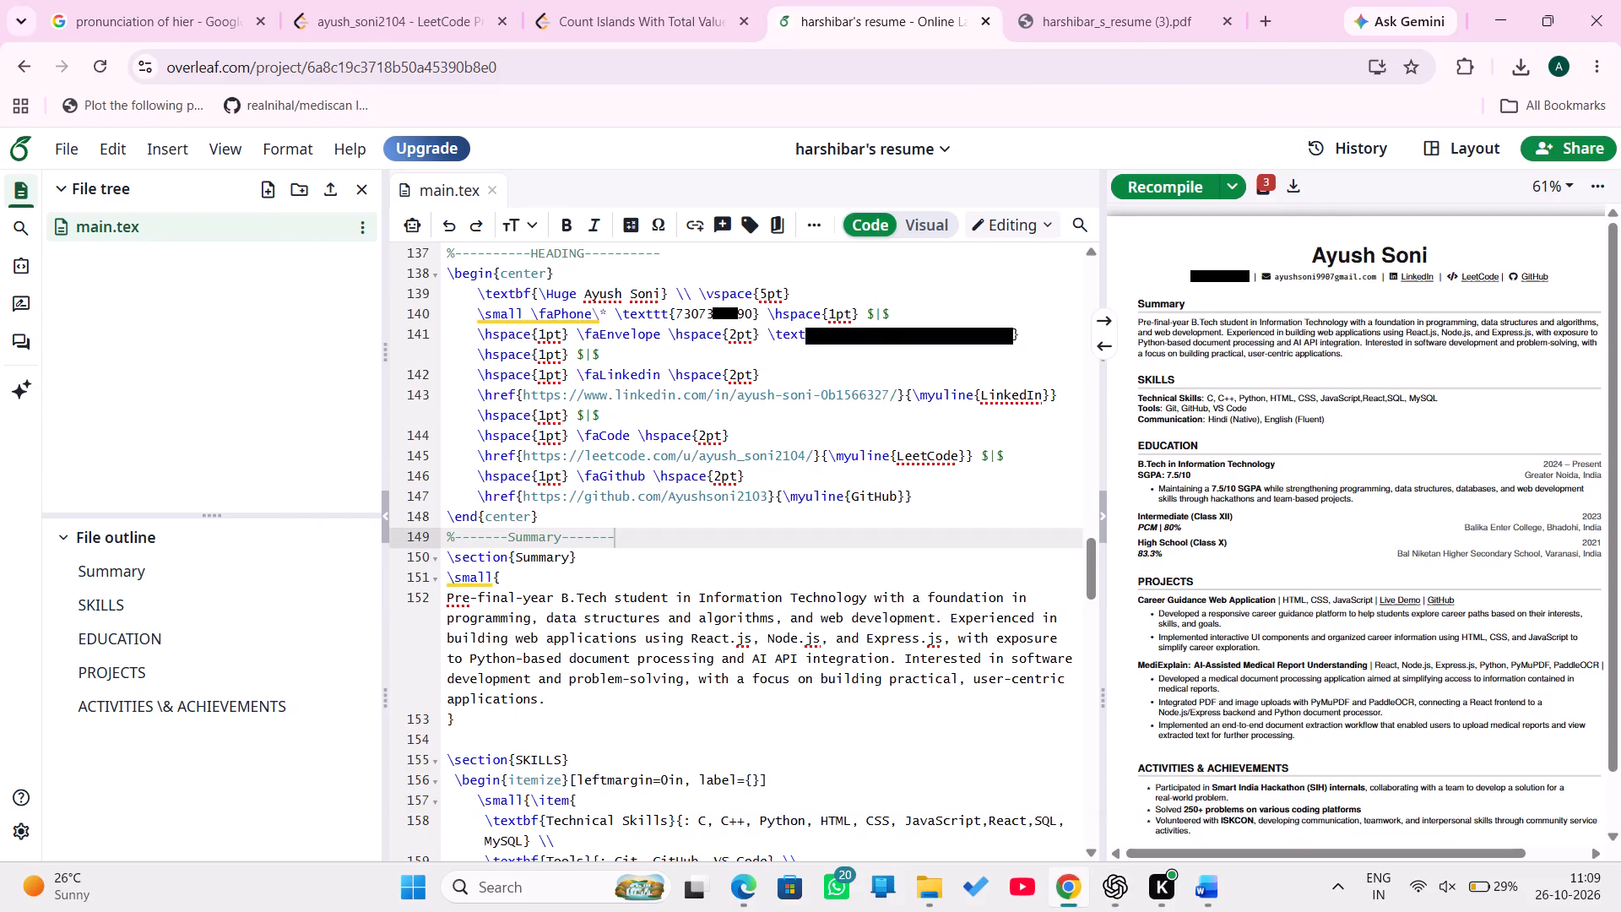
left_click(485, 719)
left_click_drag(485, 719, 441, 604)
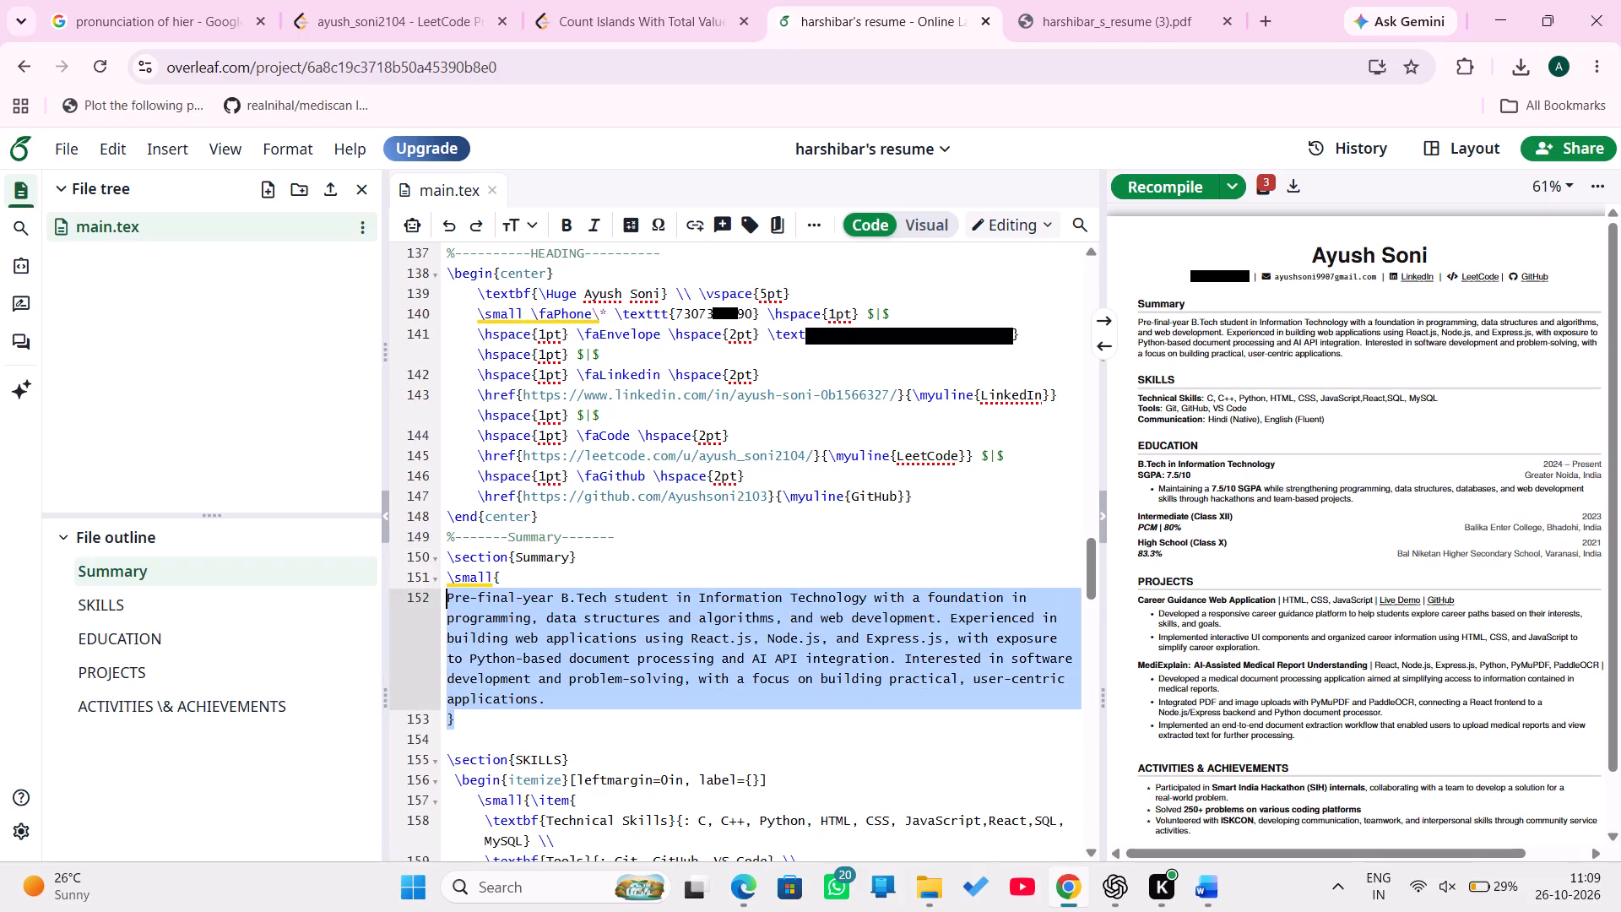
left_click_drag(441, 604, 431, 552)
key("BackSpace")
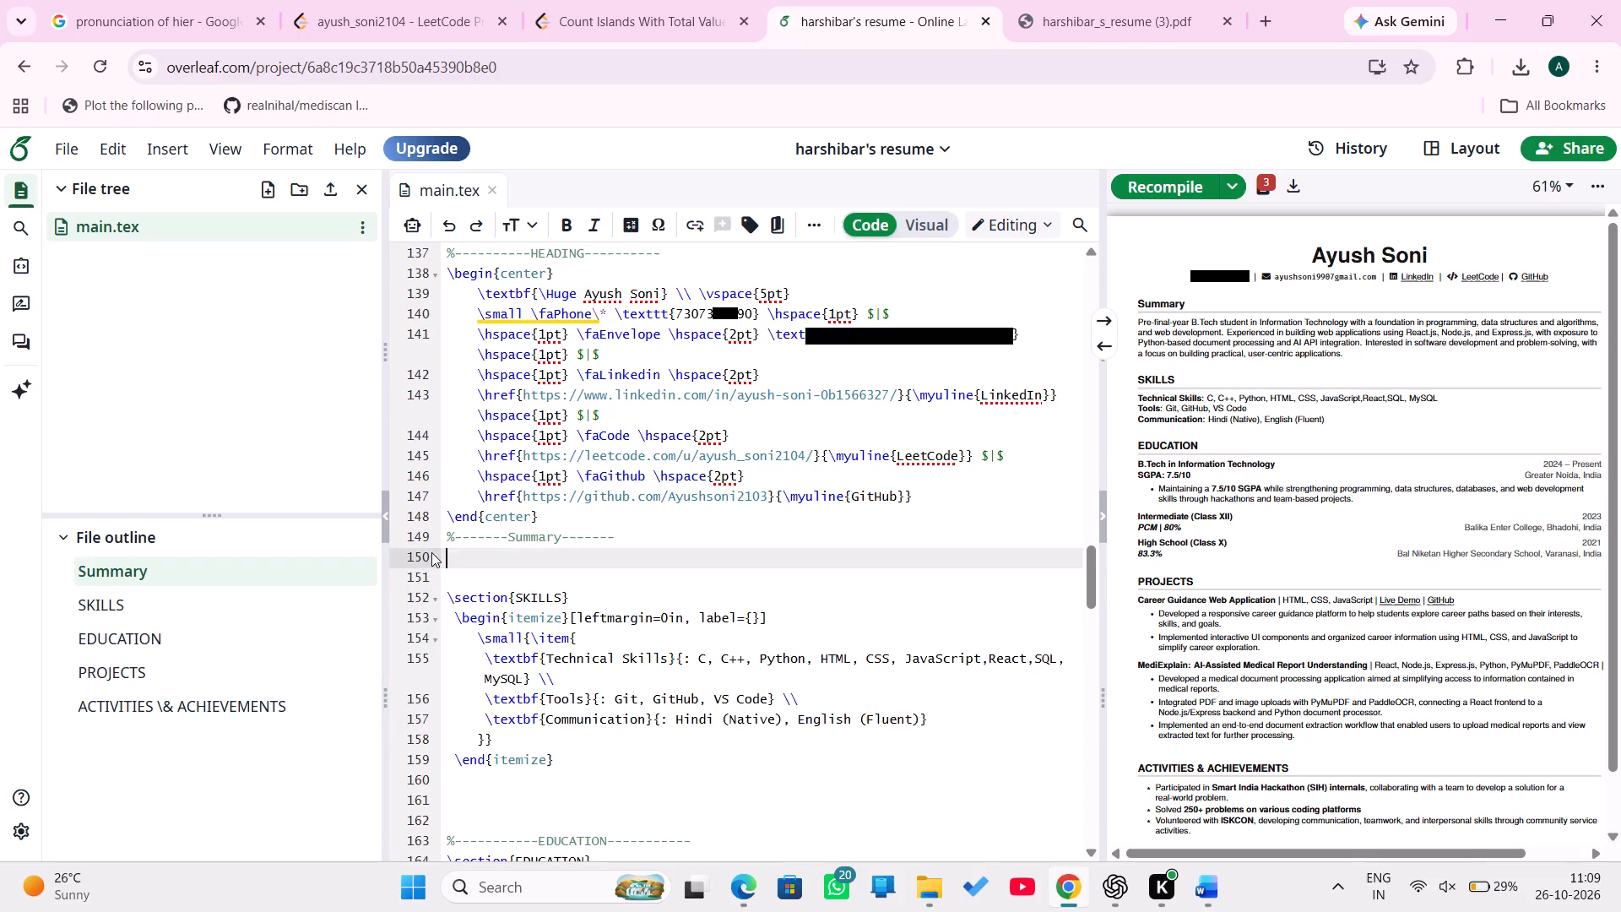
key("ctrl+v")
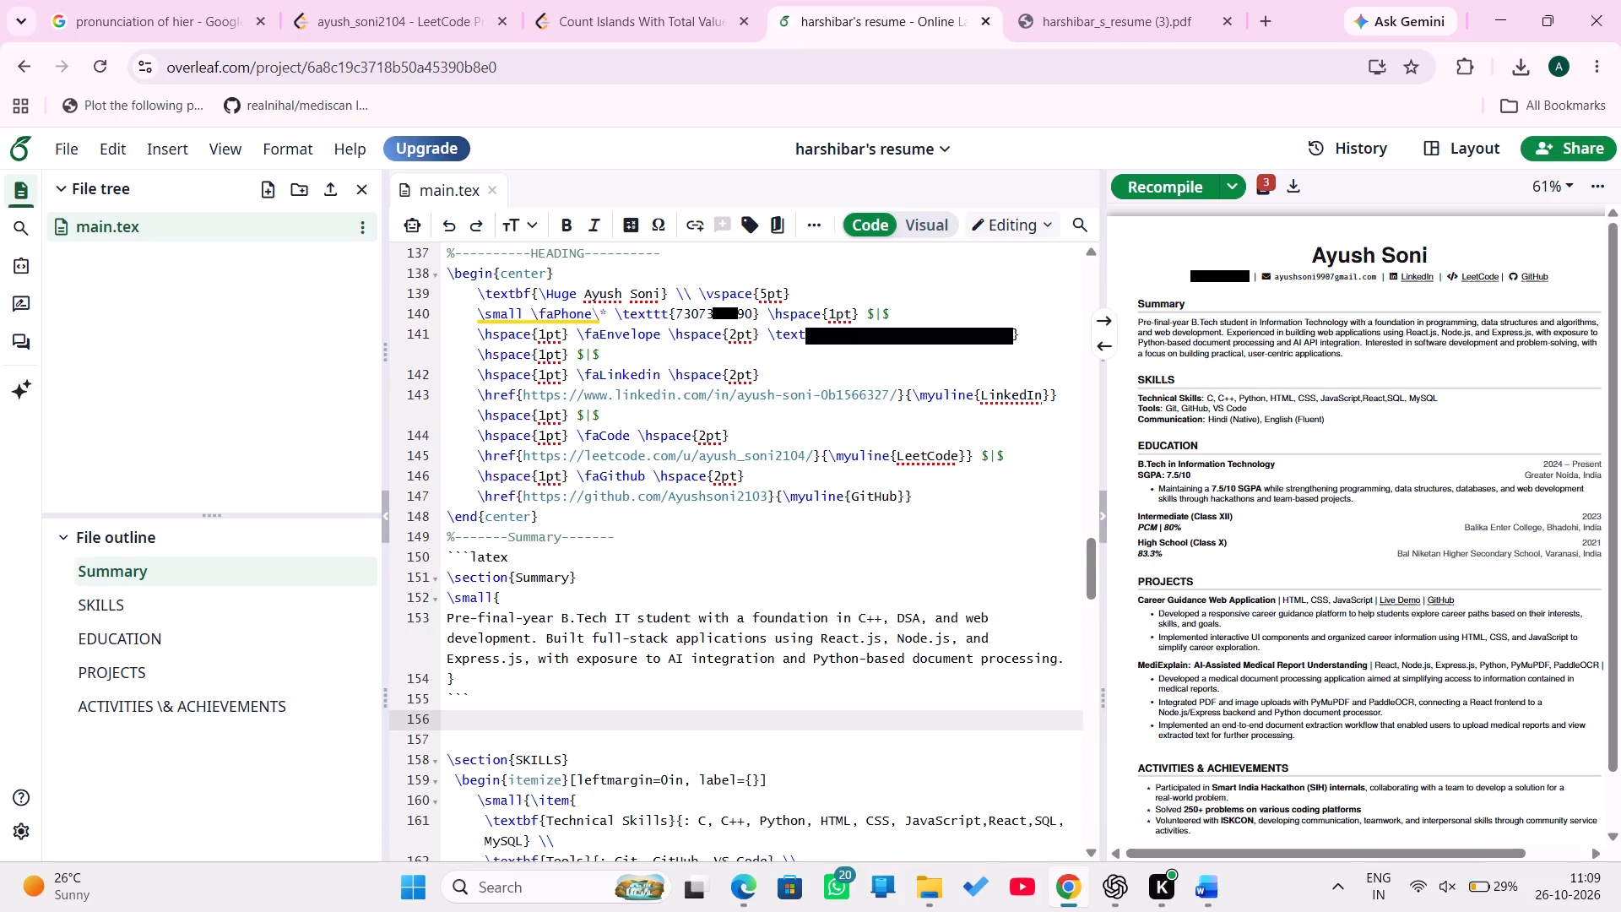
Delete the ```latex and ``` fence lines around the new Summary section and recompile the resume.
left_click_drag(538, 555, 428, 558)
key("BackSpace")
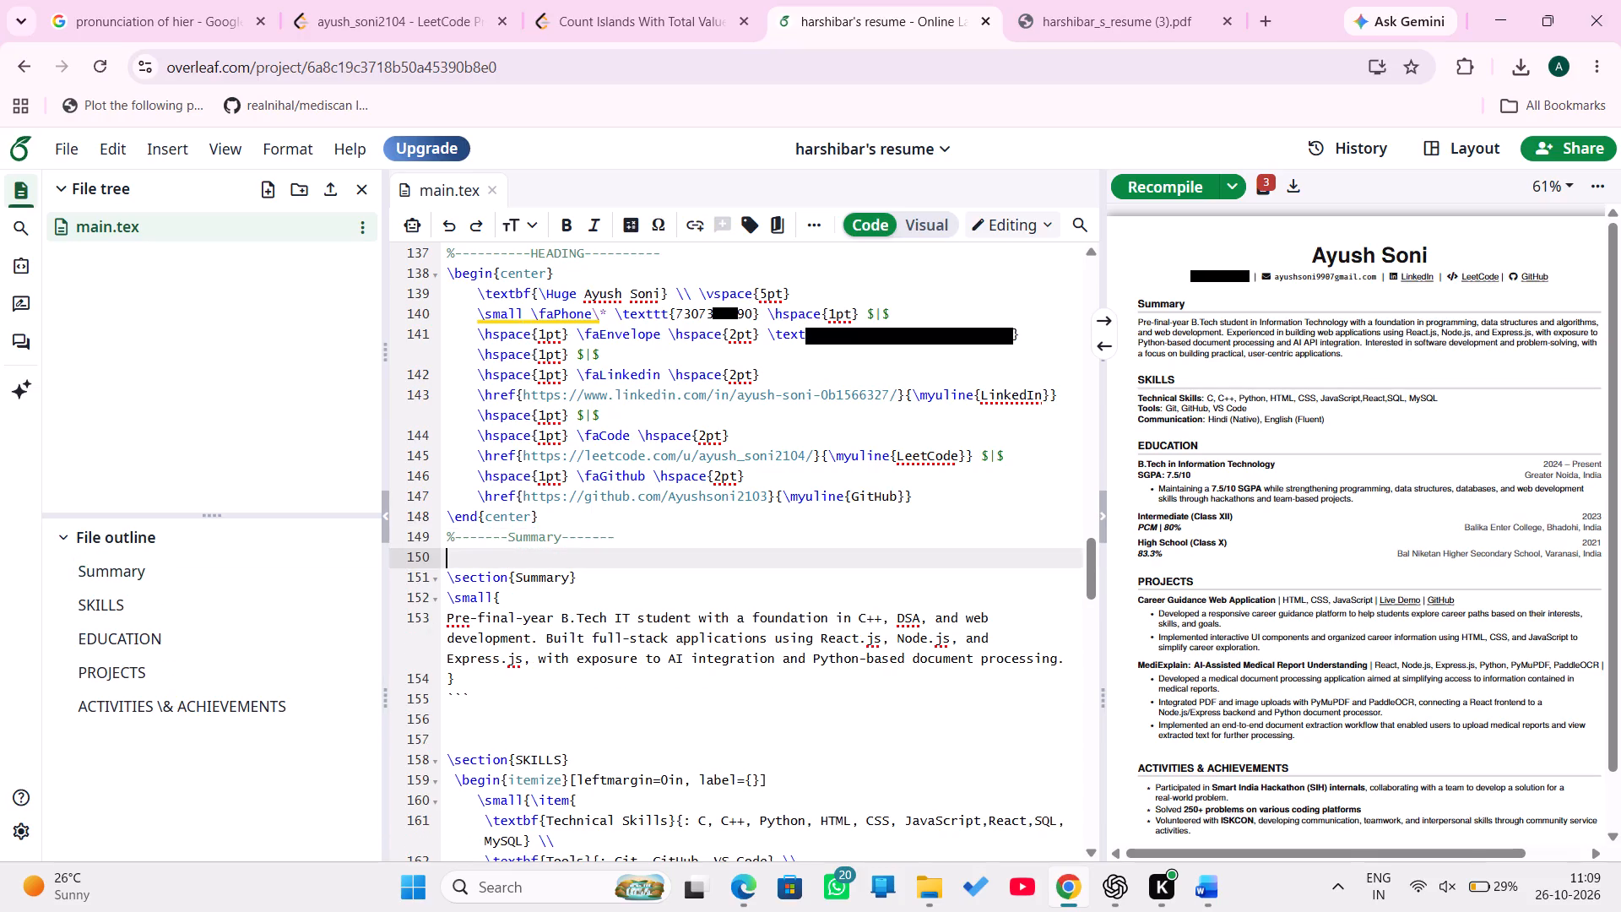
key("BackSpace")
left_click(468, 672)
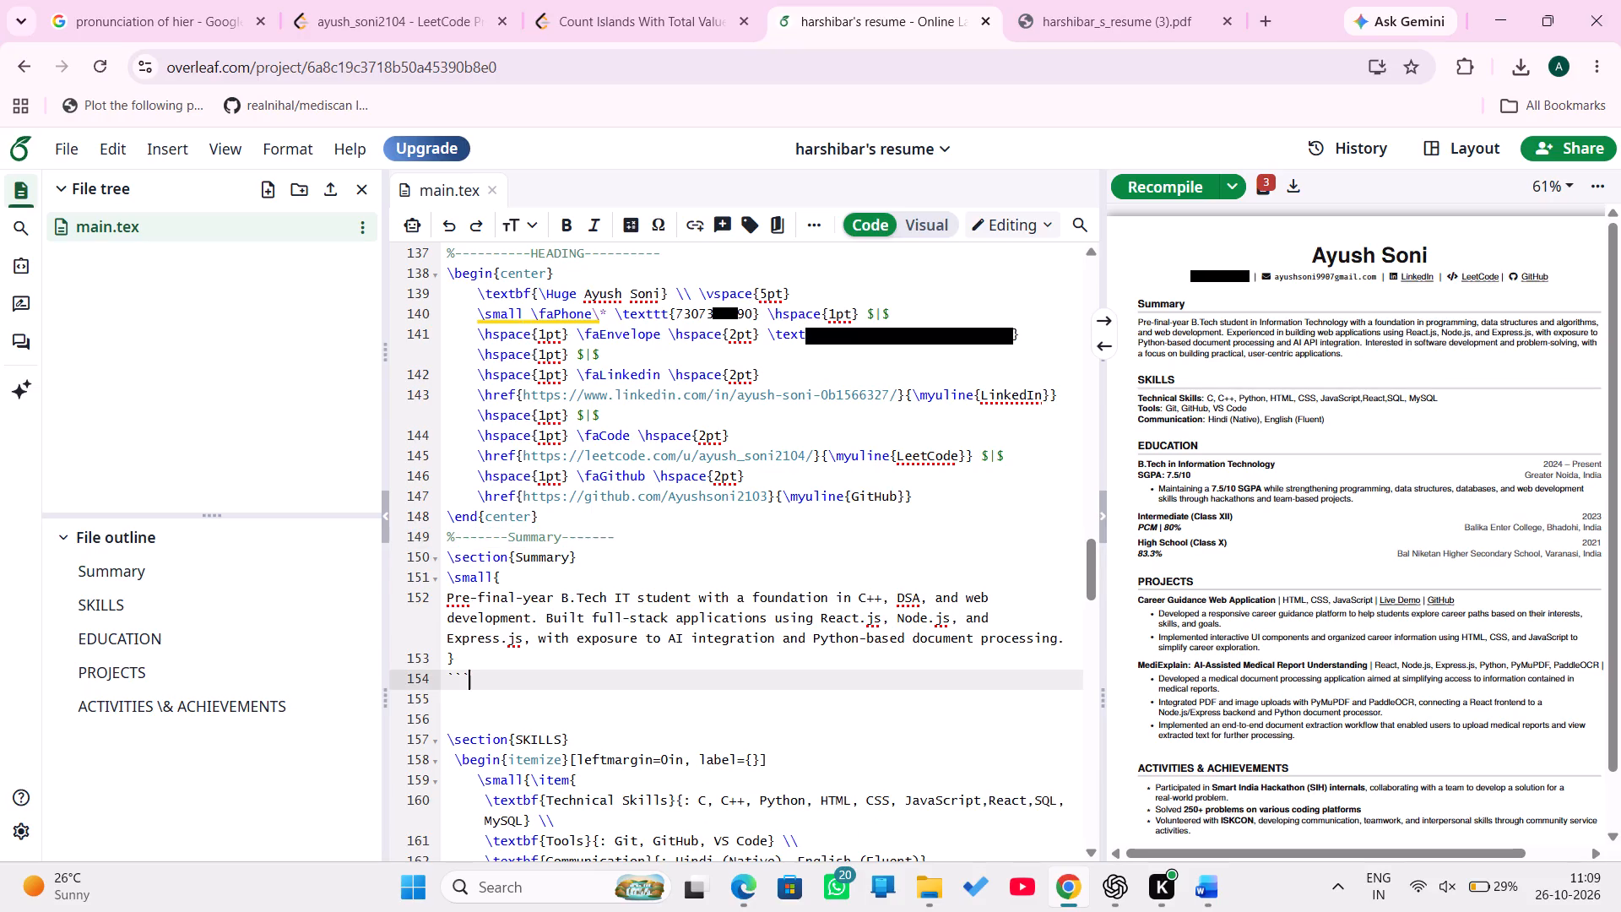
key("BackSpace")
key("BackSpace")
key("BackSpace")
key("BackSpace")
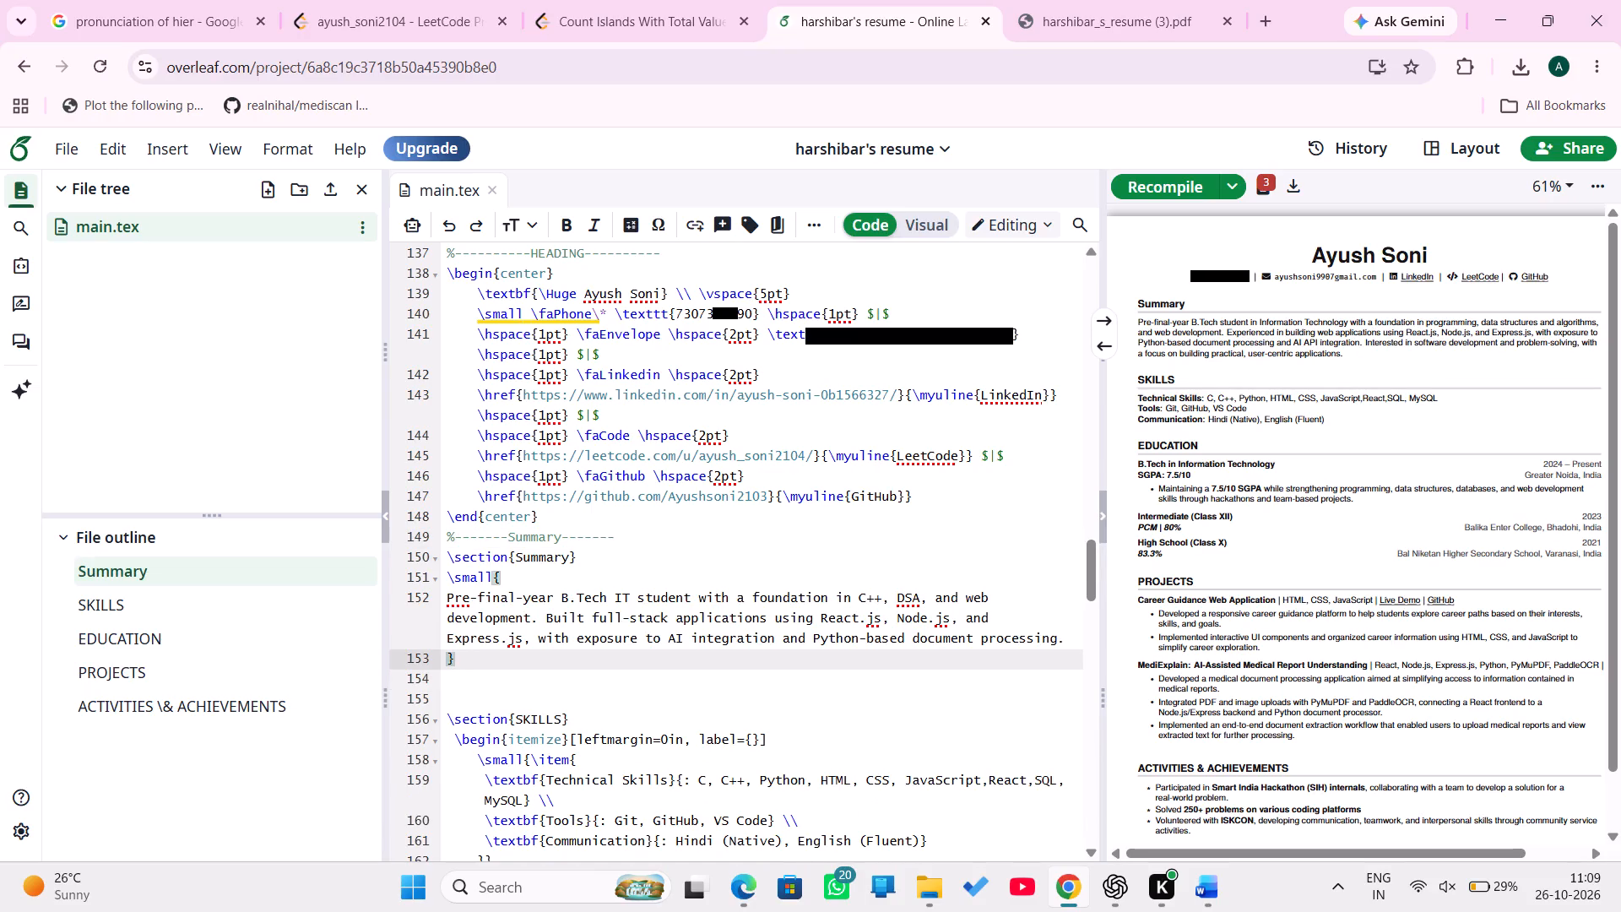
left_click(1149, 189)
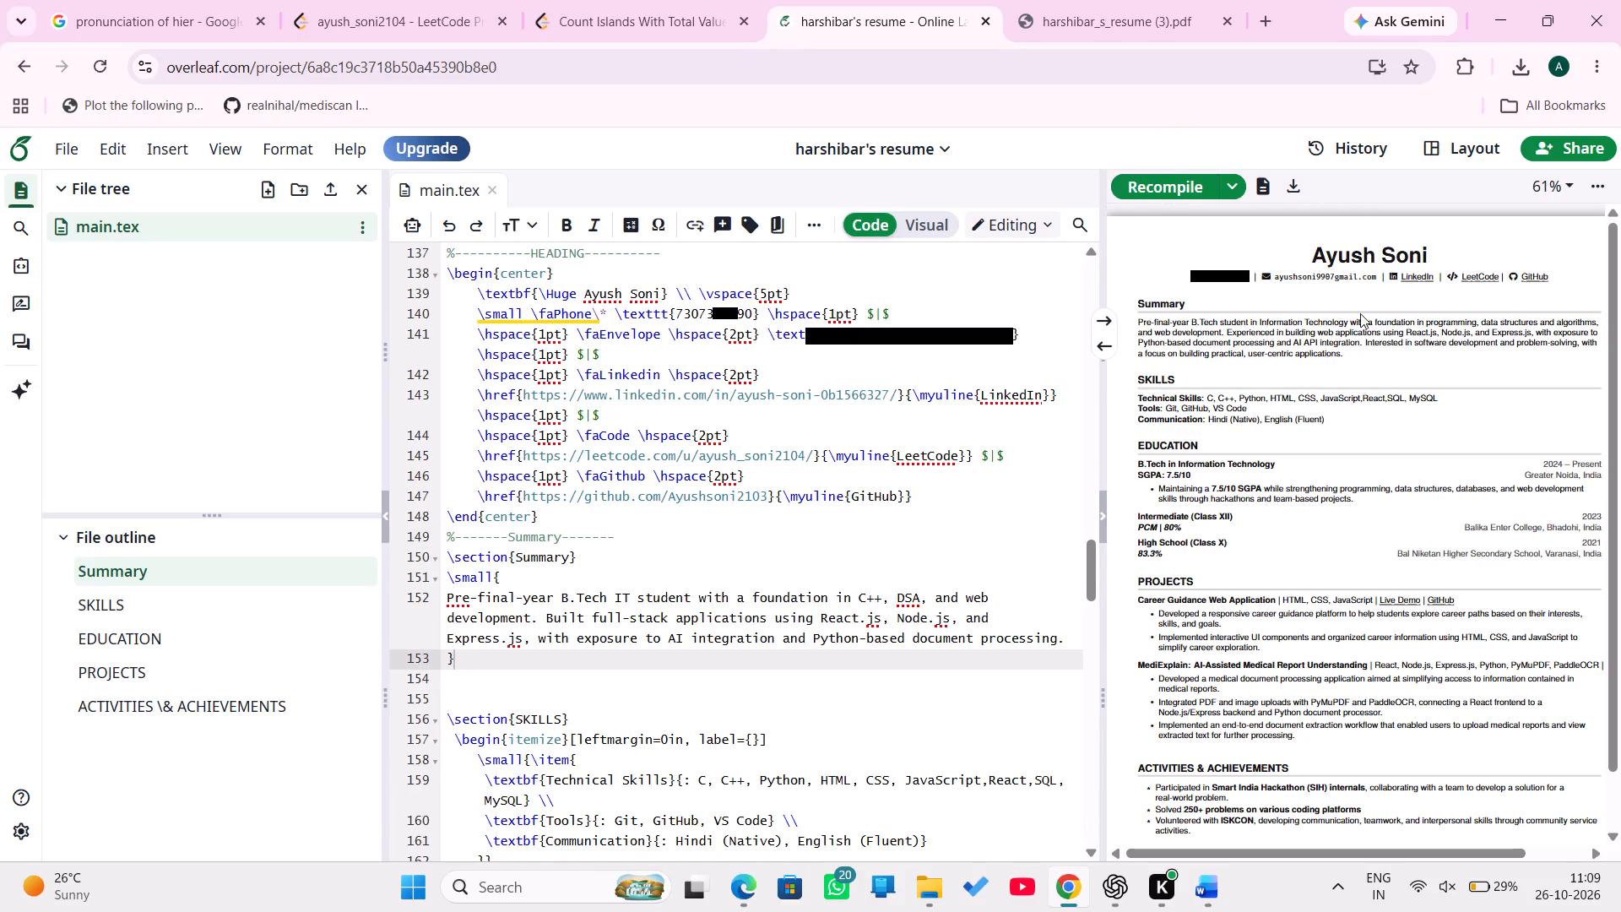
Download the compiled resume as a PDF.
left_click(1285, 188)
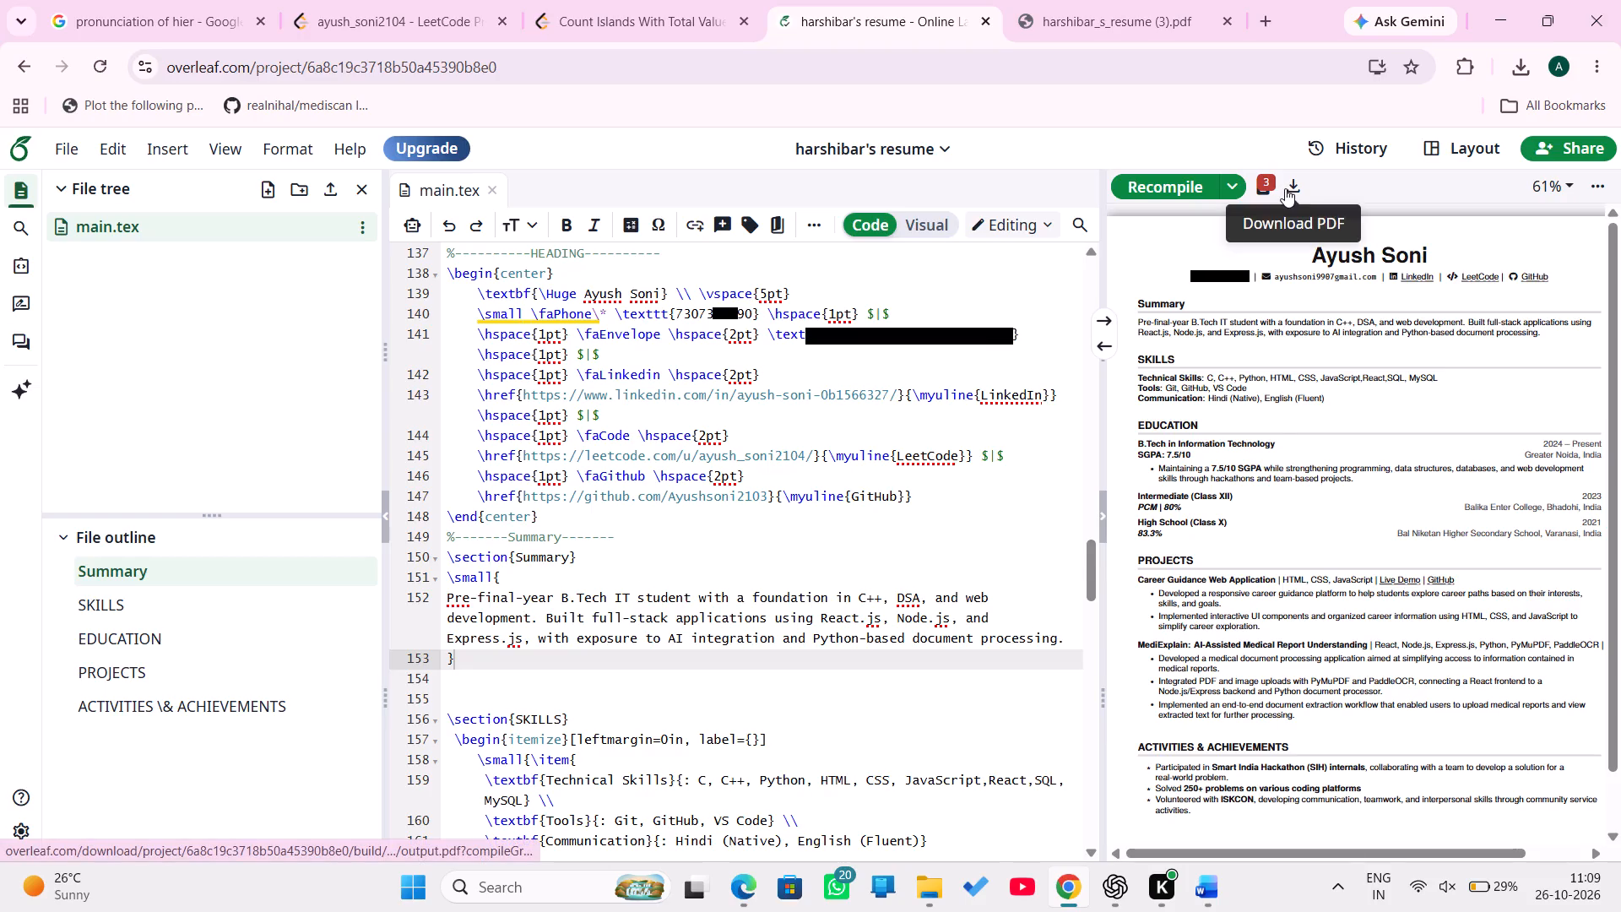
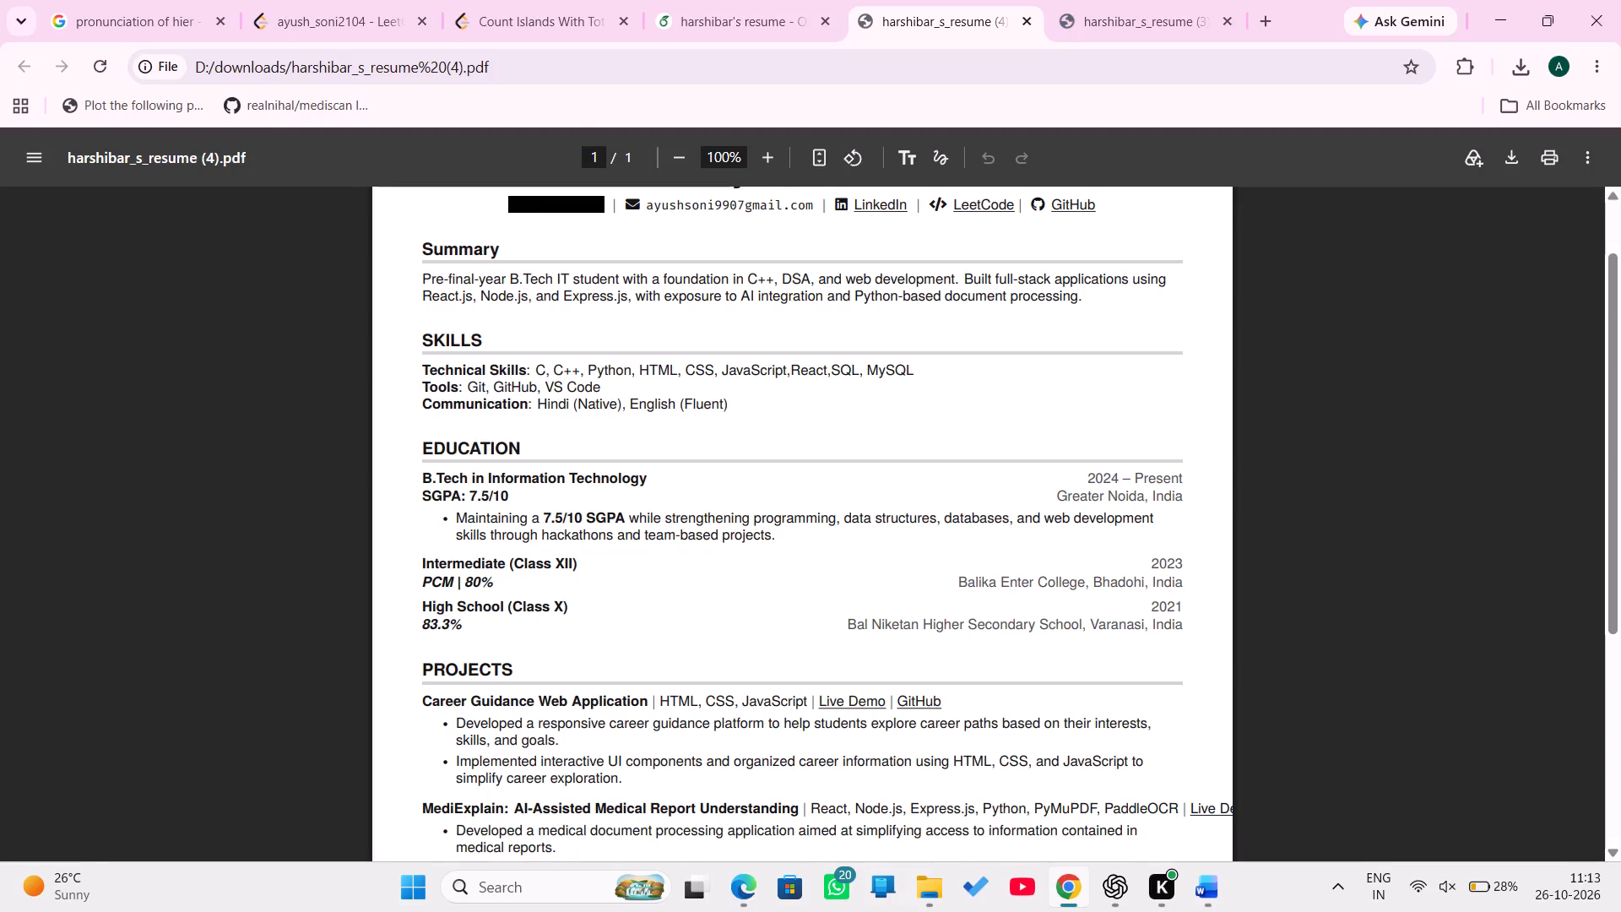
Review the downloaded resume PDF from the Summary through the Projects section to Activities & Achievements.
scroll(1017, 373, "down", 2)
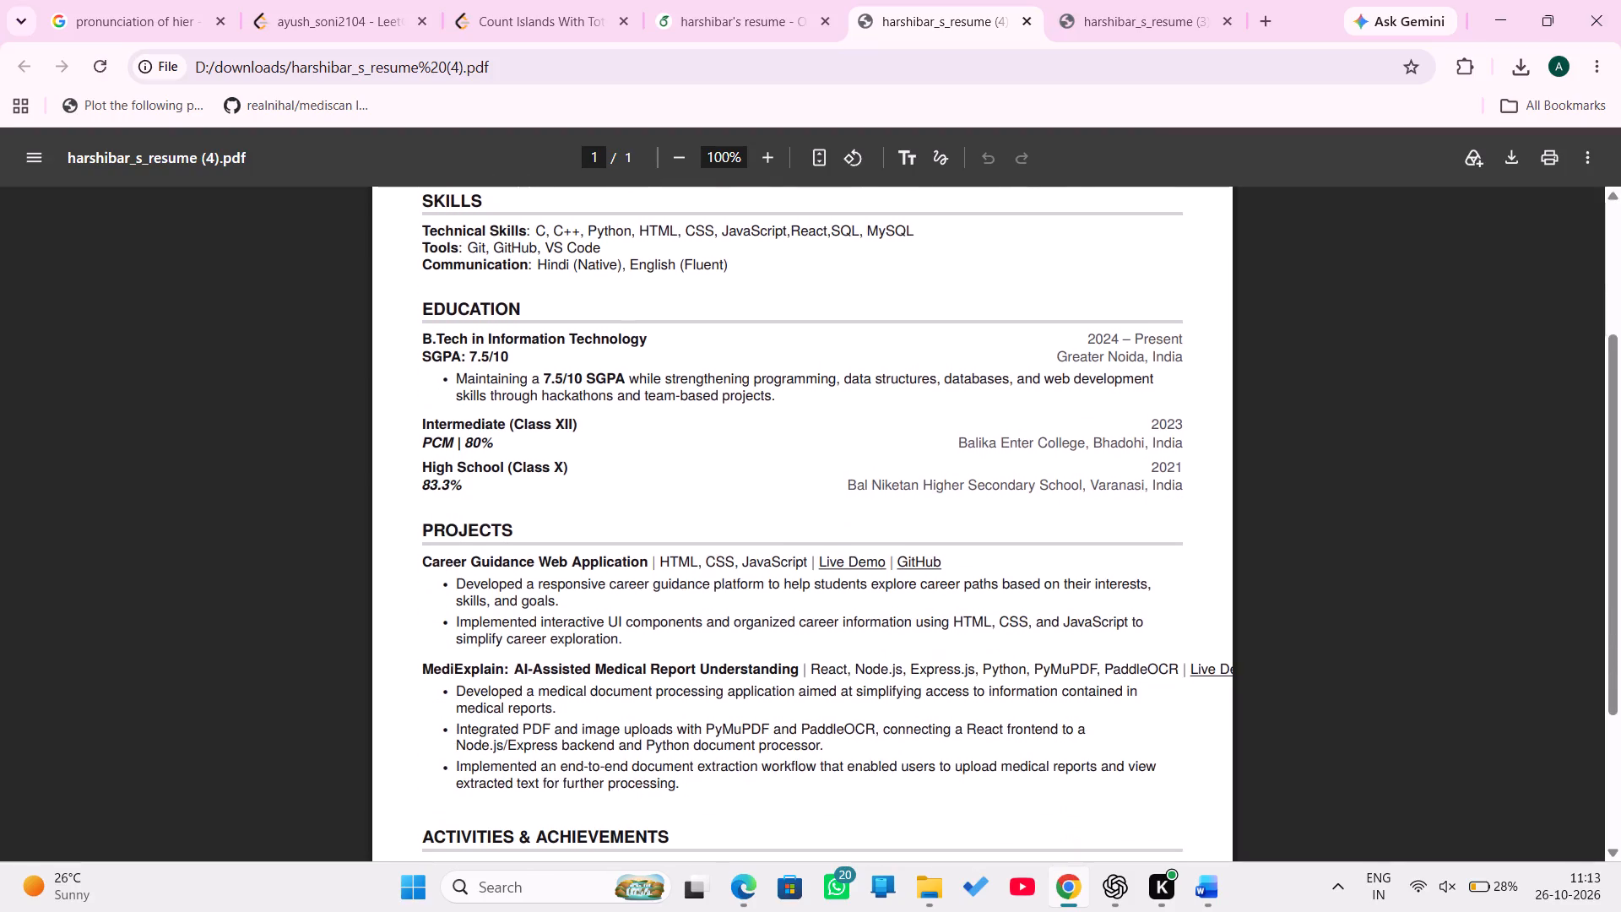
scroll(1017, 373, "down", 1)
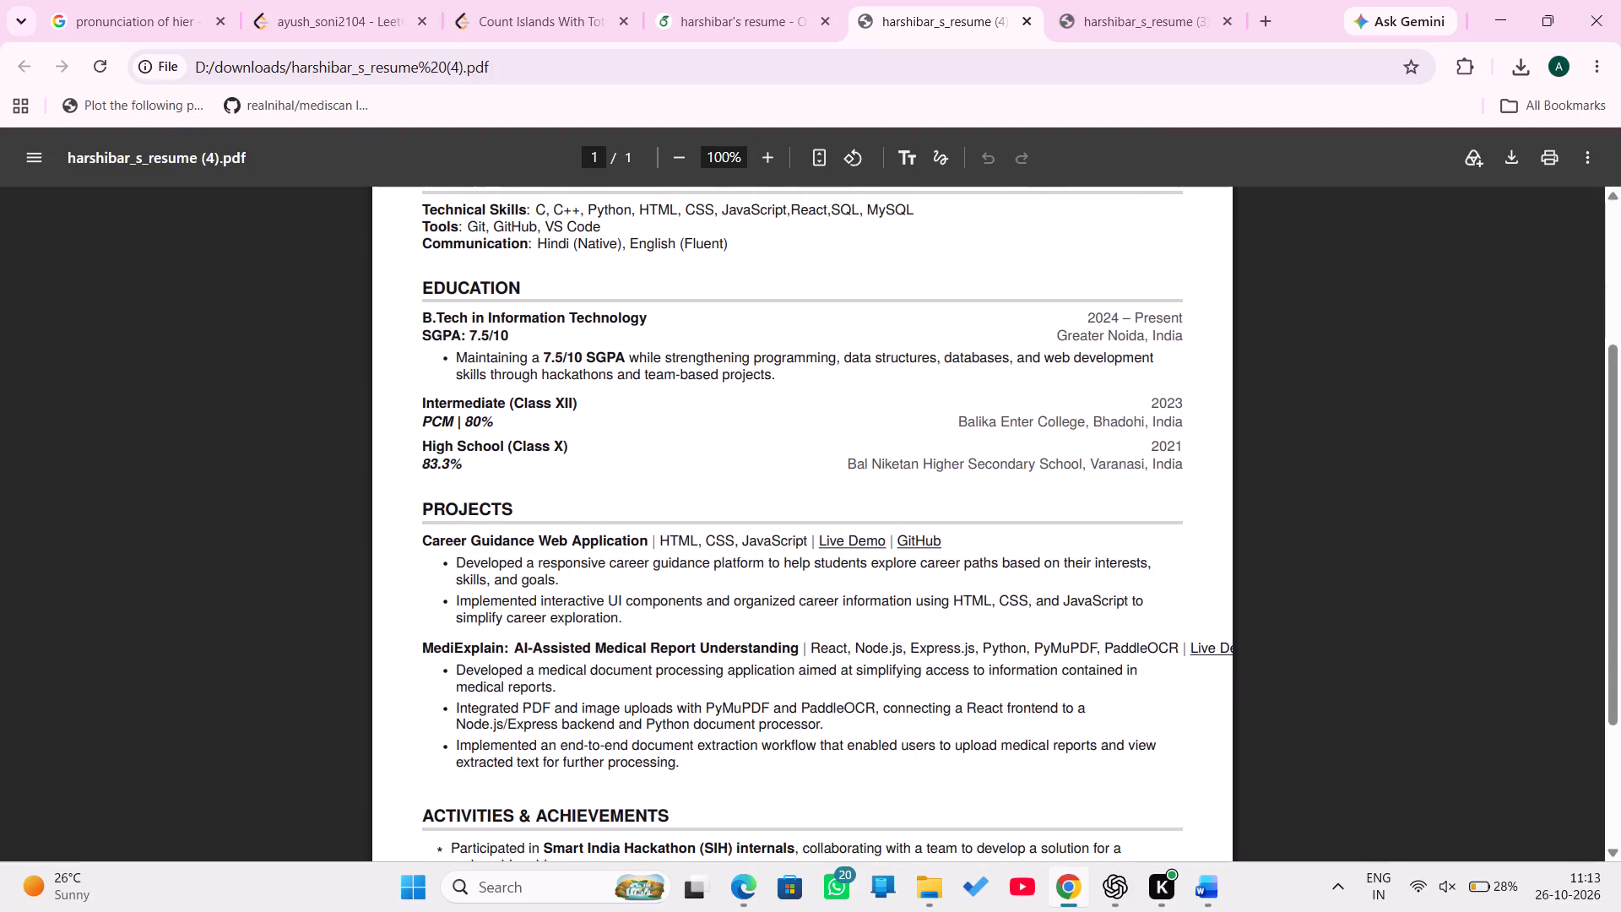
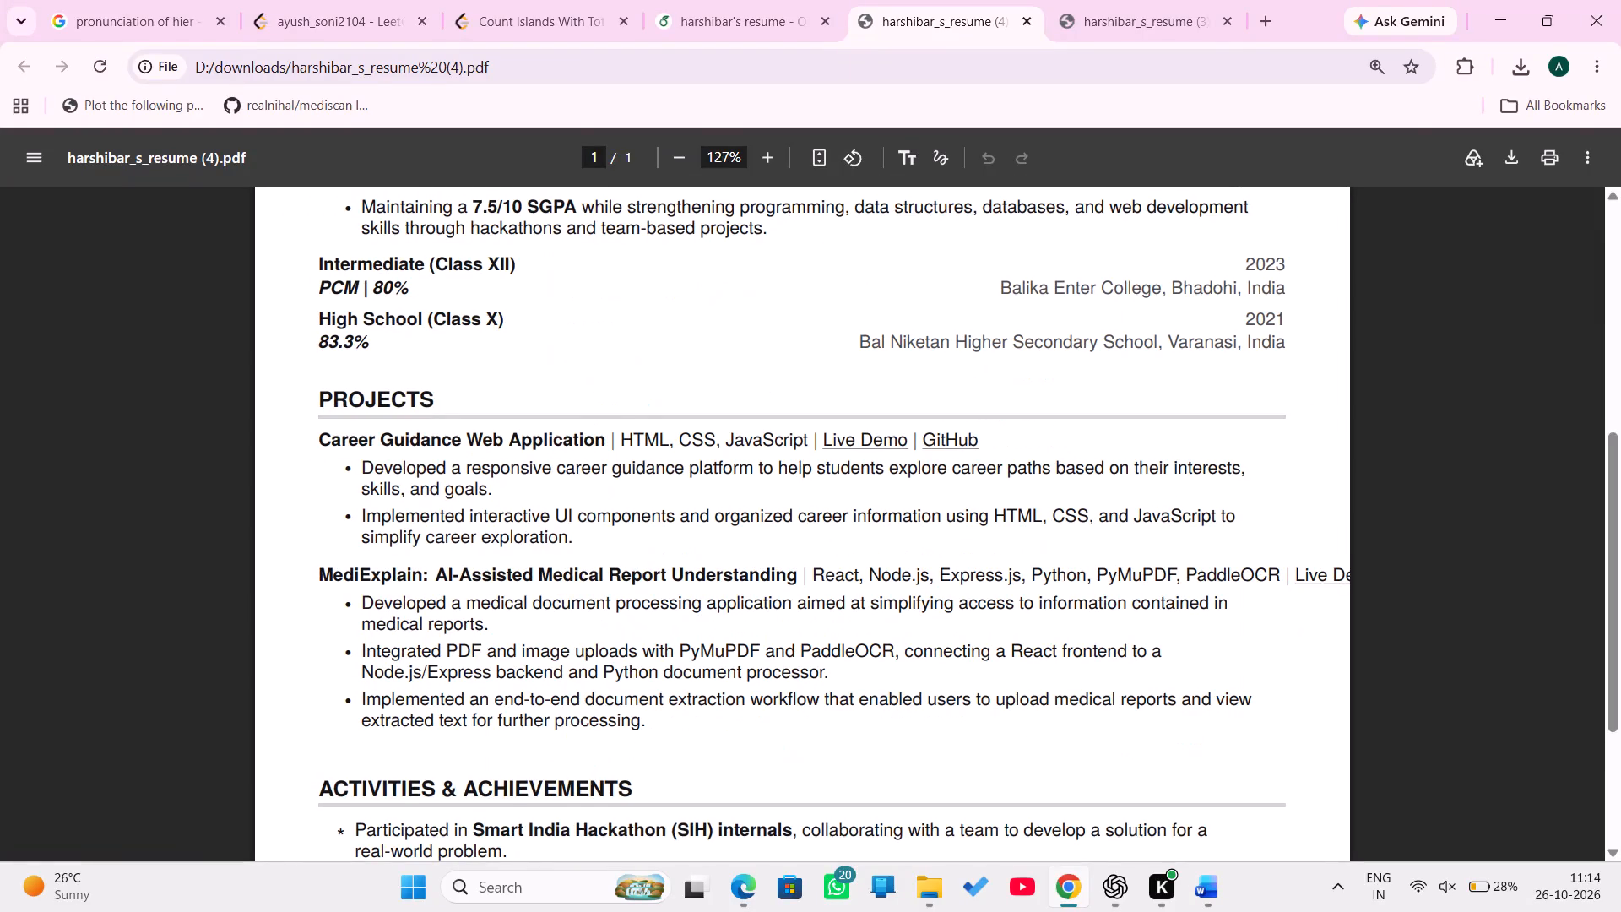
Check the rest of the downloaded resume PDF, from the Projects section through Activities & Achievements to the end of the page.
scroll(920, 587, "down", 1)
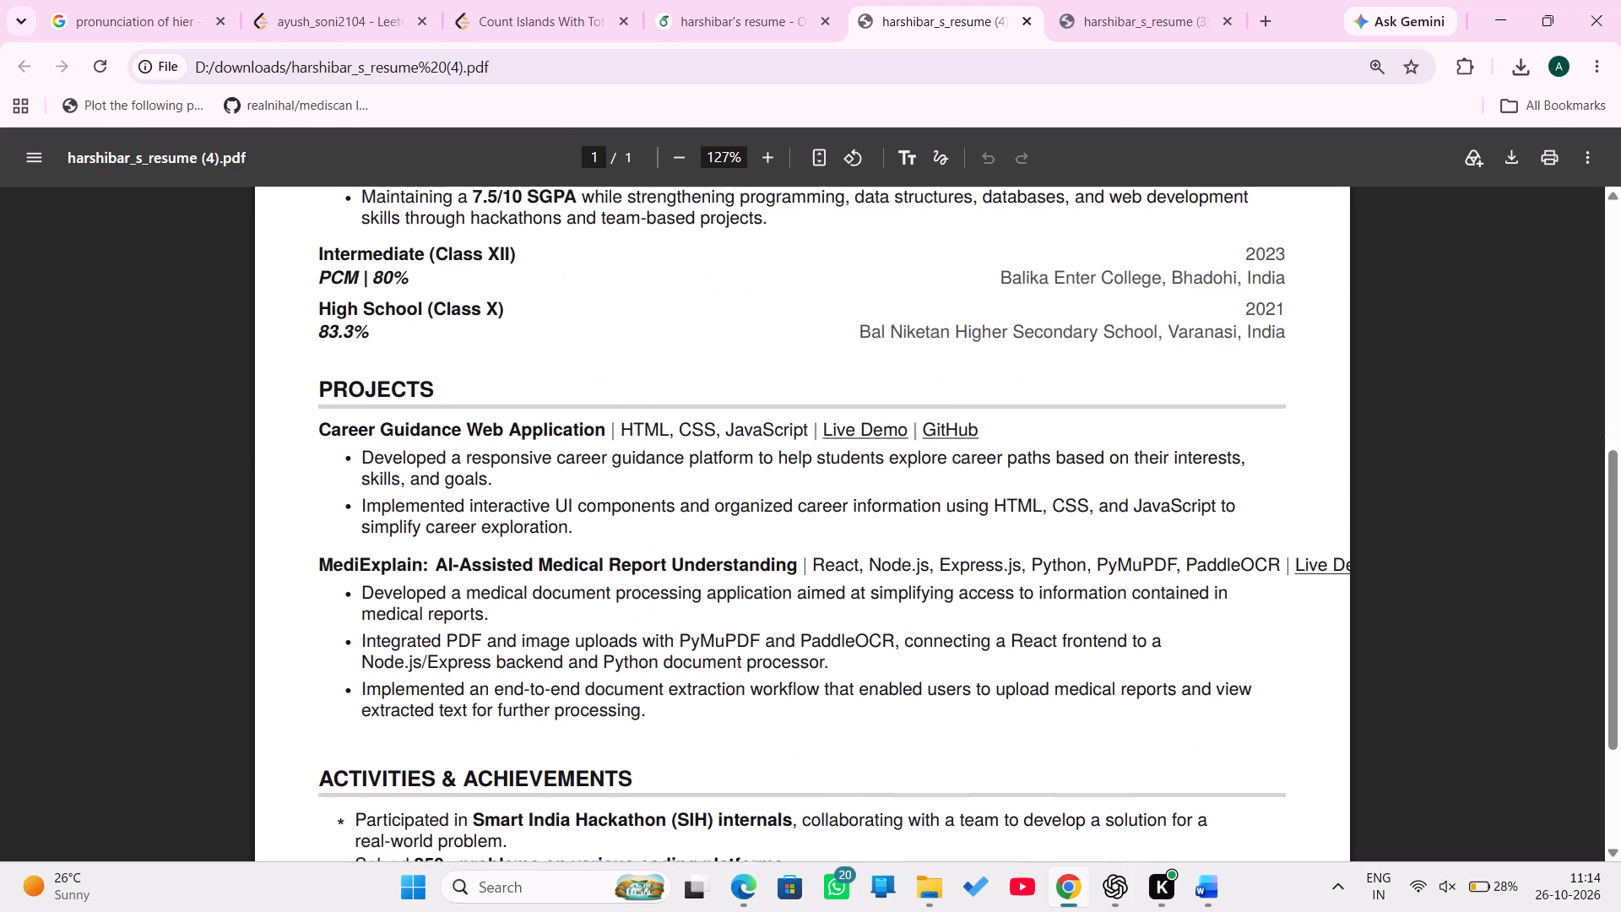
scroll(920, 587, "down", 2)
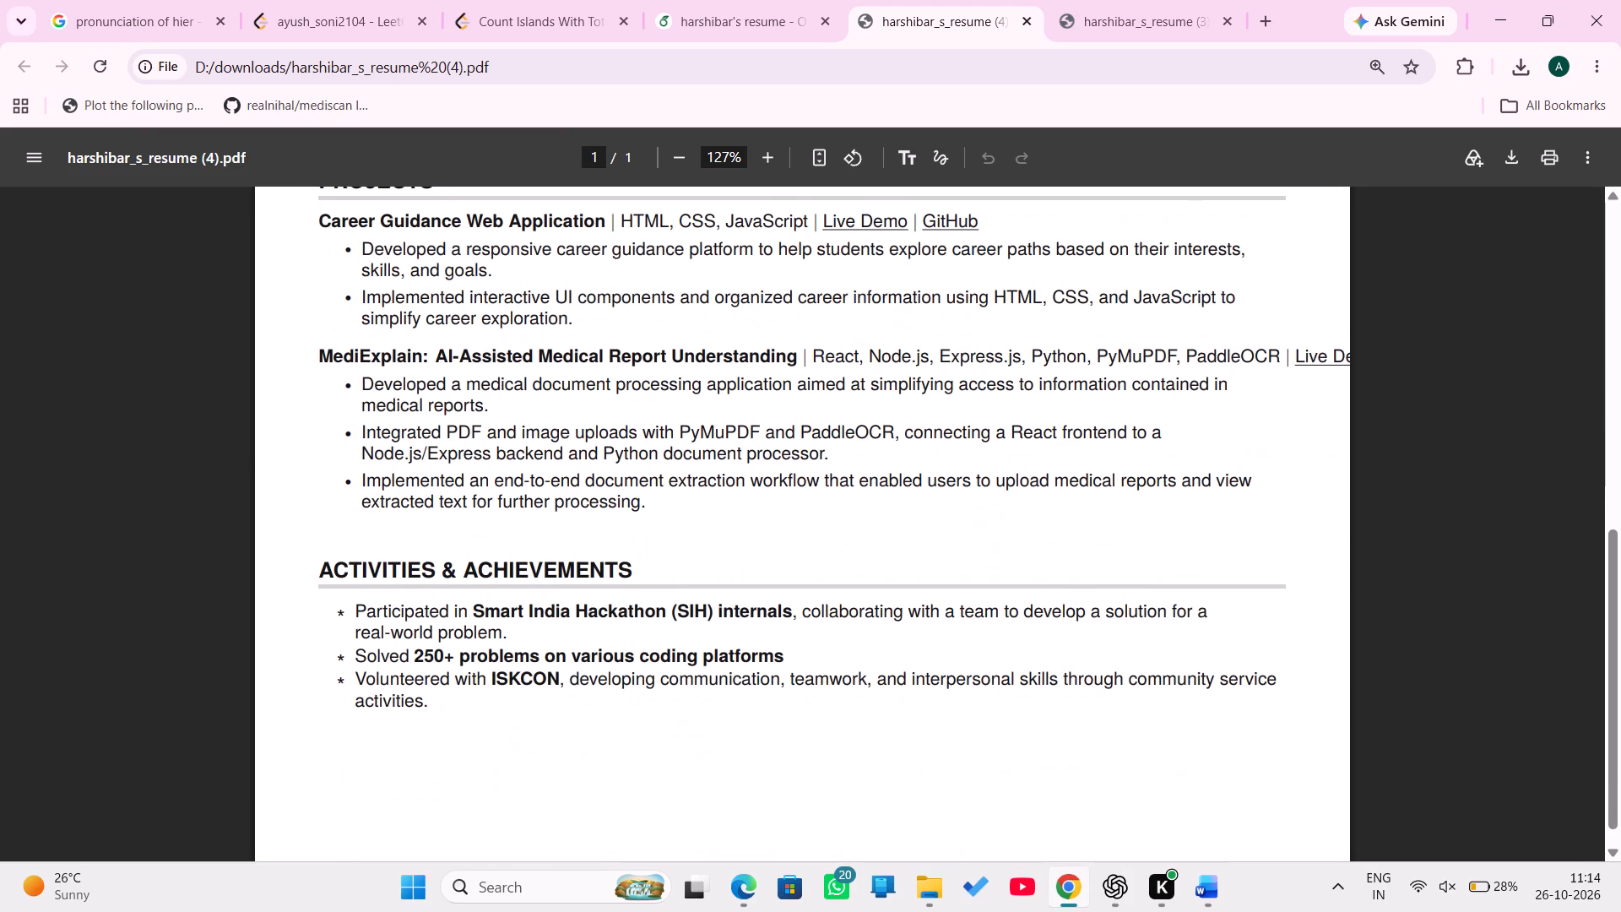
scroll(920, 587, "down", 2)
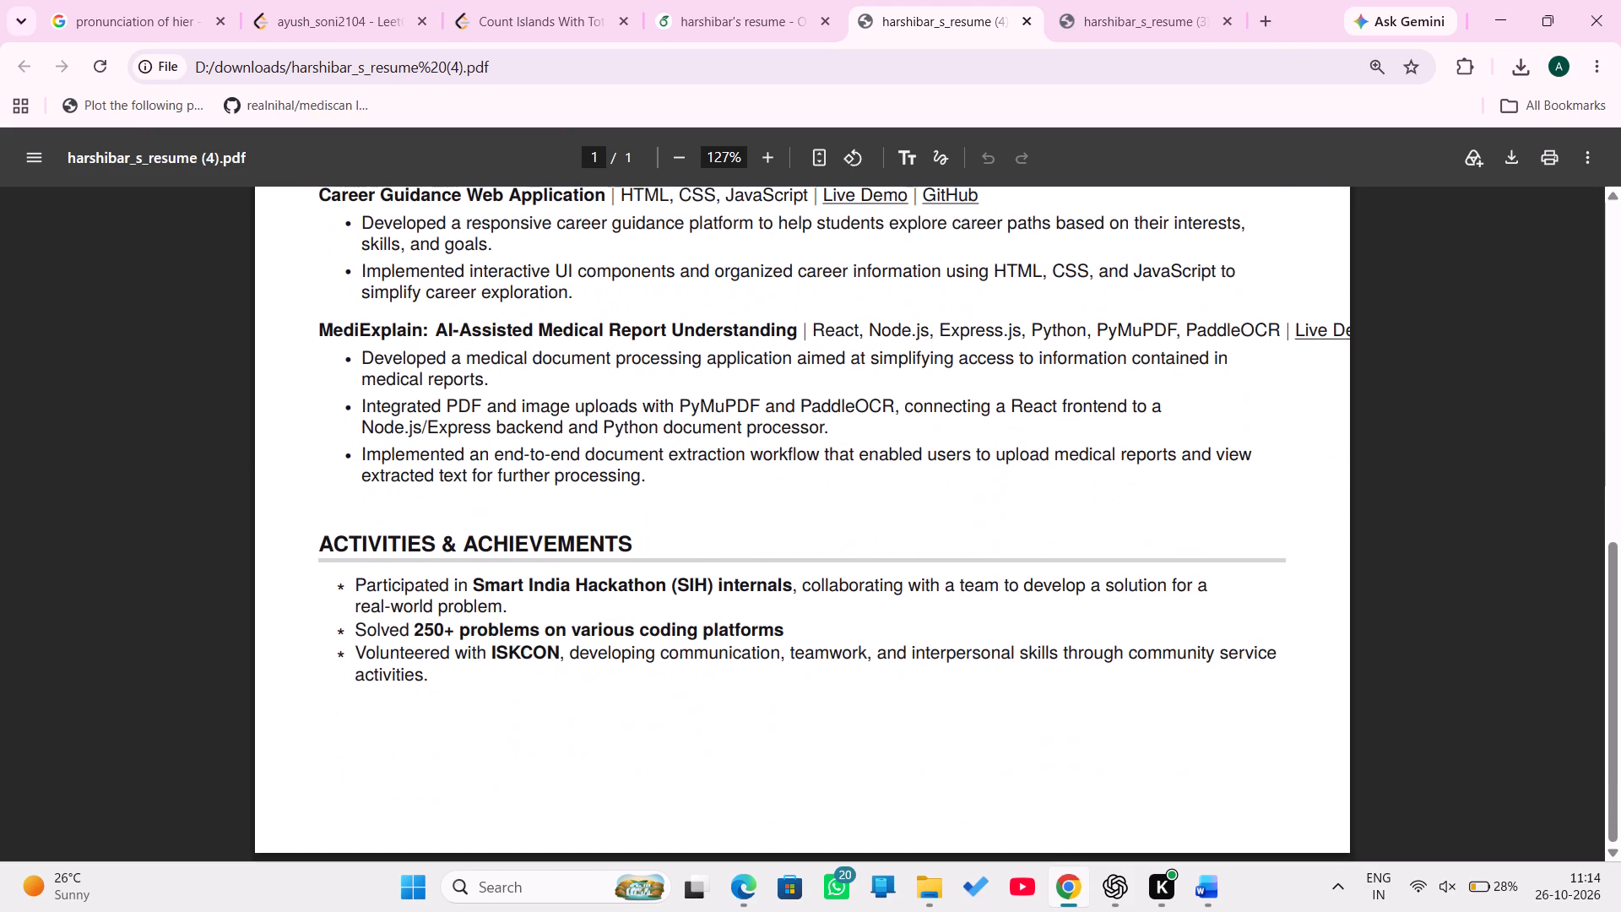
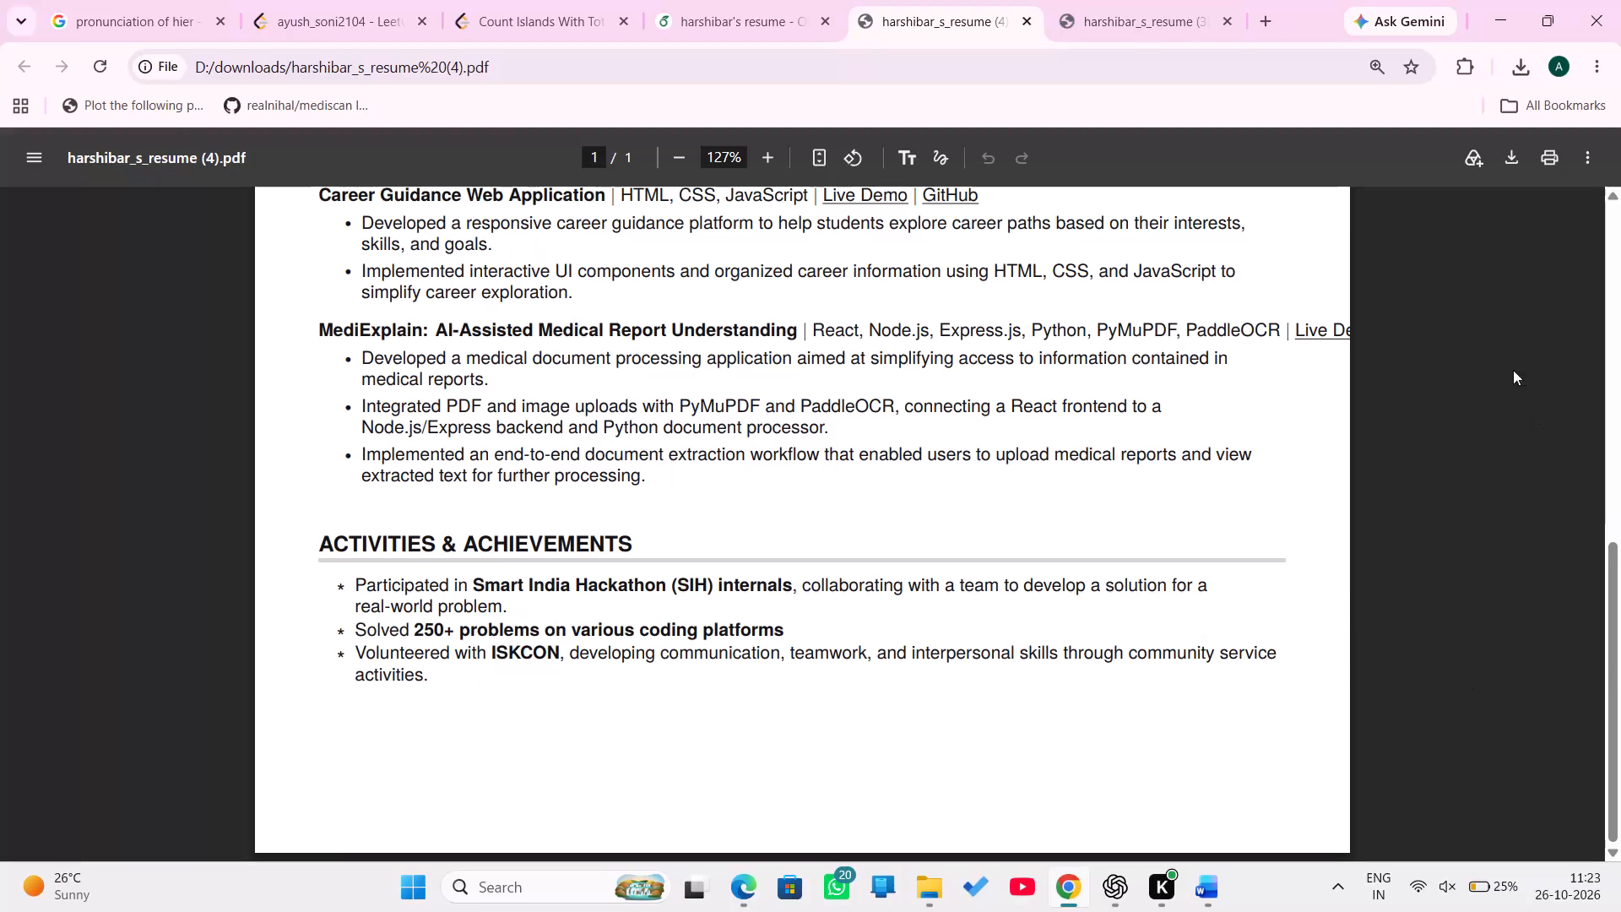
Test the Live Demo link in the MediExplain project heading and check how the heading line fits the page width.
left_click(1311, 324)
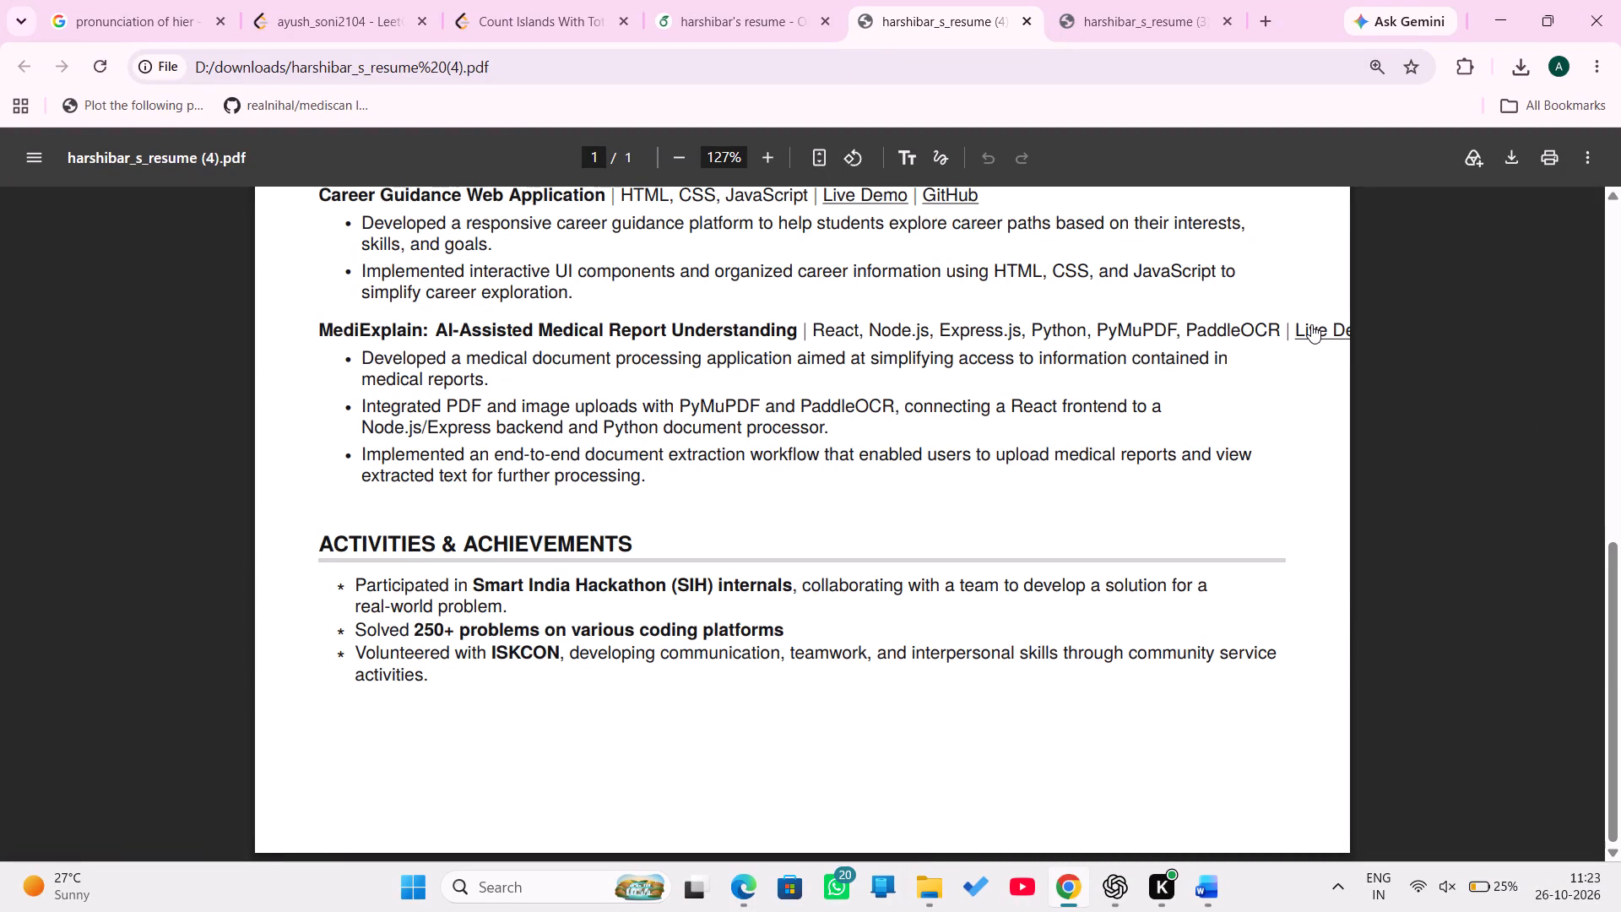
triple_click(1311, 324)
left_click(1311, 324)
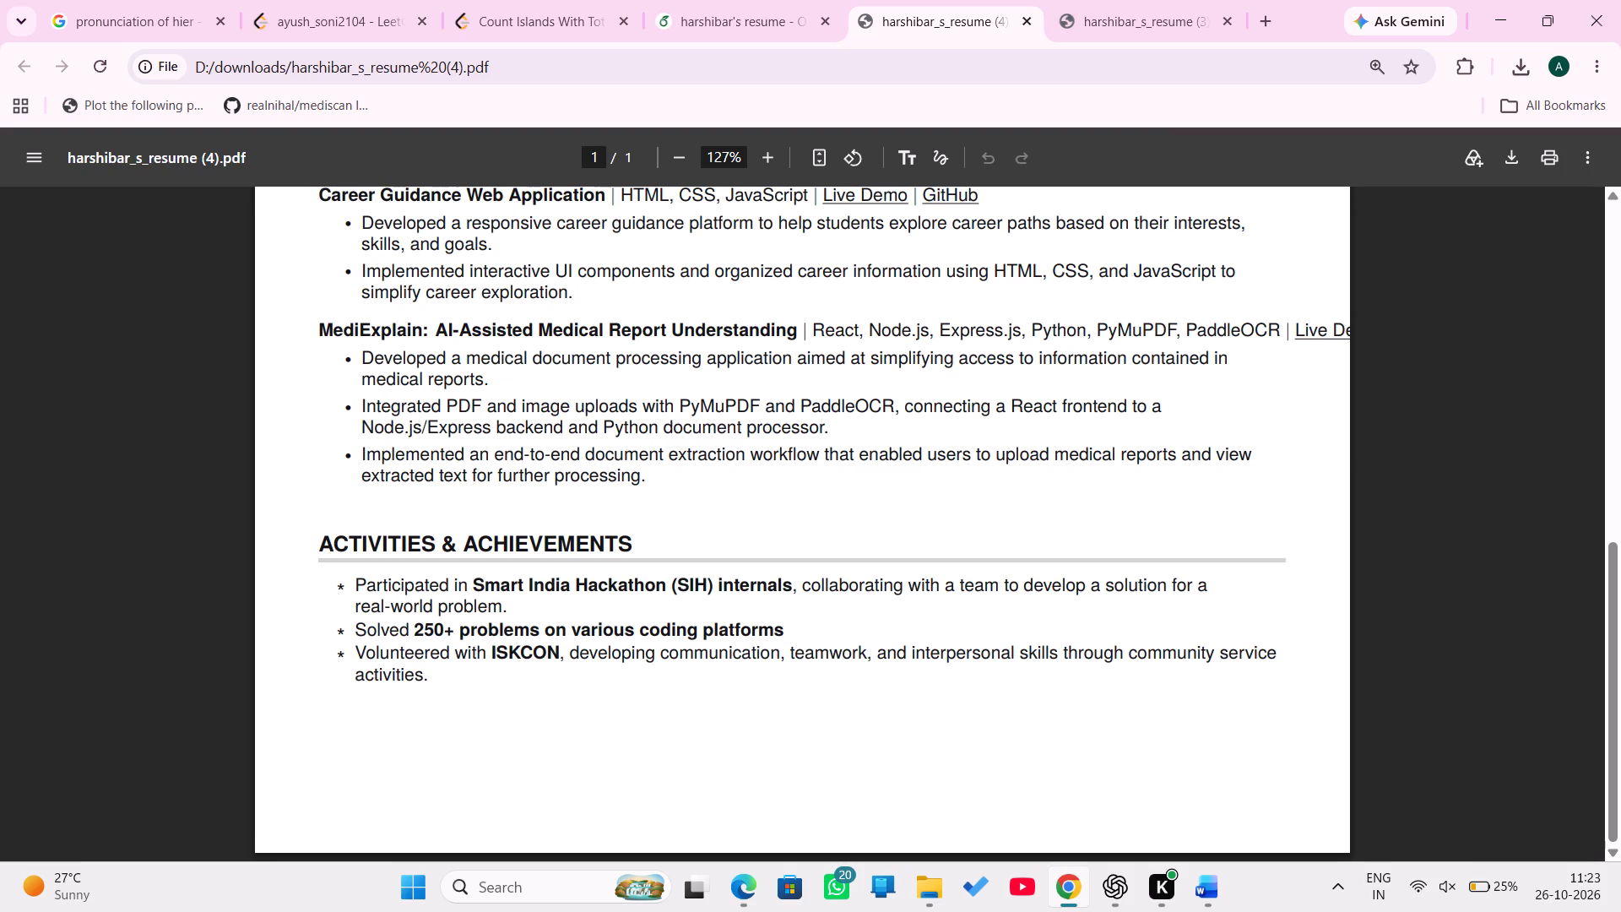
scroll(628, 506, "up", 1)
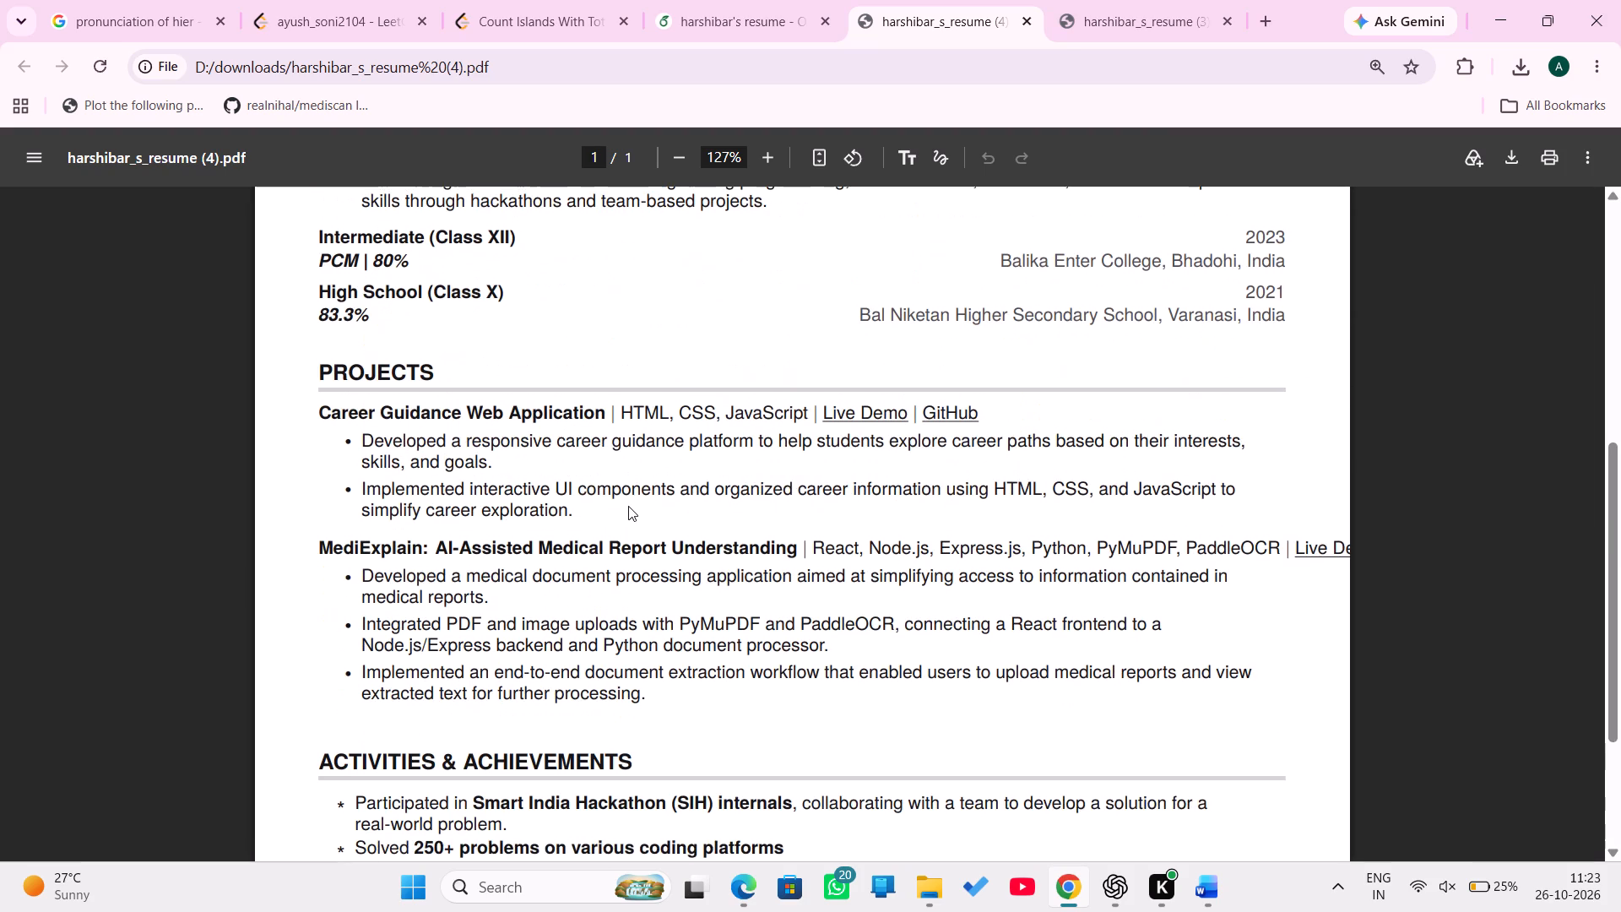
scroll(628, 506, "up", 2)
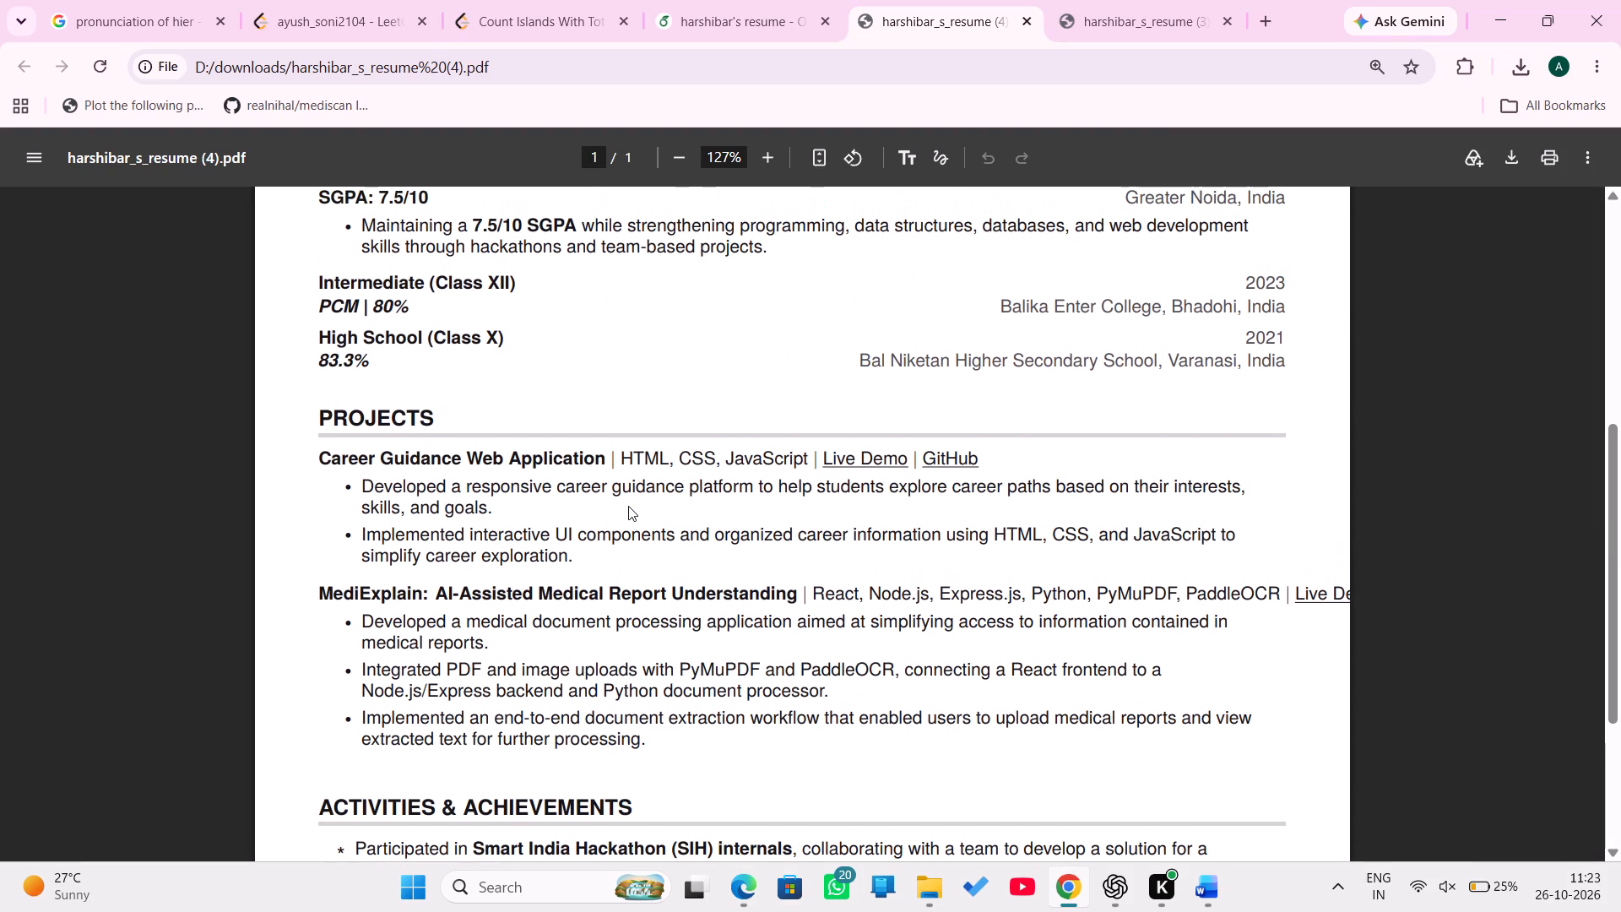
scroll(628, 506, "down", 2)
scroll(628, 506, "right", 1)
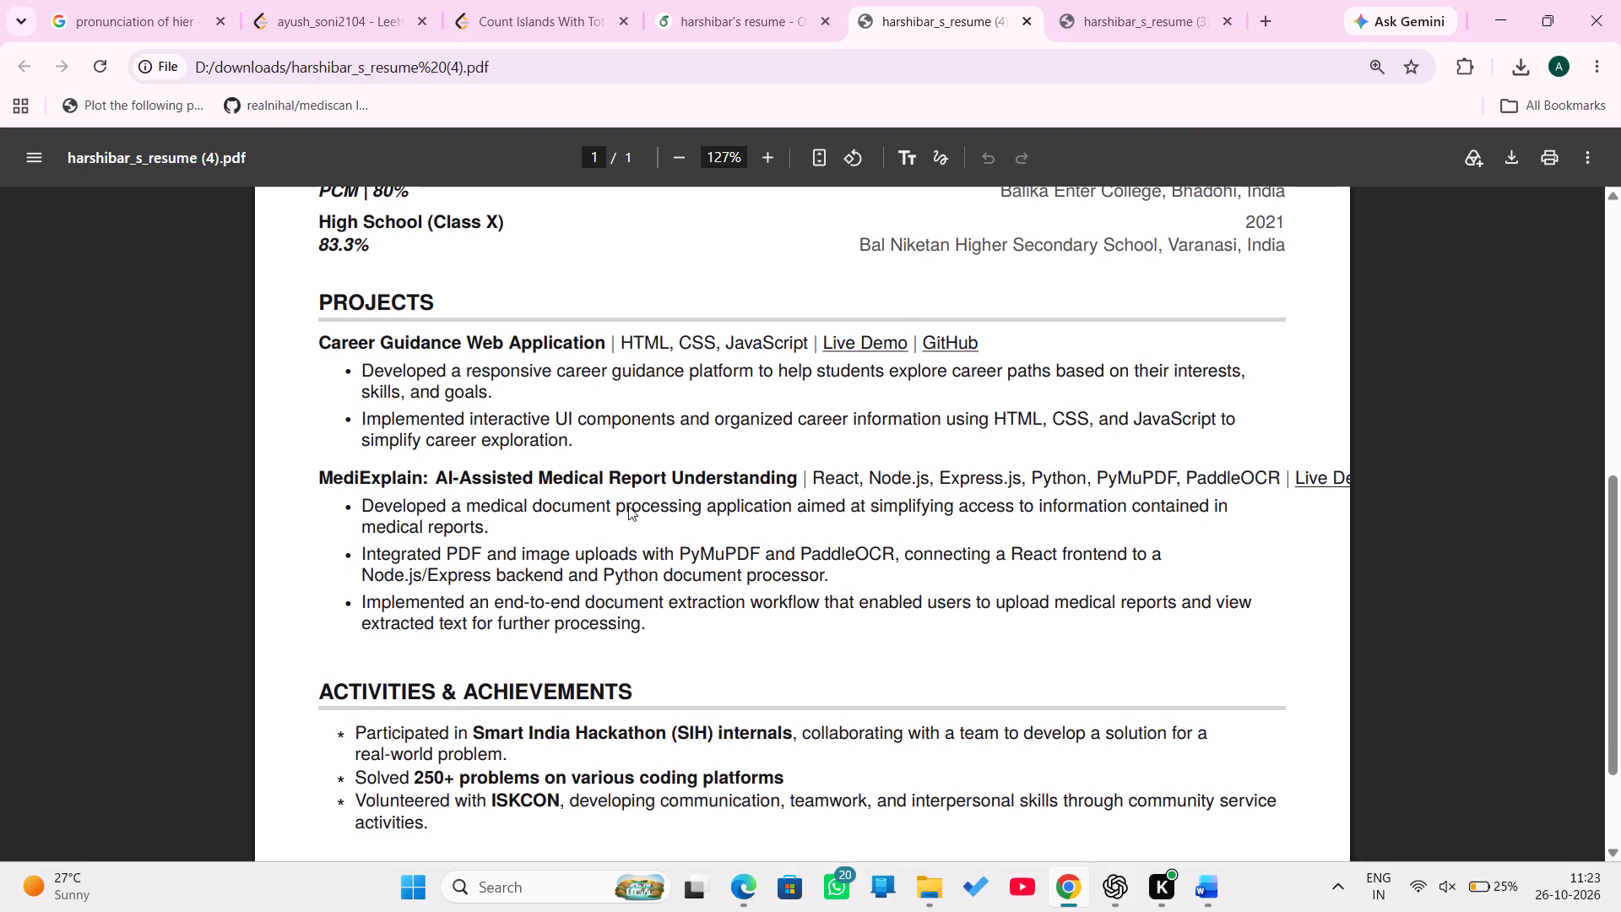
scroll(628, 506, "right", 1)
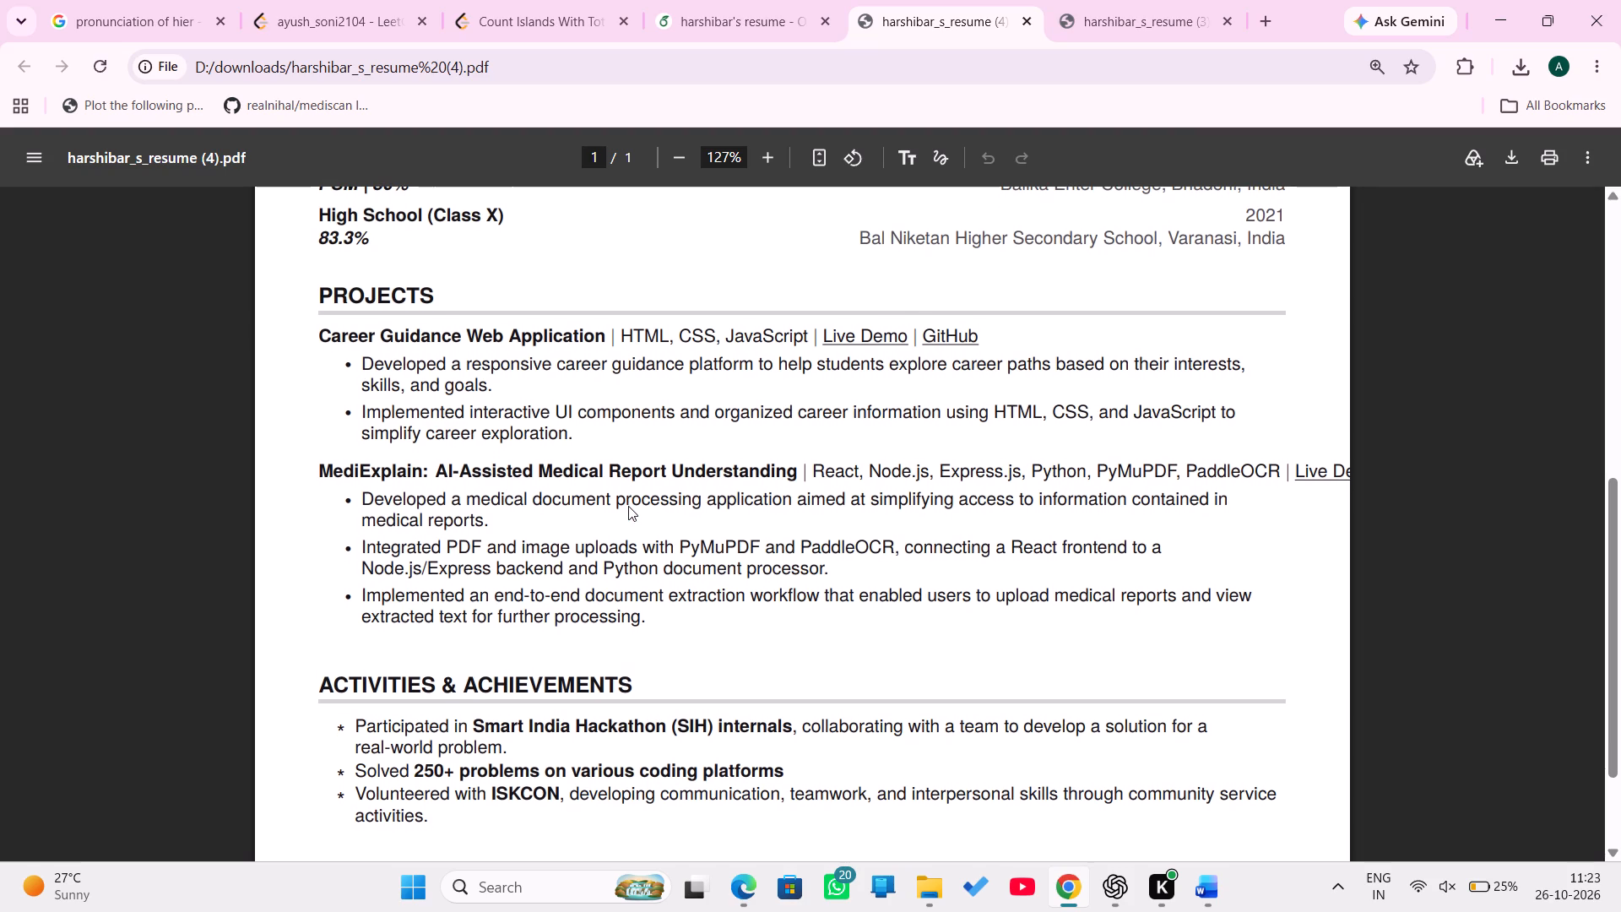
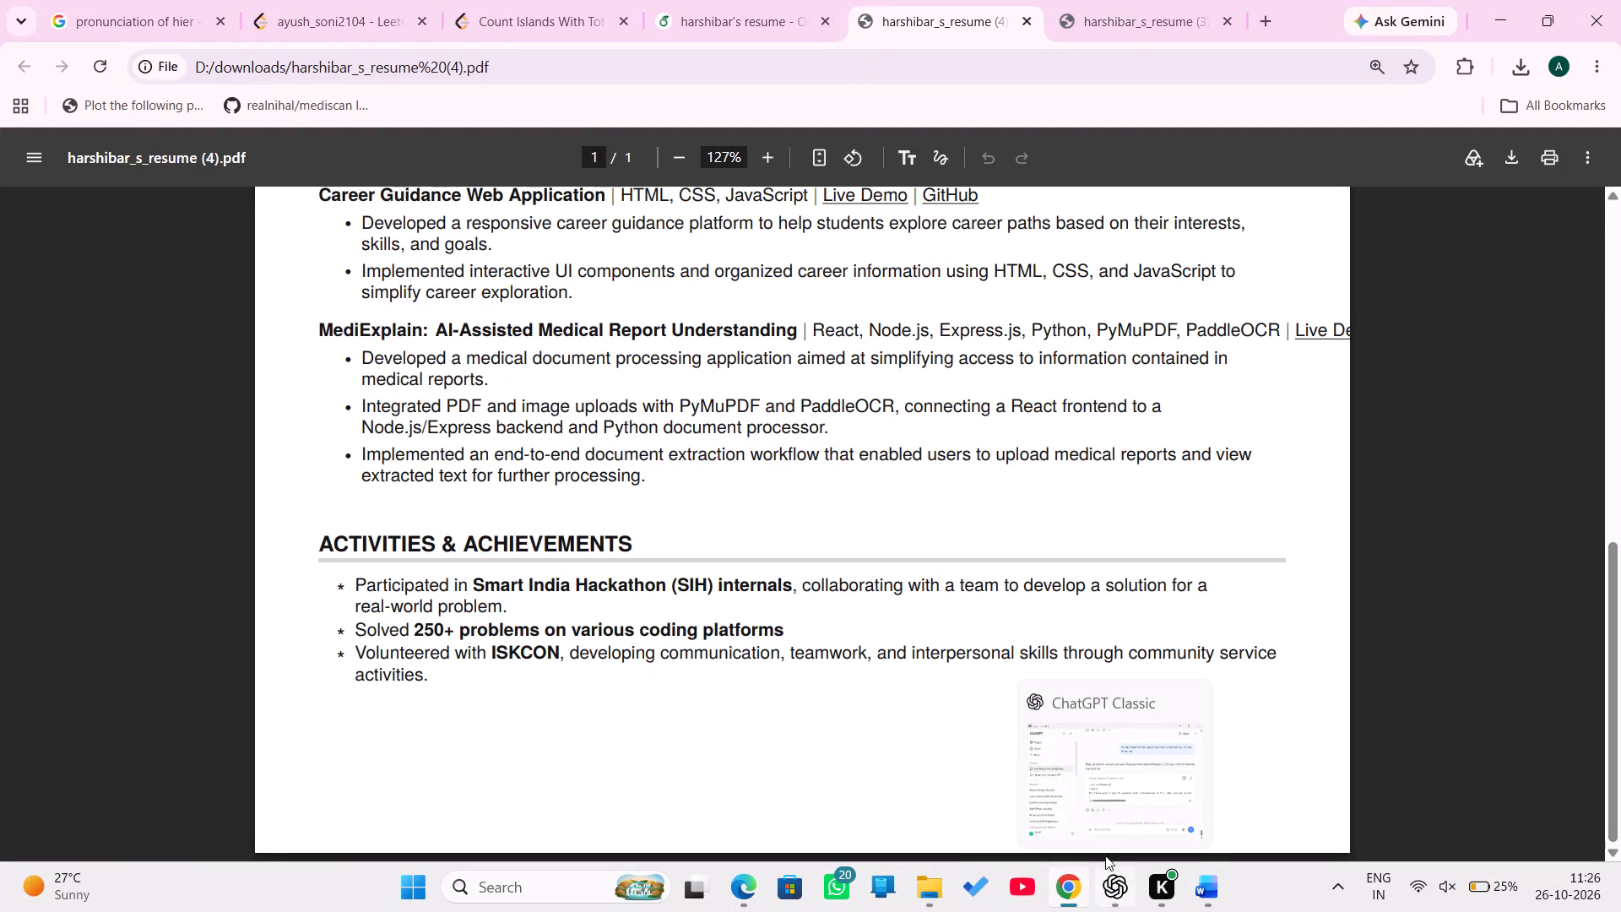
In the Overleaf source, delete the ISKCON volunteering item and its leftover blank line from the Activities & Achievements section.
left_click(707, 19)
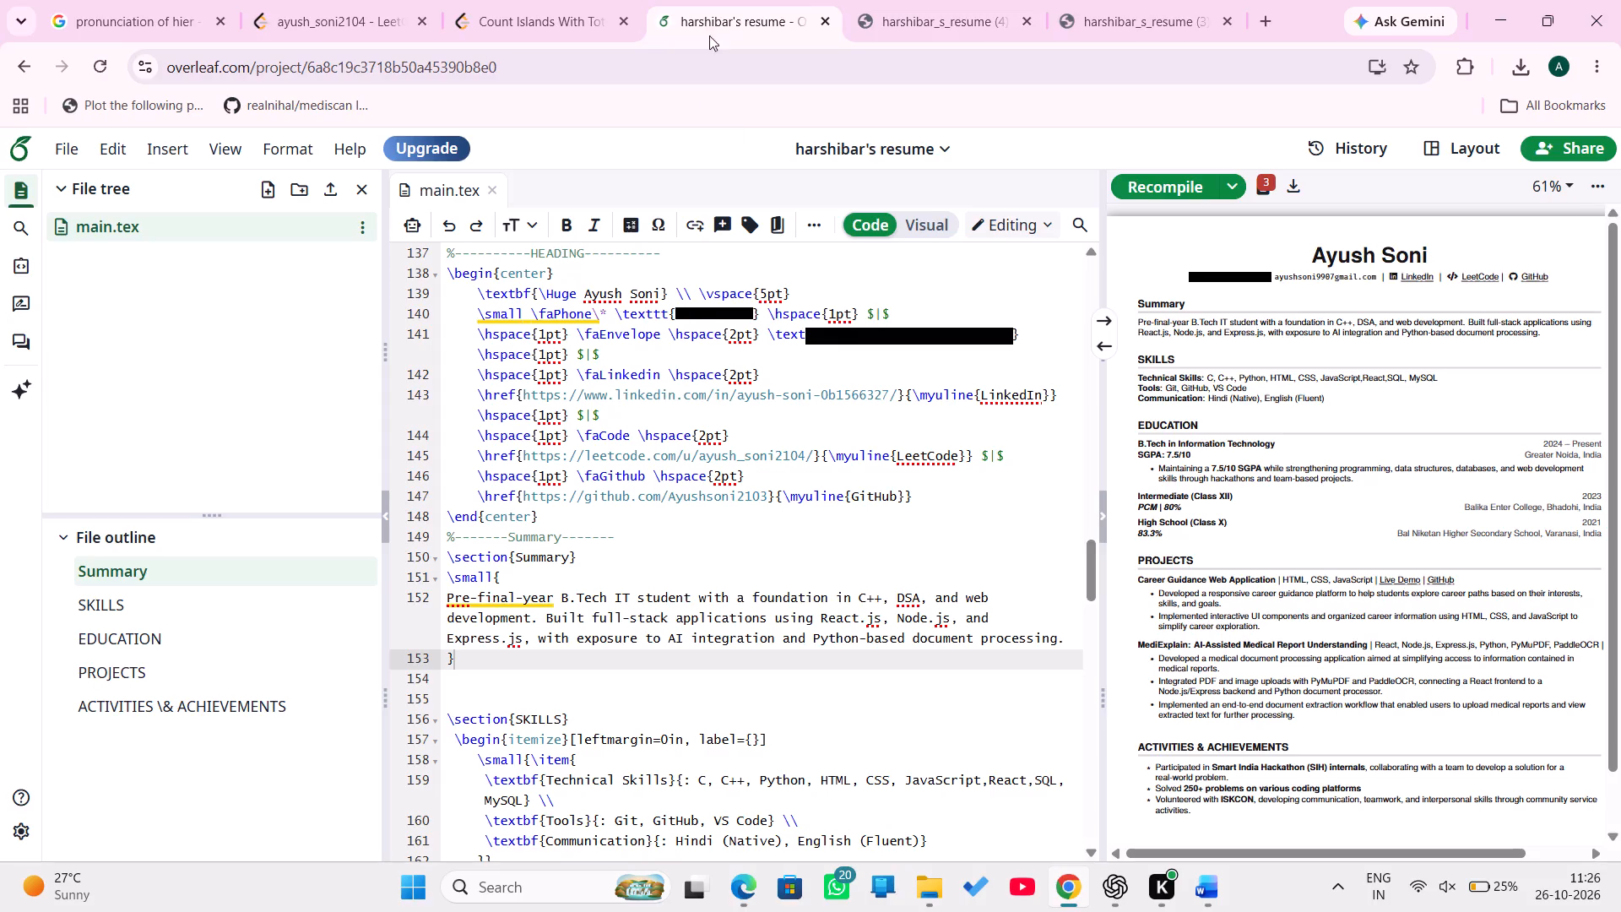
scroll(673, 616, "down", 3)
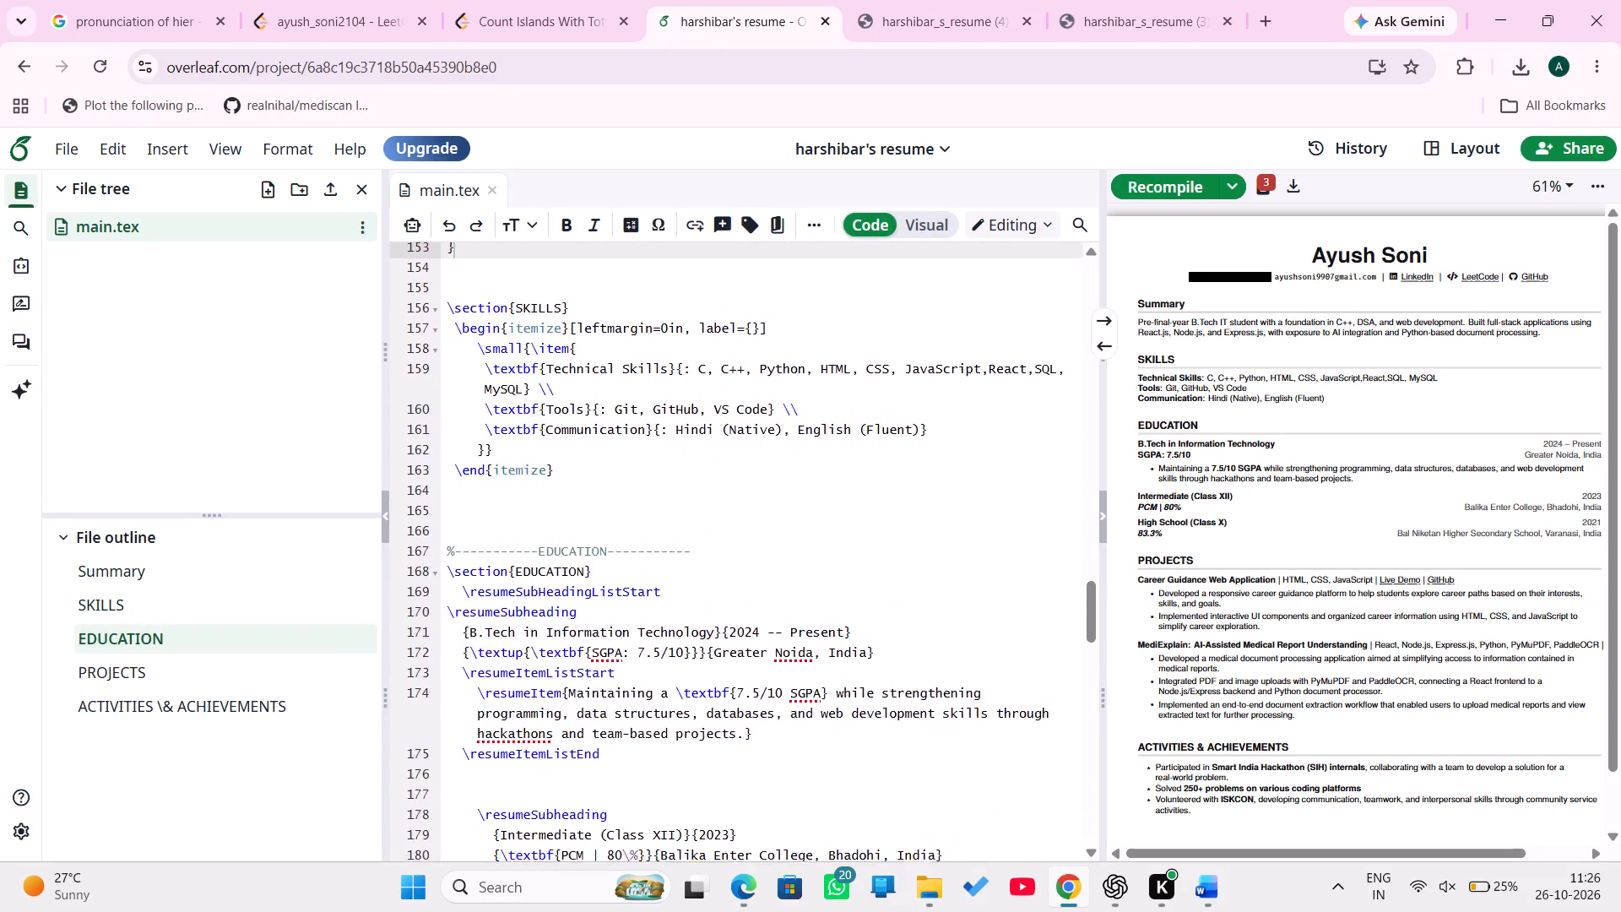
scroll(673, 616, "down", 4)
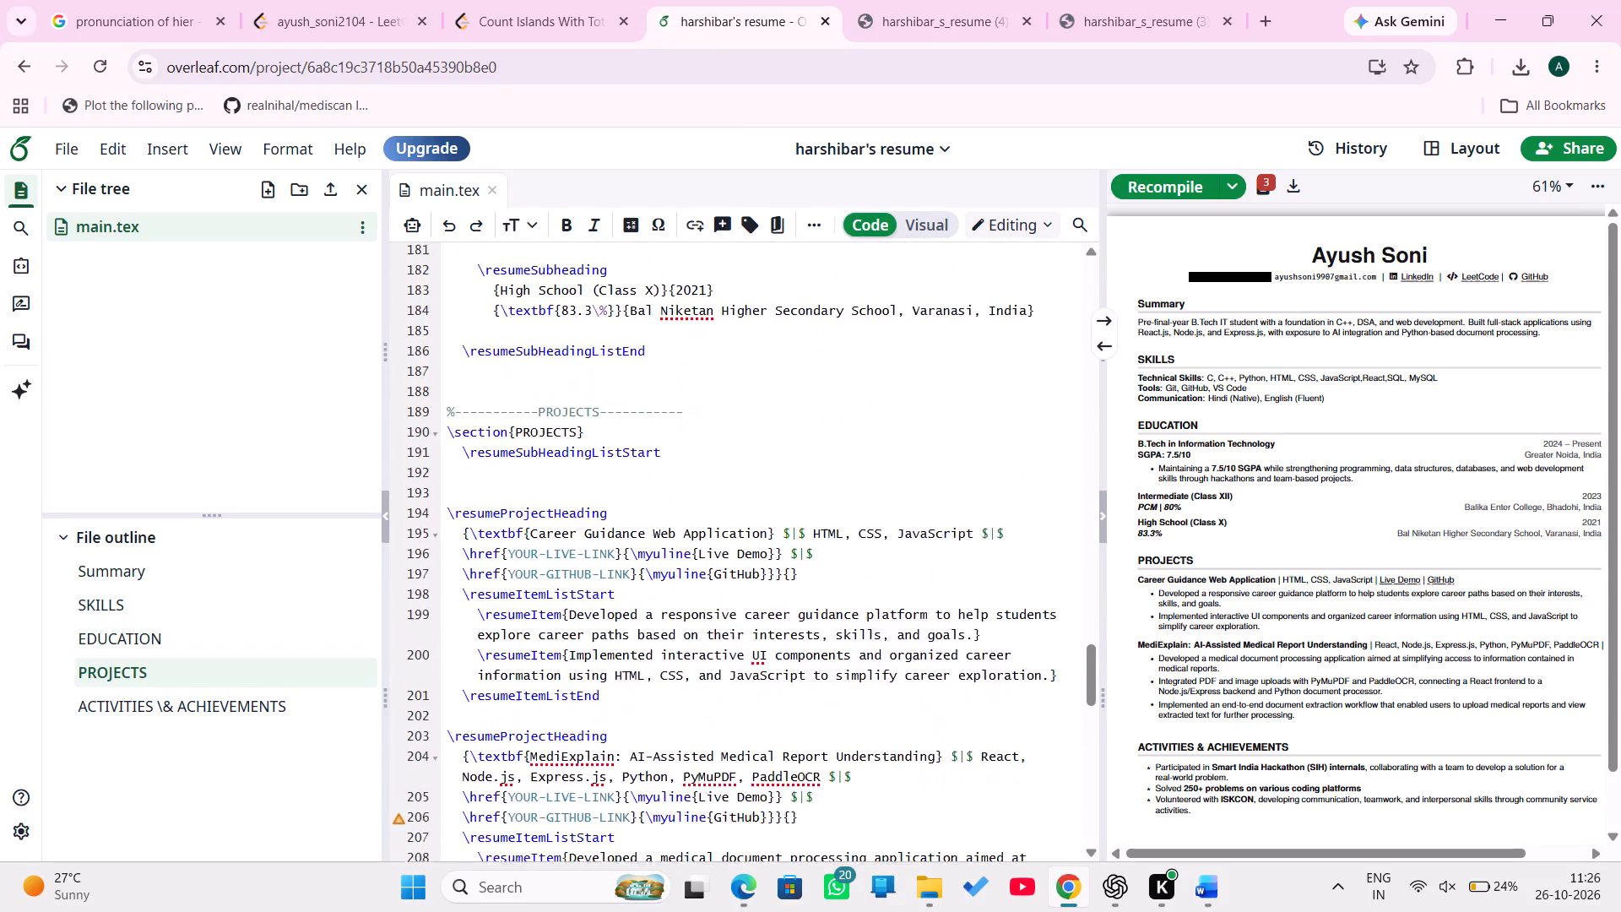
scroll(673, 616, "down", 3)
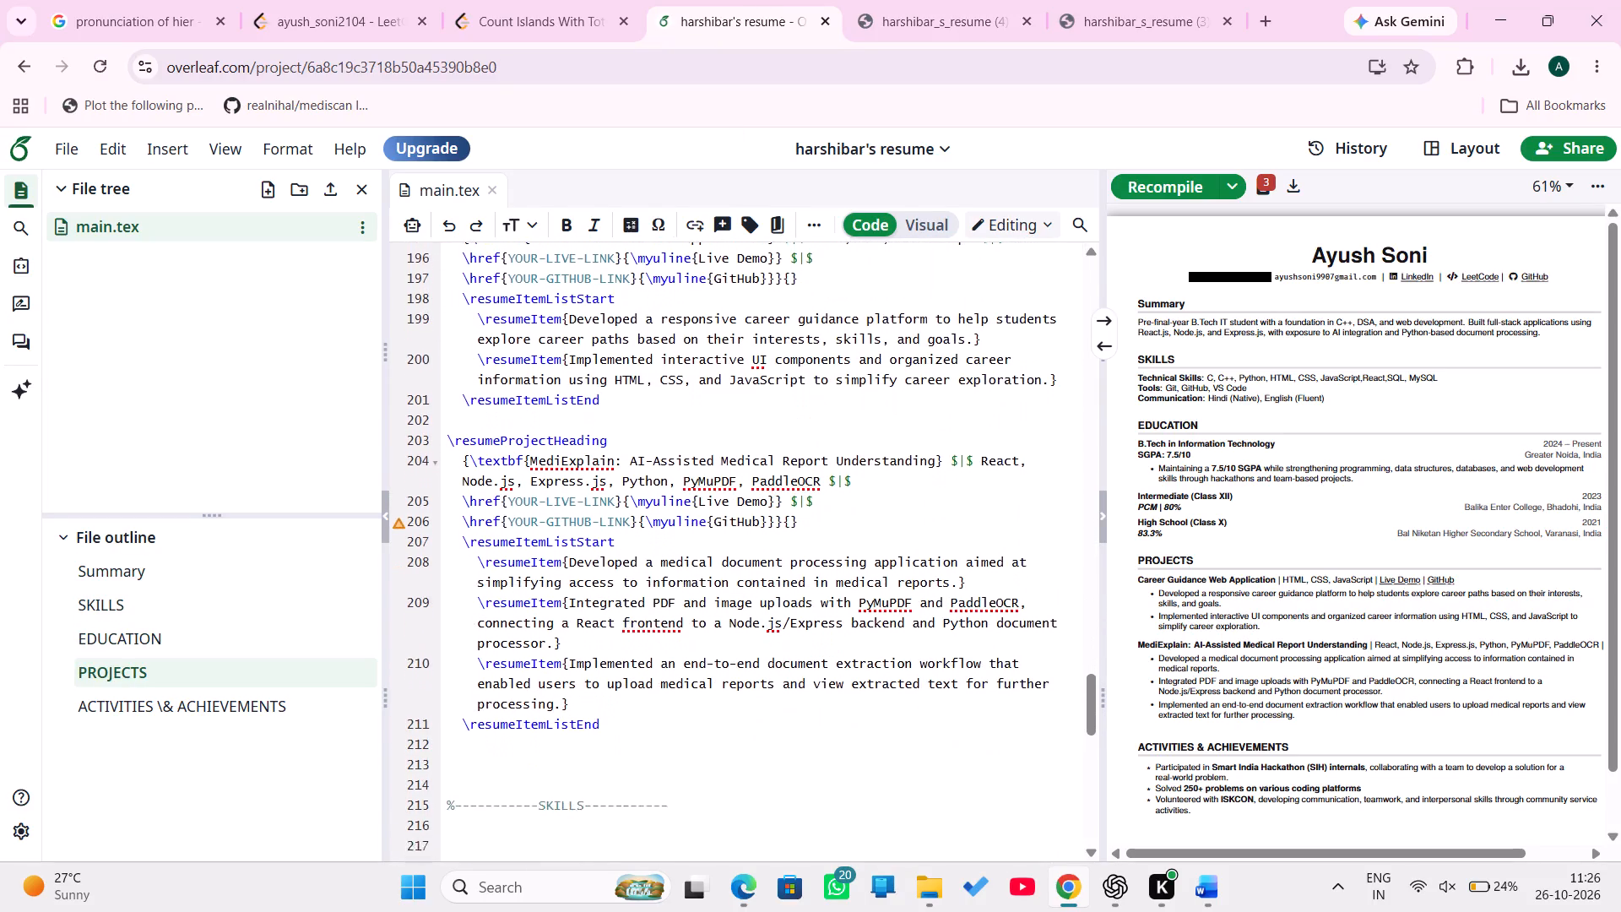
scroll(673, 616, "down", 1)
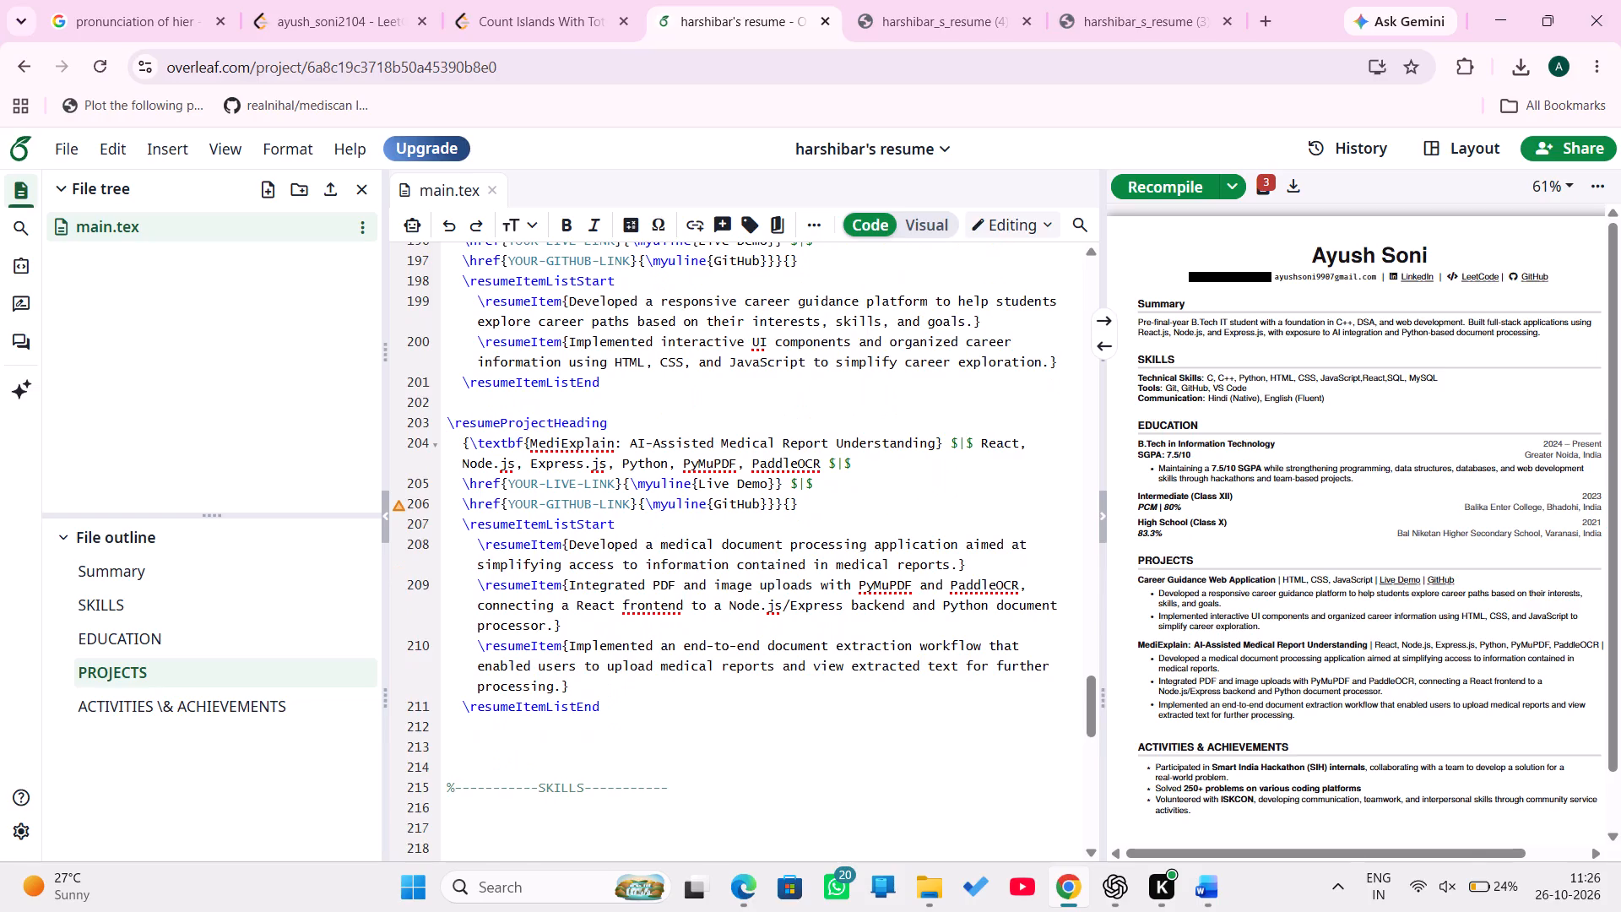
scroll(673, 616, "down", 3)
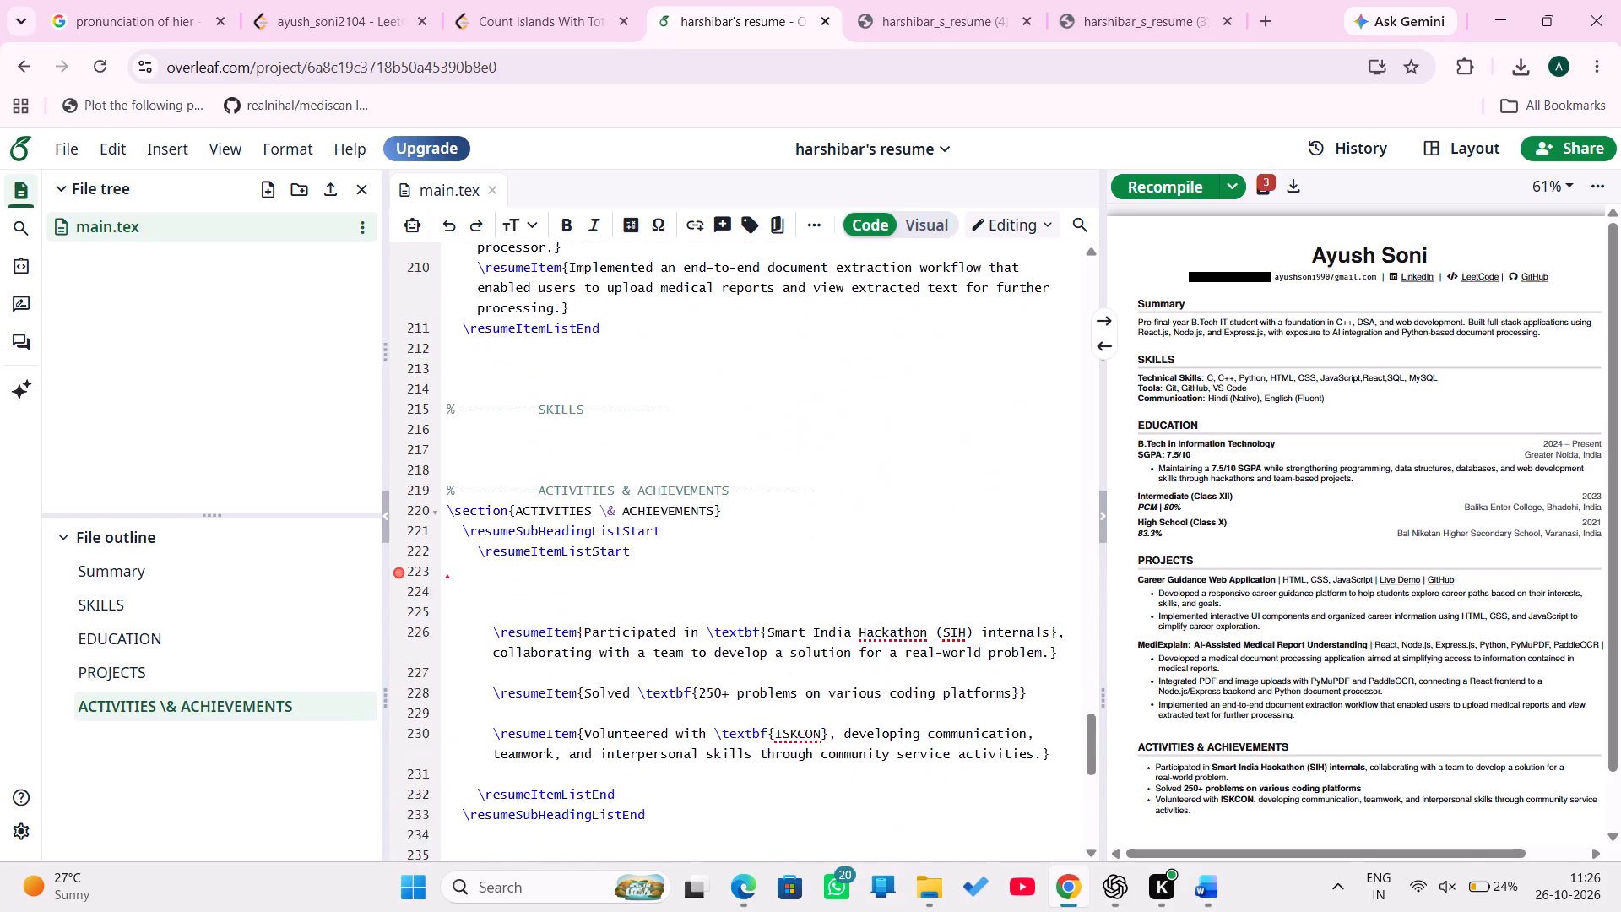
scroll(673, 616, "down", 3)
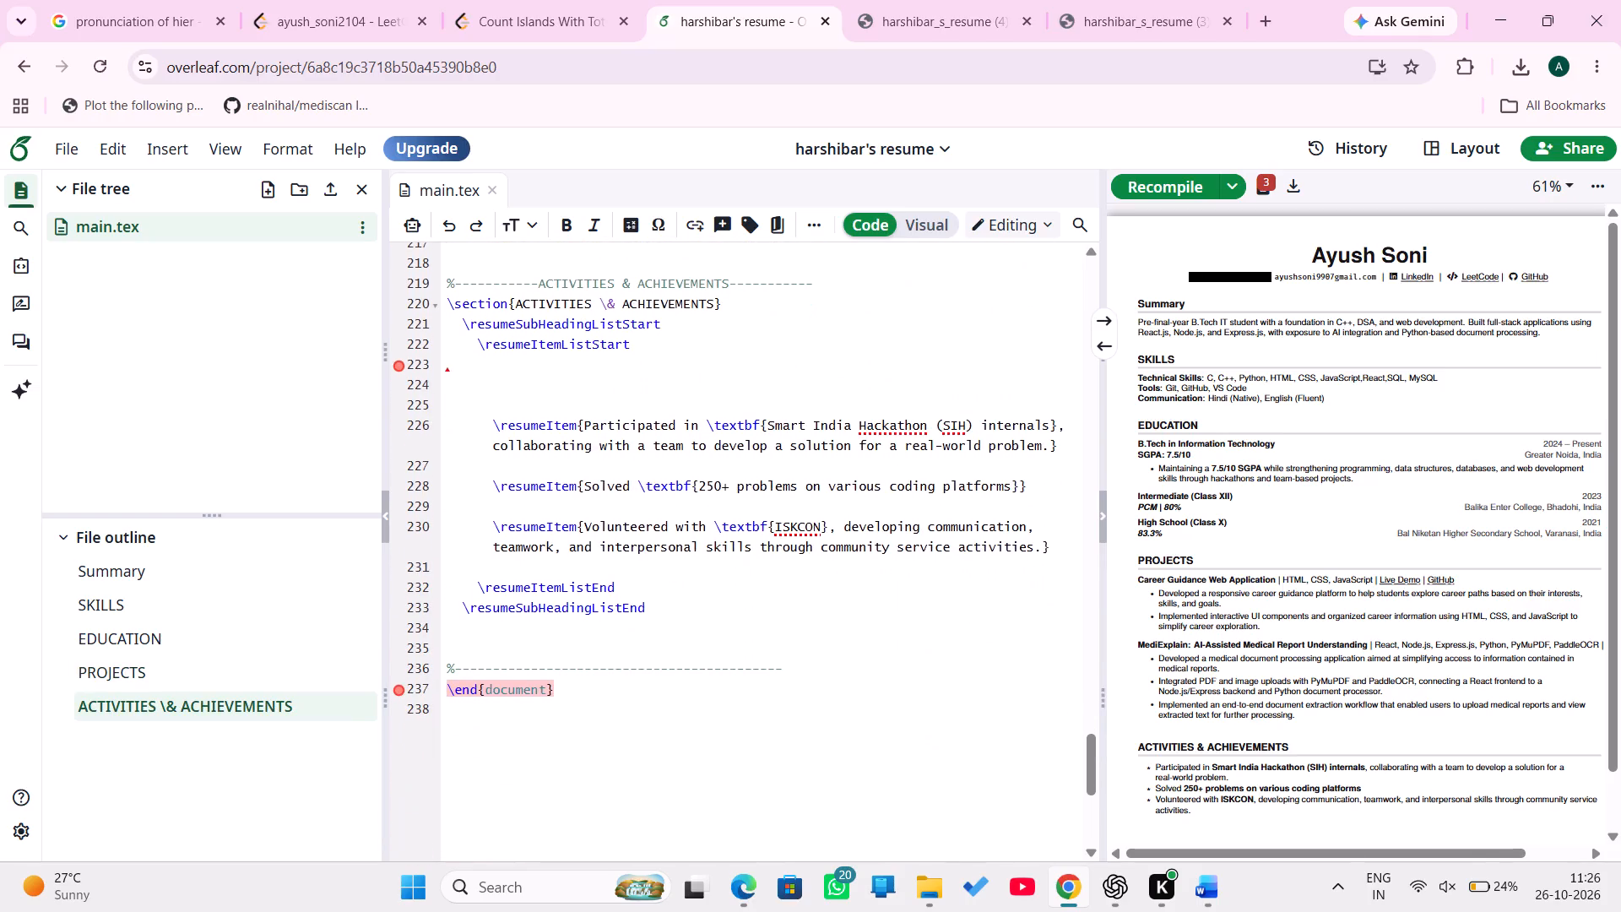
left_click(770, 518)
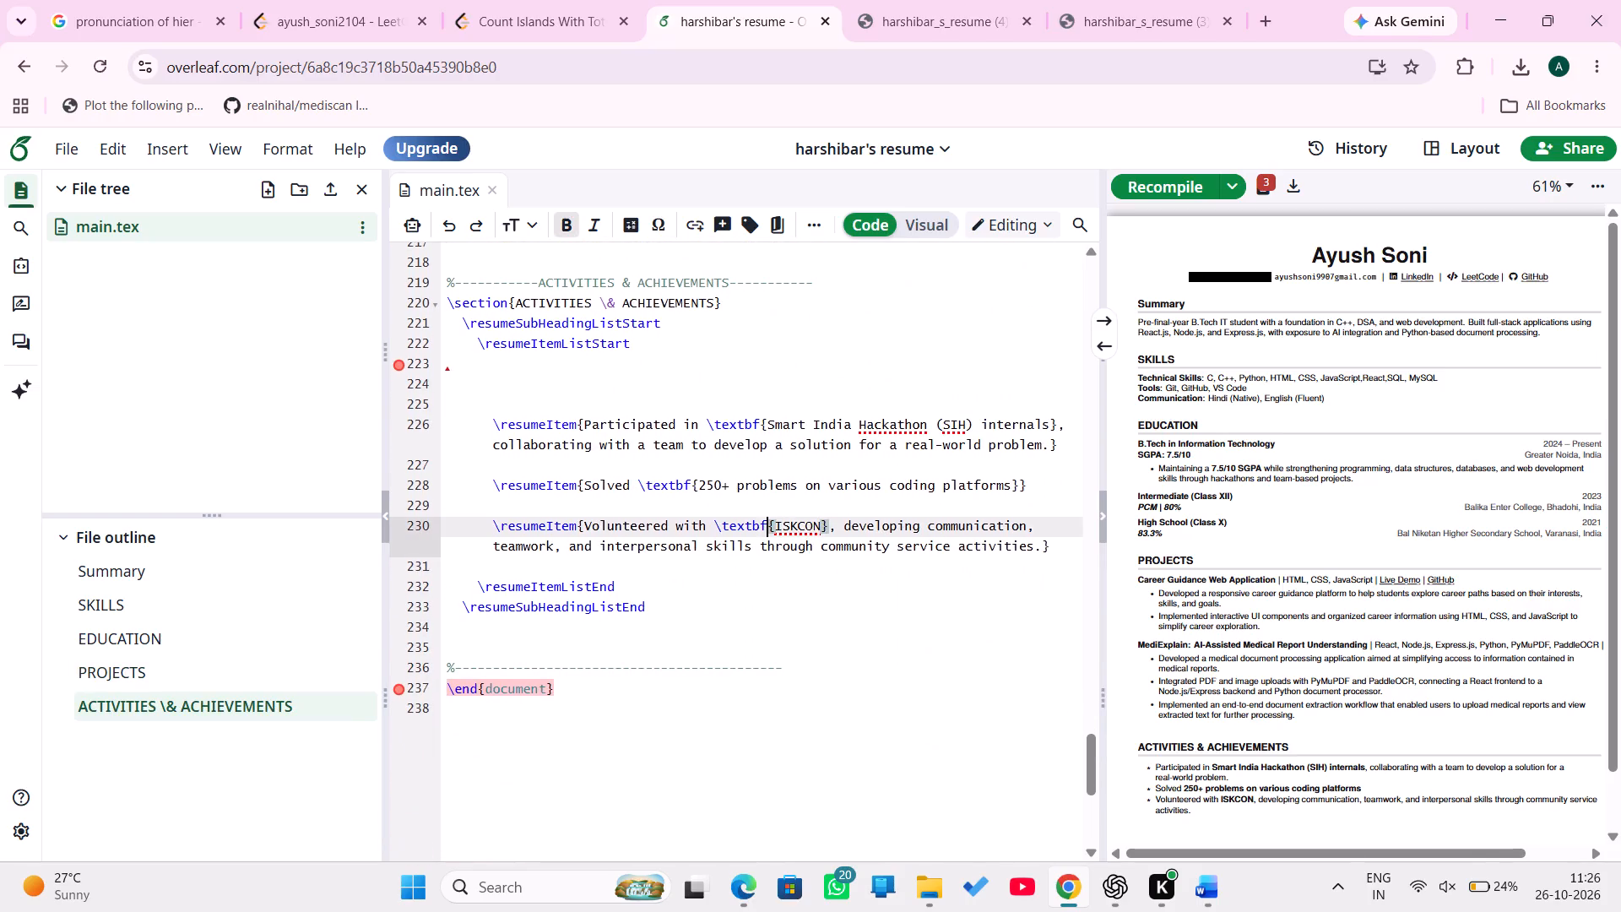
left_click(997, 532)
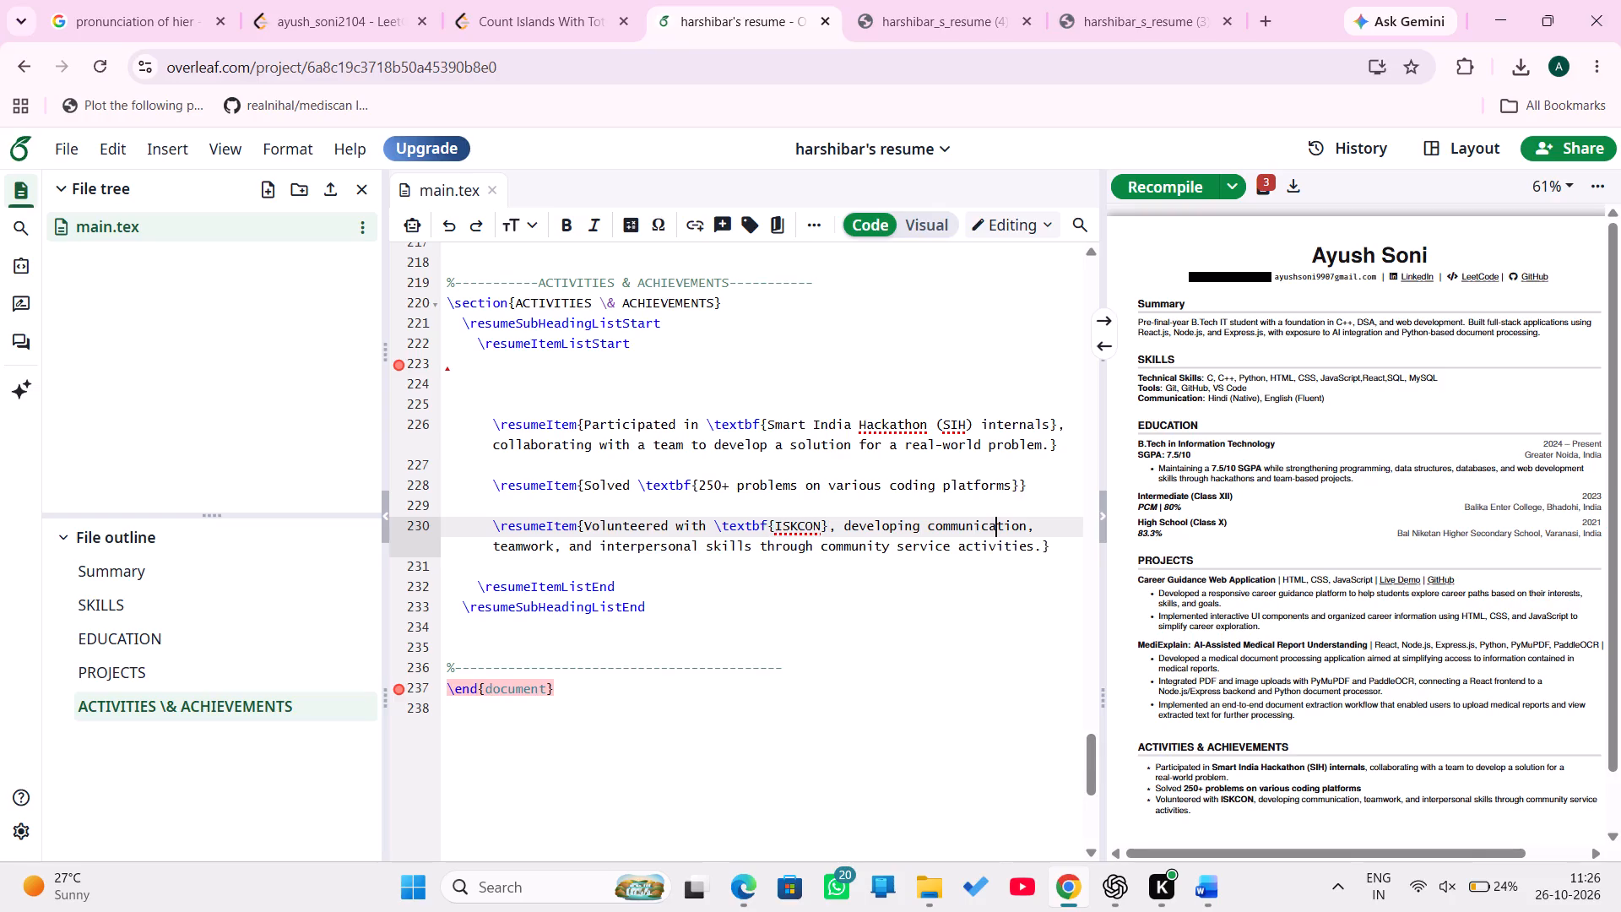
left_click(1049, 555)
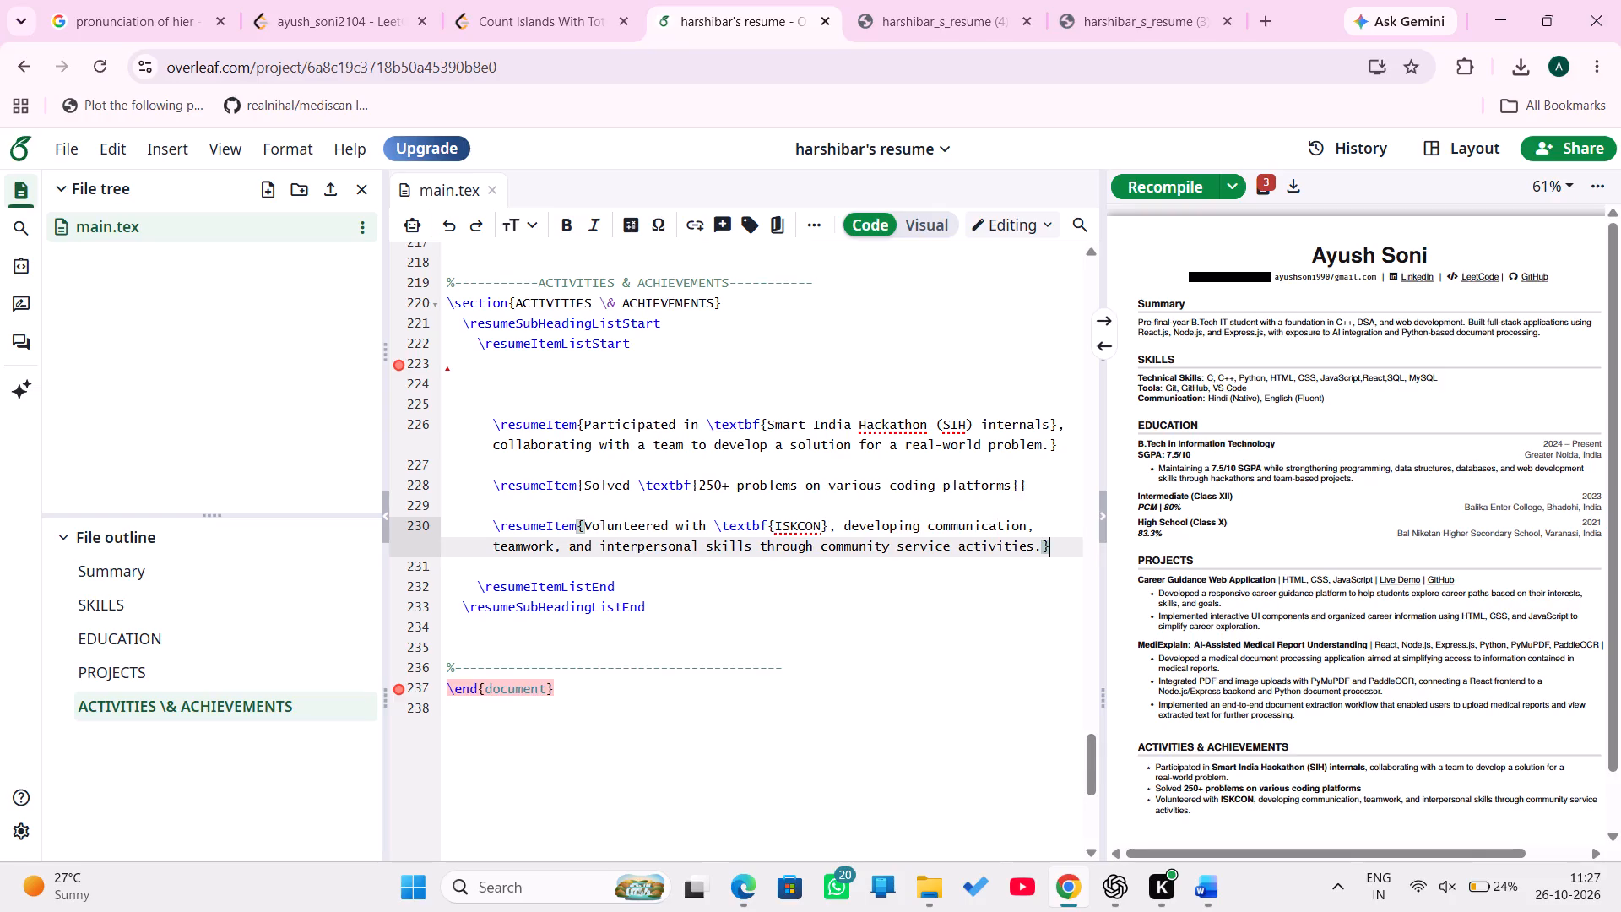
left_click_drag(1051, 548, 614, 482)
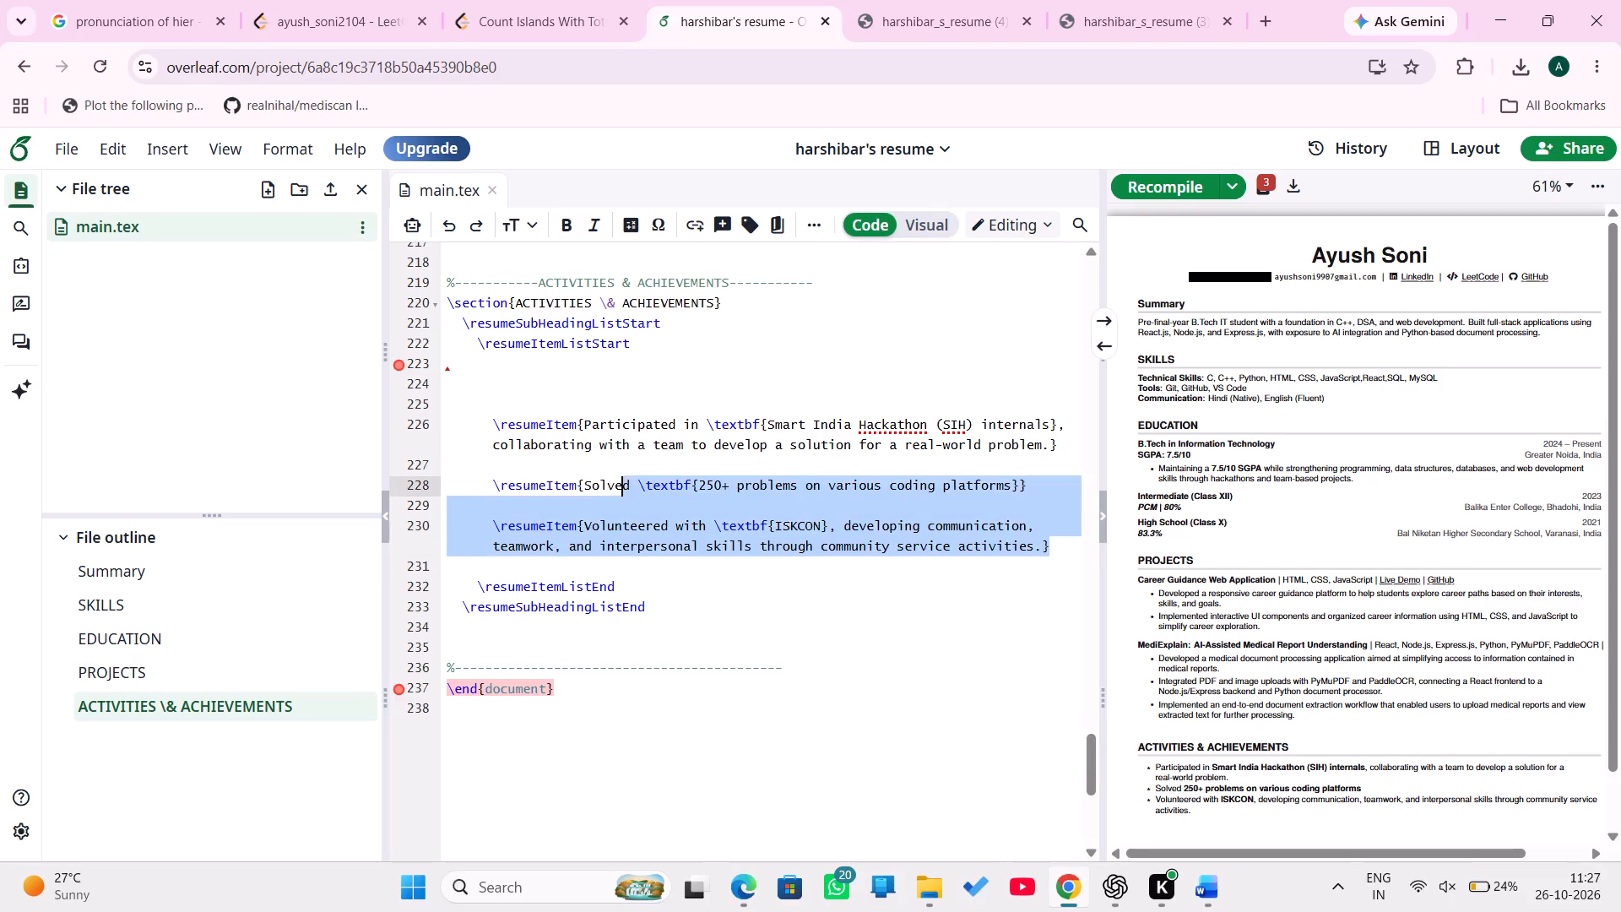
left_click_drag(614, 482, 480, 524)
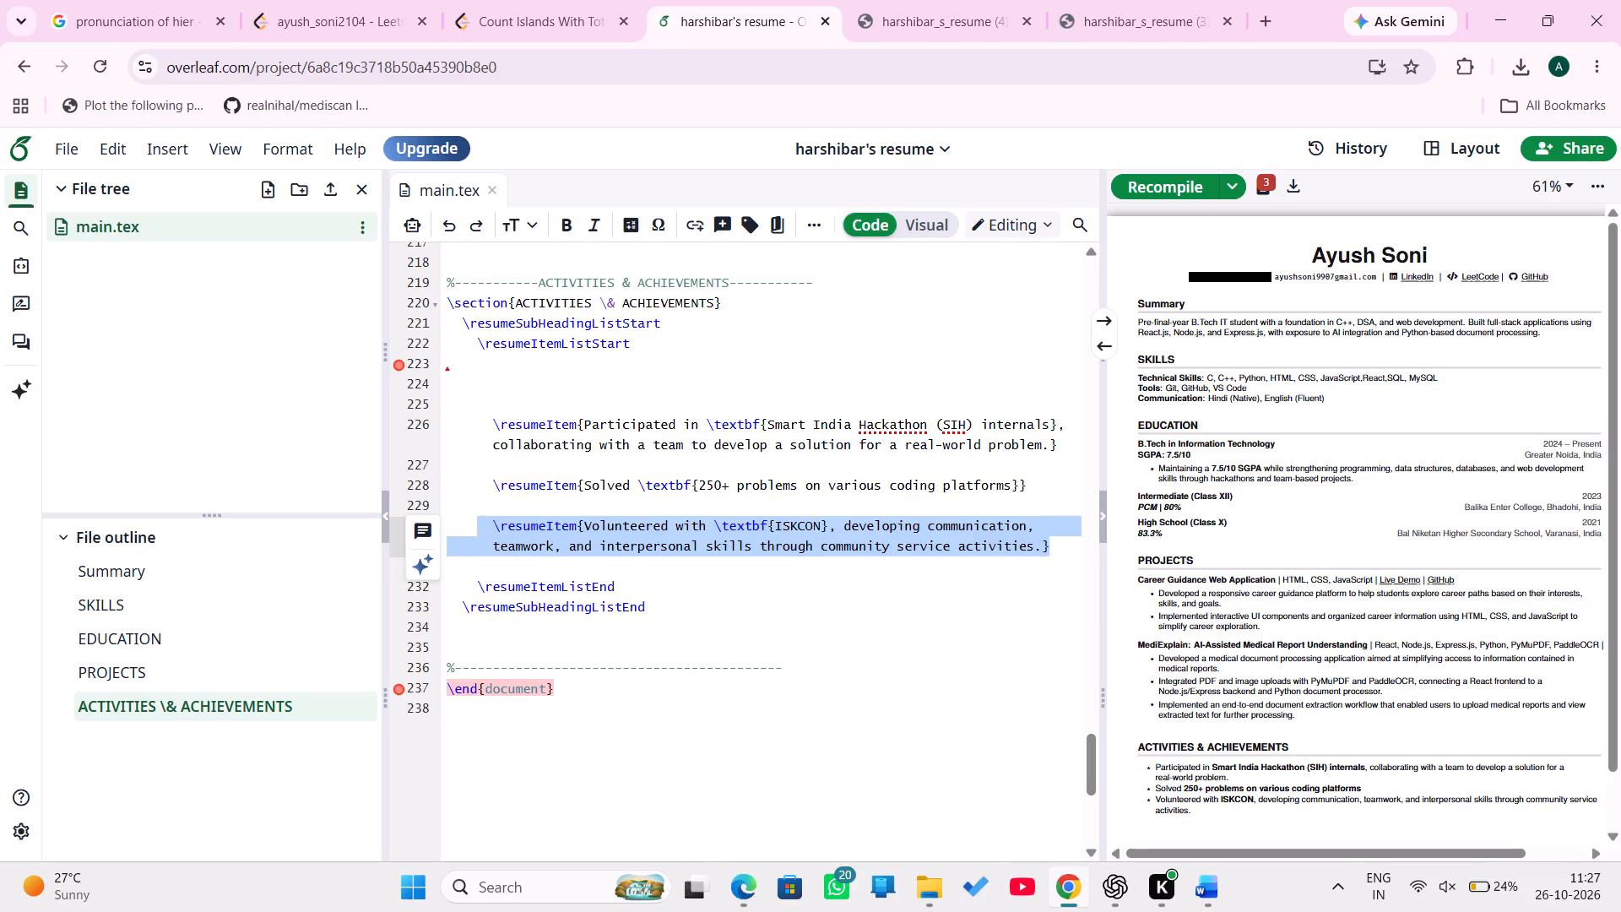
key("BackSpace")
key("BackSpace")
key("BackSpace")
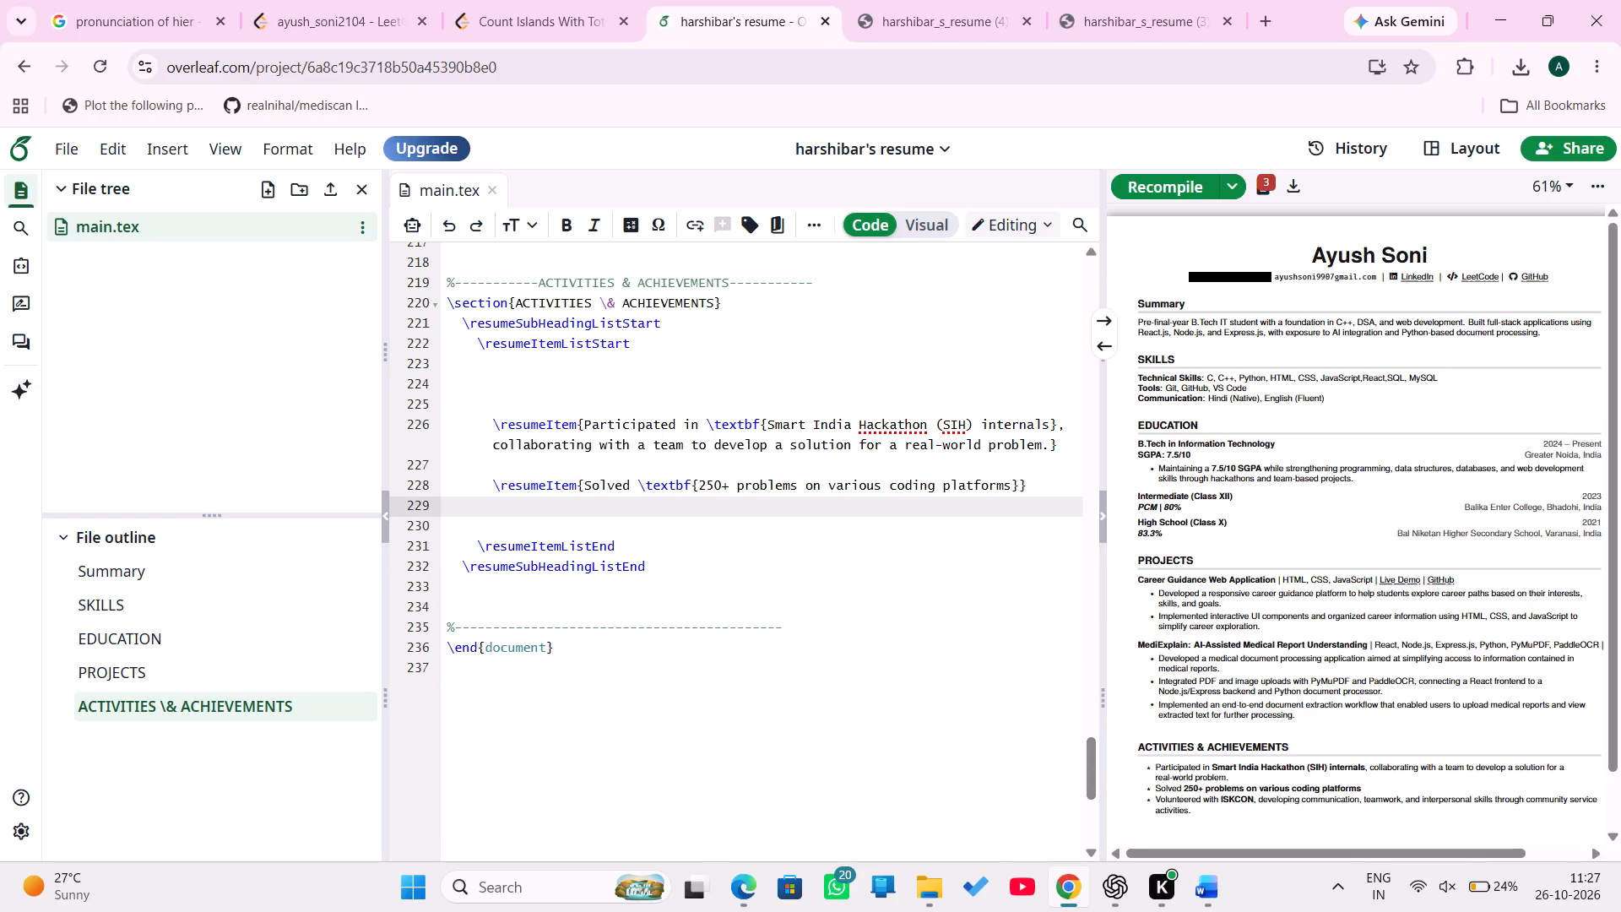
key("BackSpace")
Delete the Smart India Hackathon (SIH) internals item and extra blank lines above the 250+ problems item in Activities & Achievements.
scroll(480, 524, "up", 1)
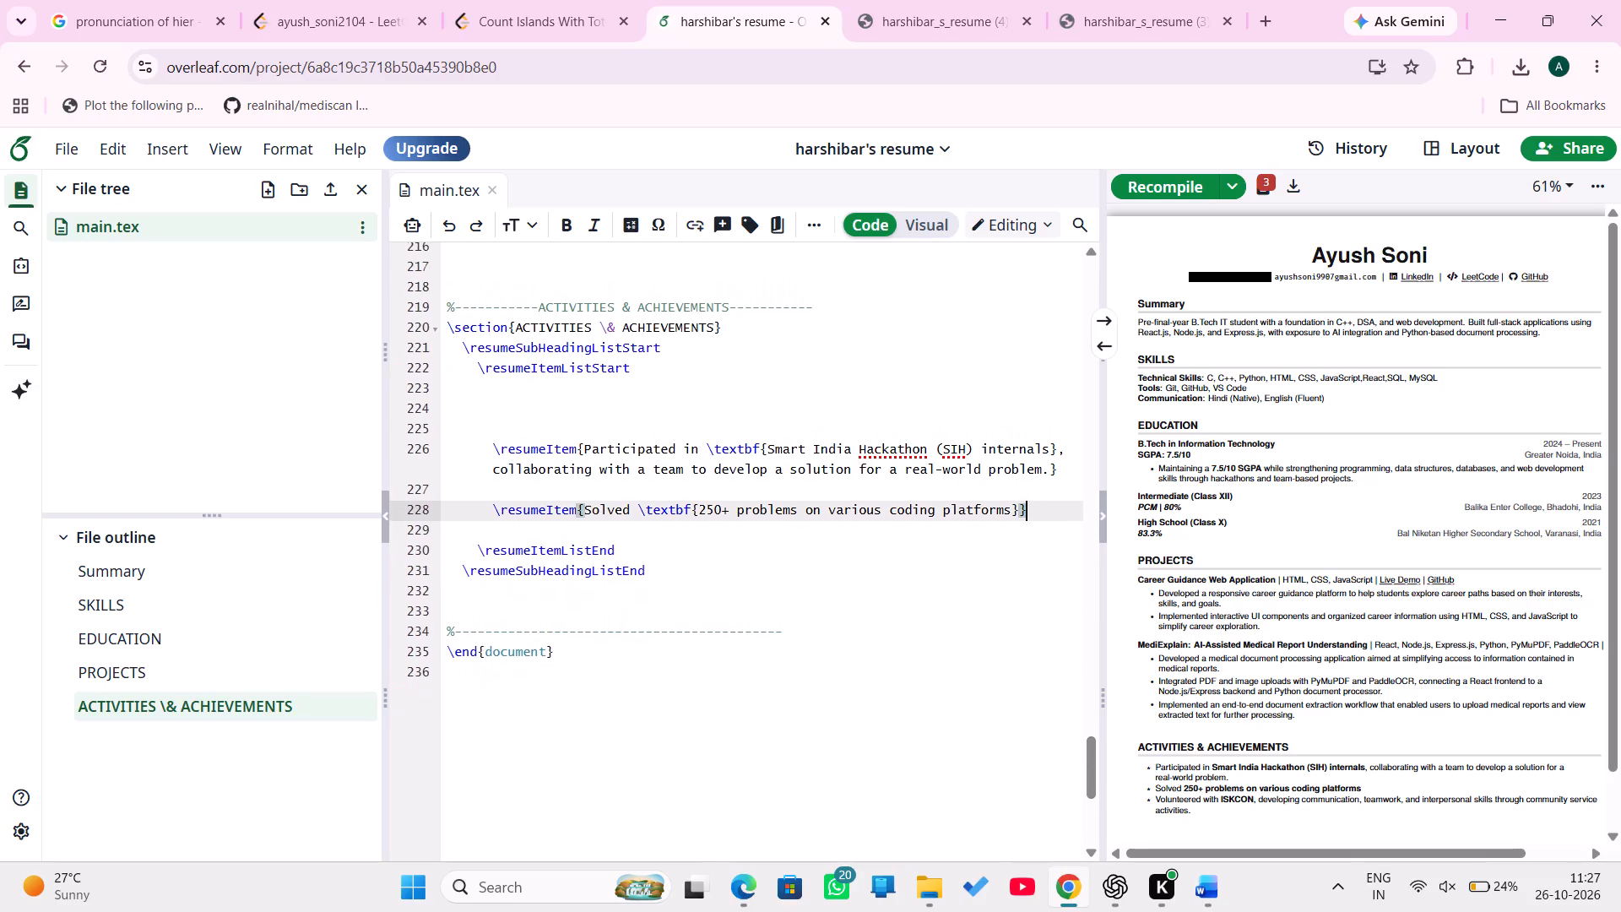
scroll(480, 524, "up", 1)
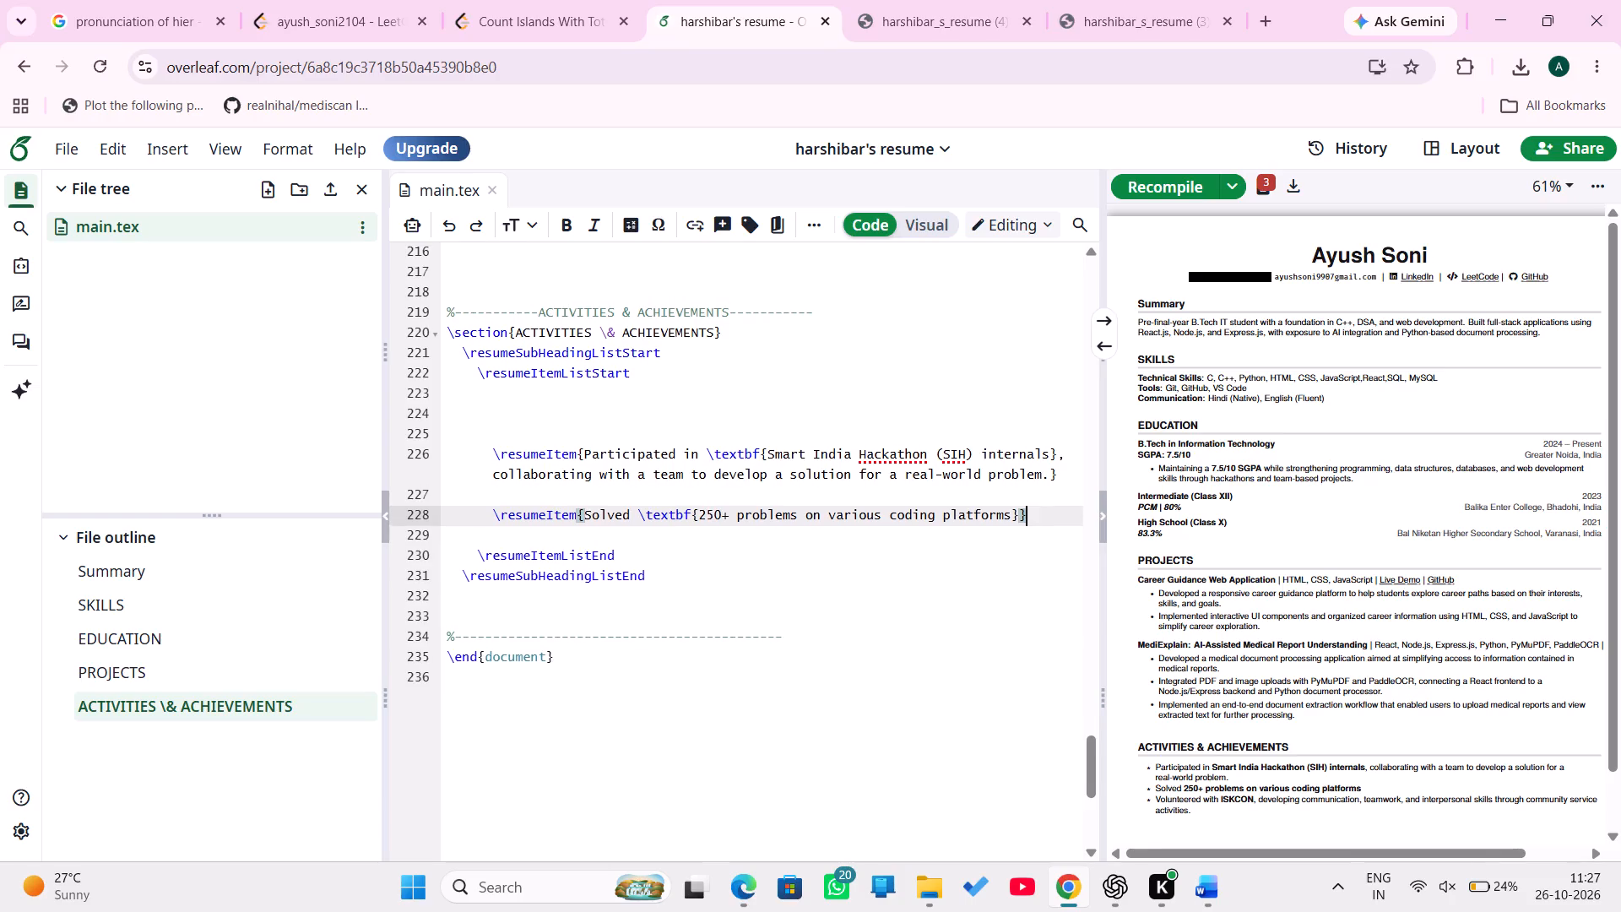
left_click(1060, 475)
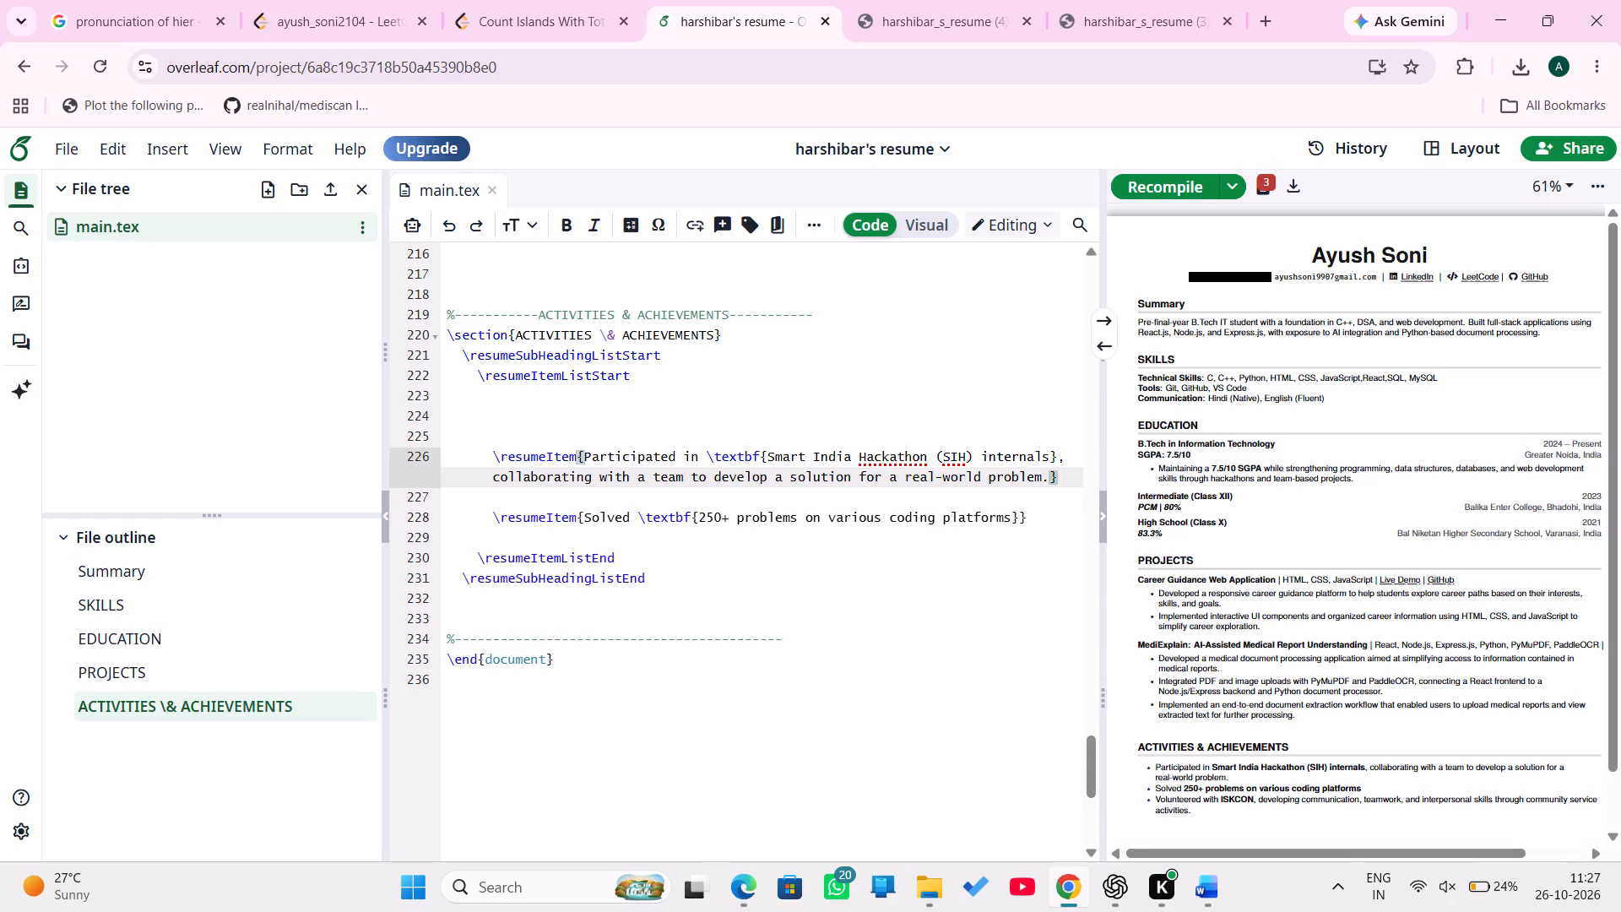
left_click_drag(1060, 475, 859, 493)
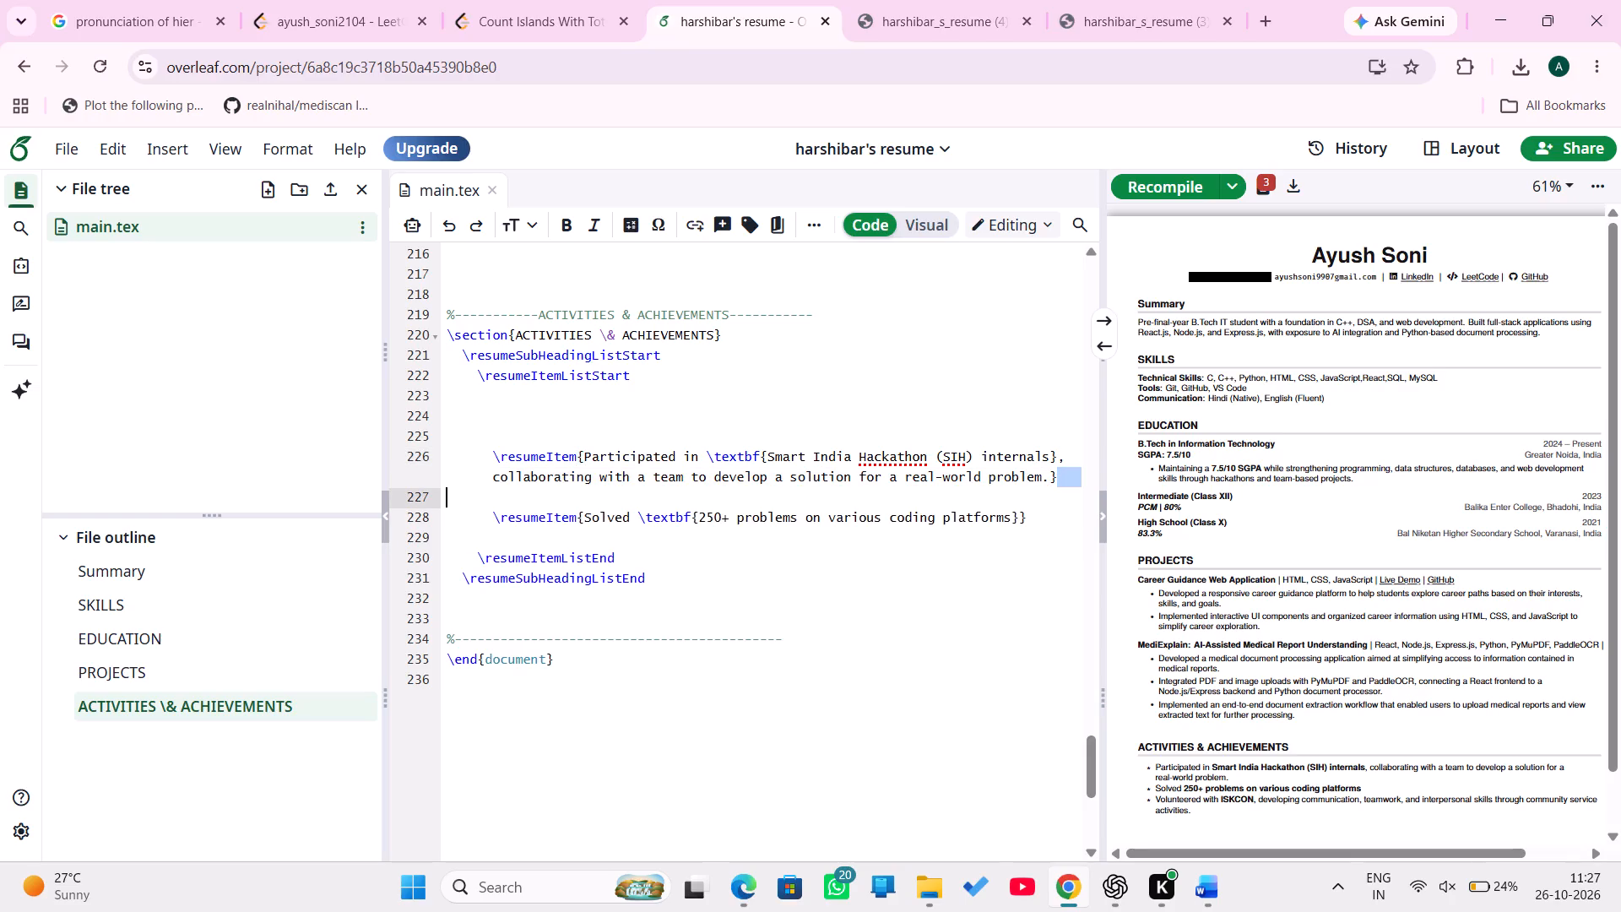
left_click_drag(859, 493, 456, 464)
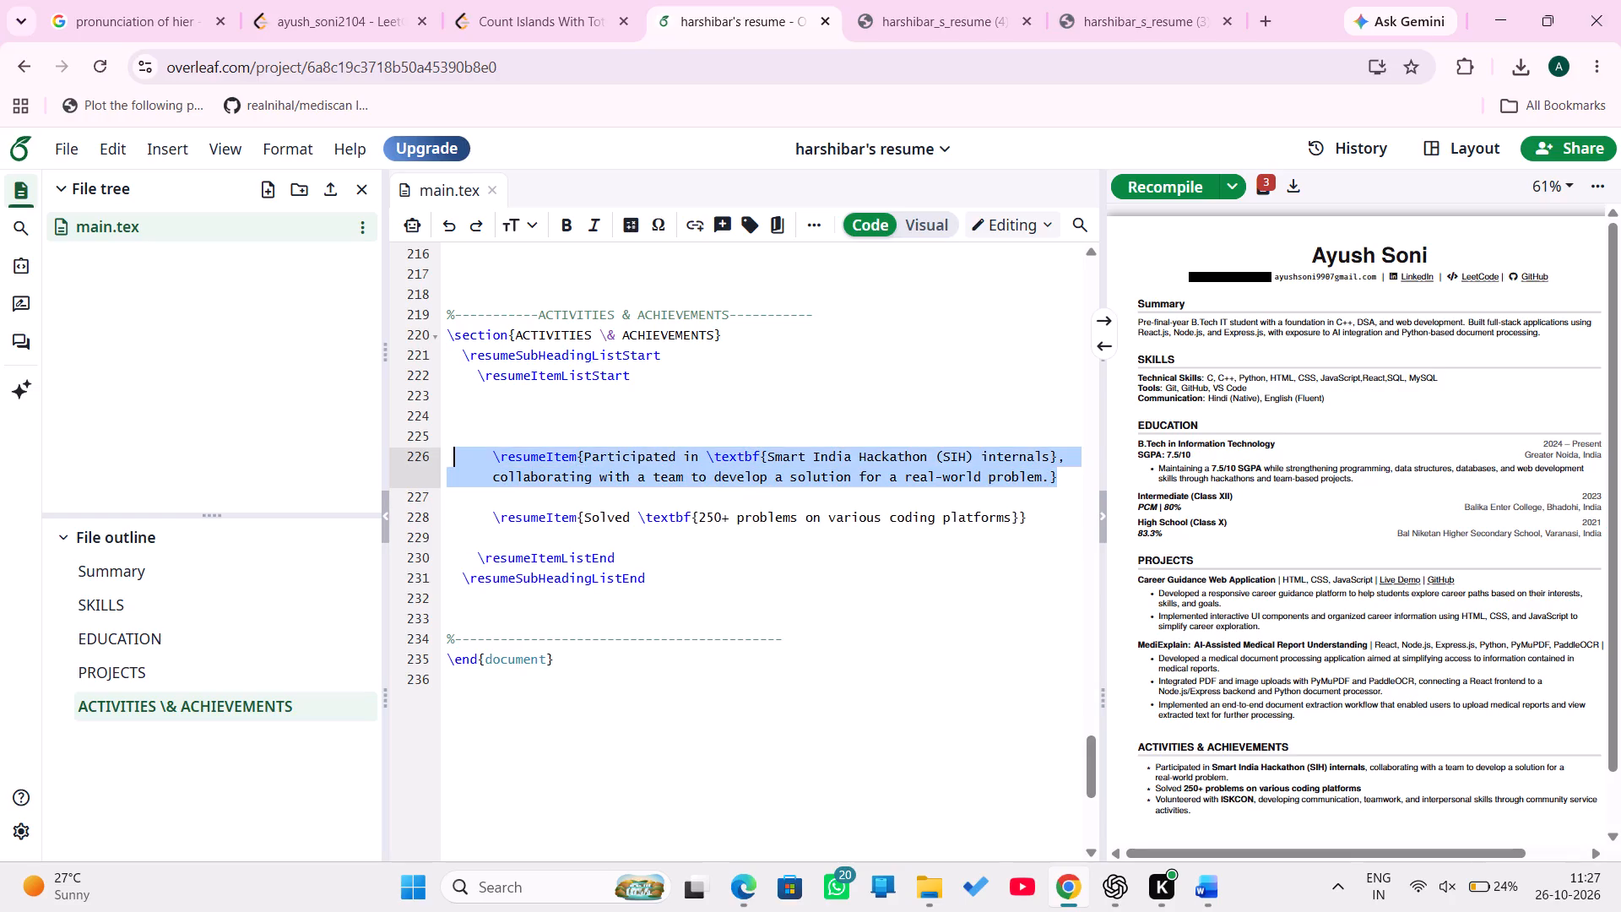
left_click_drag(456, 464, 453, 464)
key("BackSpace")
key("BackSpace")
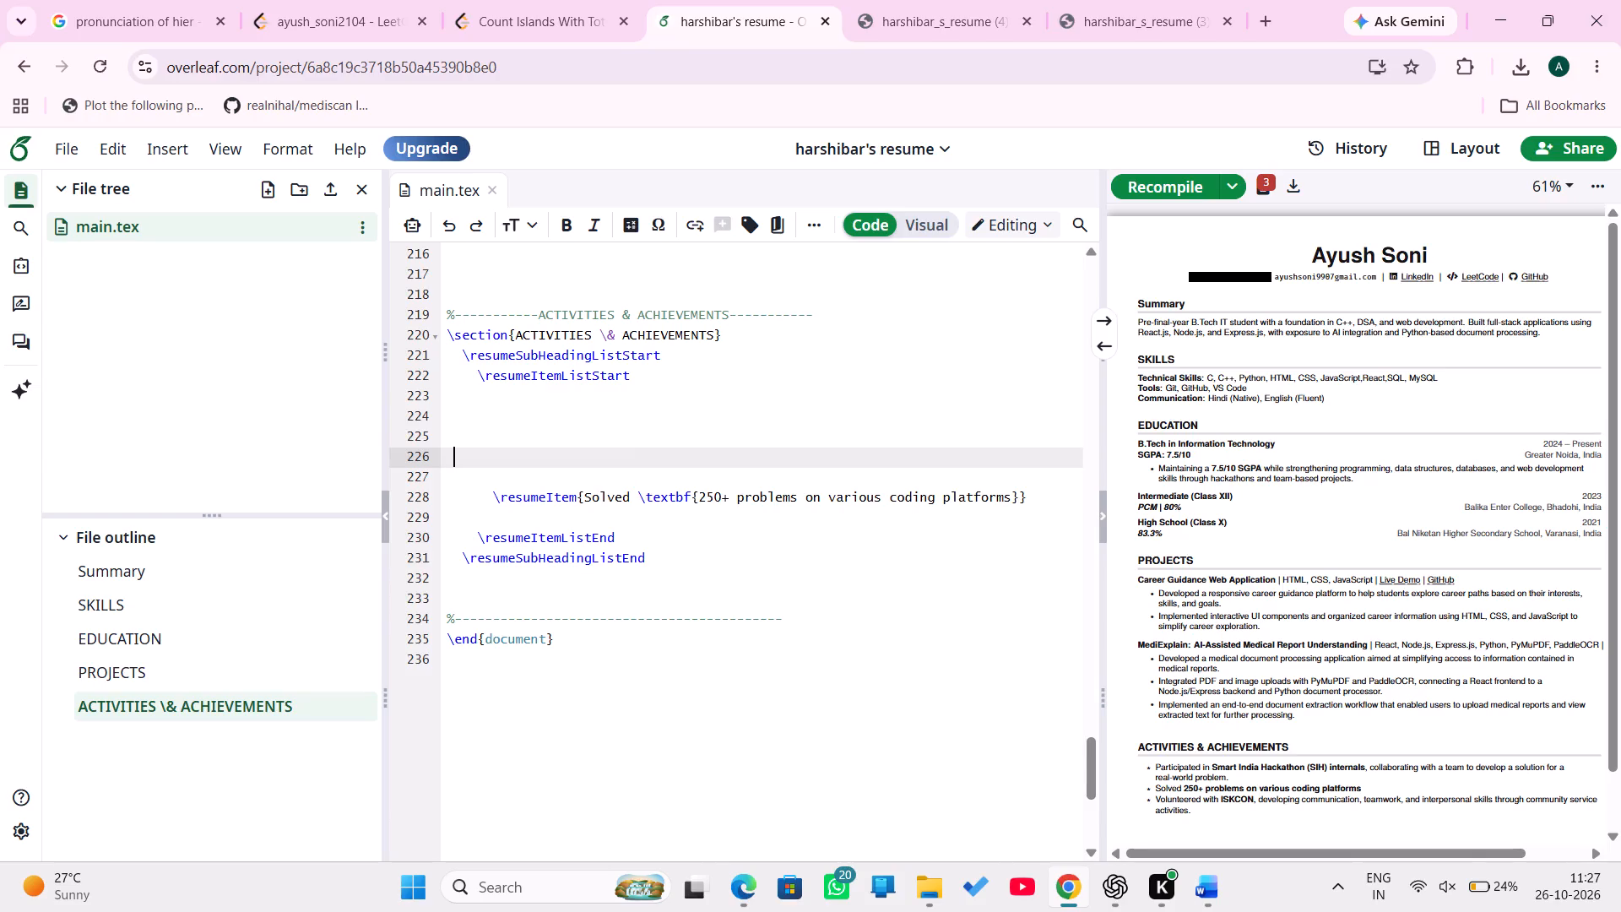
key("BackSpace")
key("BackSpace")
key("BackSpace")
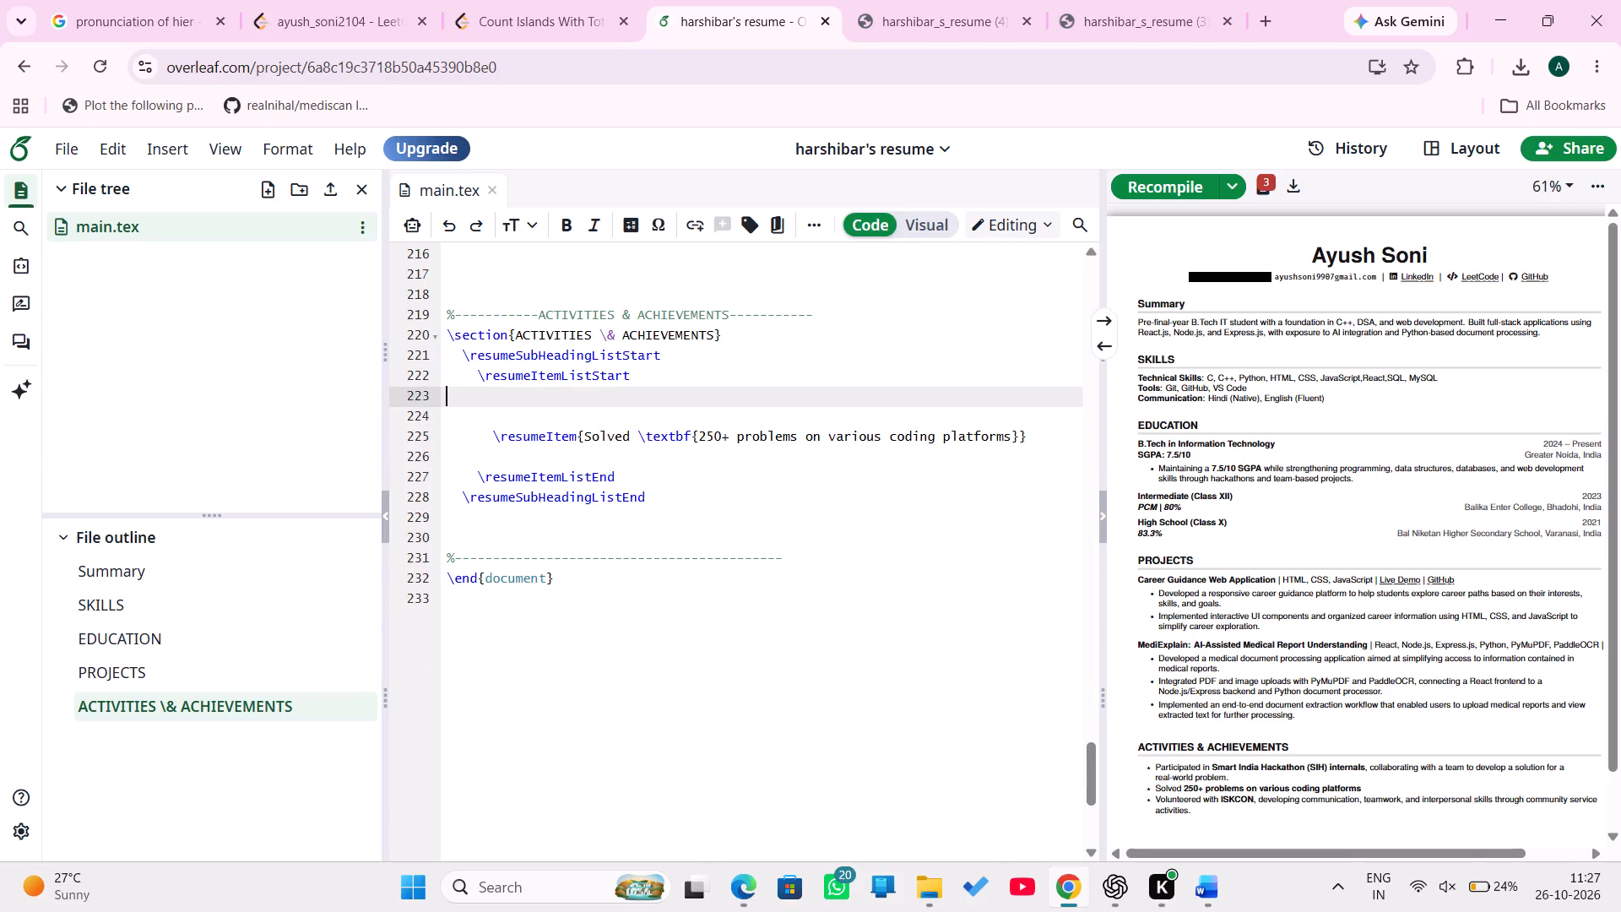
Recompile the resume to update the PDF preview with the shortened Activities & Achievements section.
scroll(469, 458, "right", 1)
scroll(1152, 218, "right", 1)
double_click(1163, 182)
scroll(1167, 204, "up", 1)
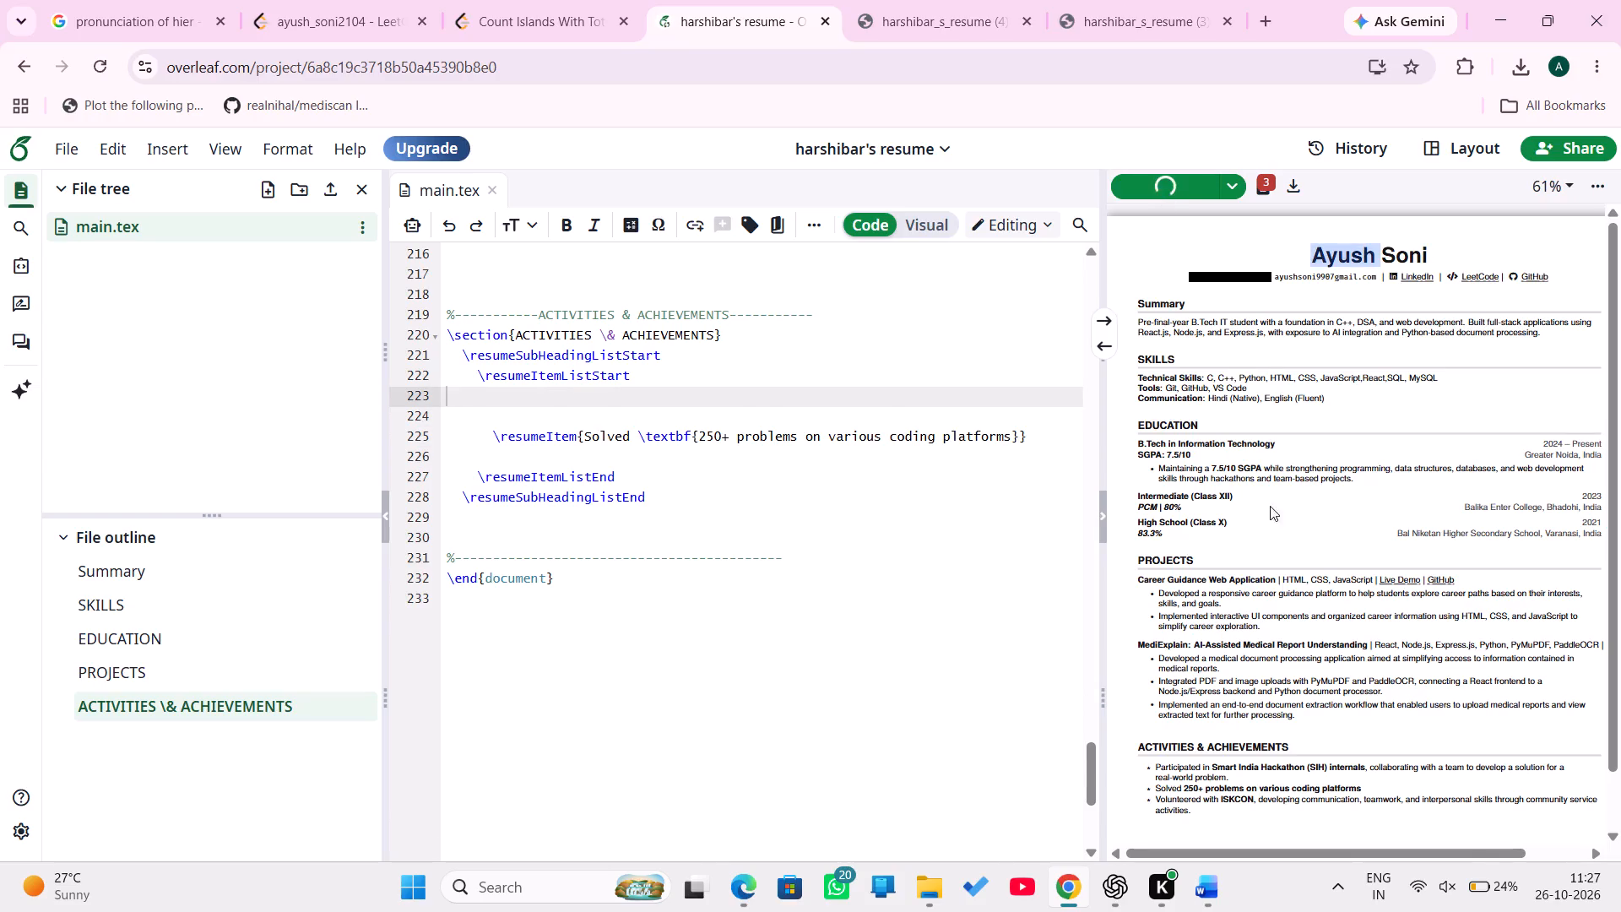
scroll(1270, 506, "up", 1)
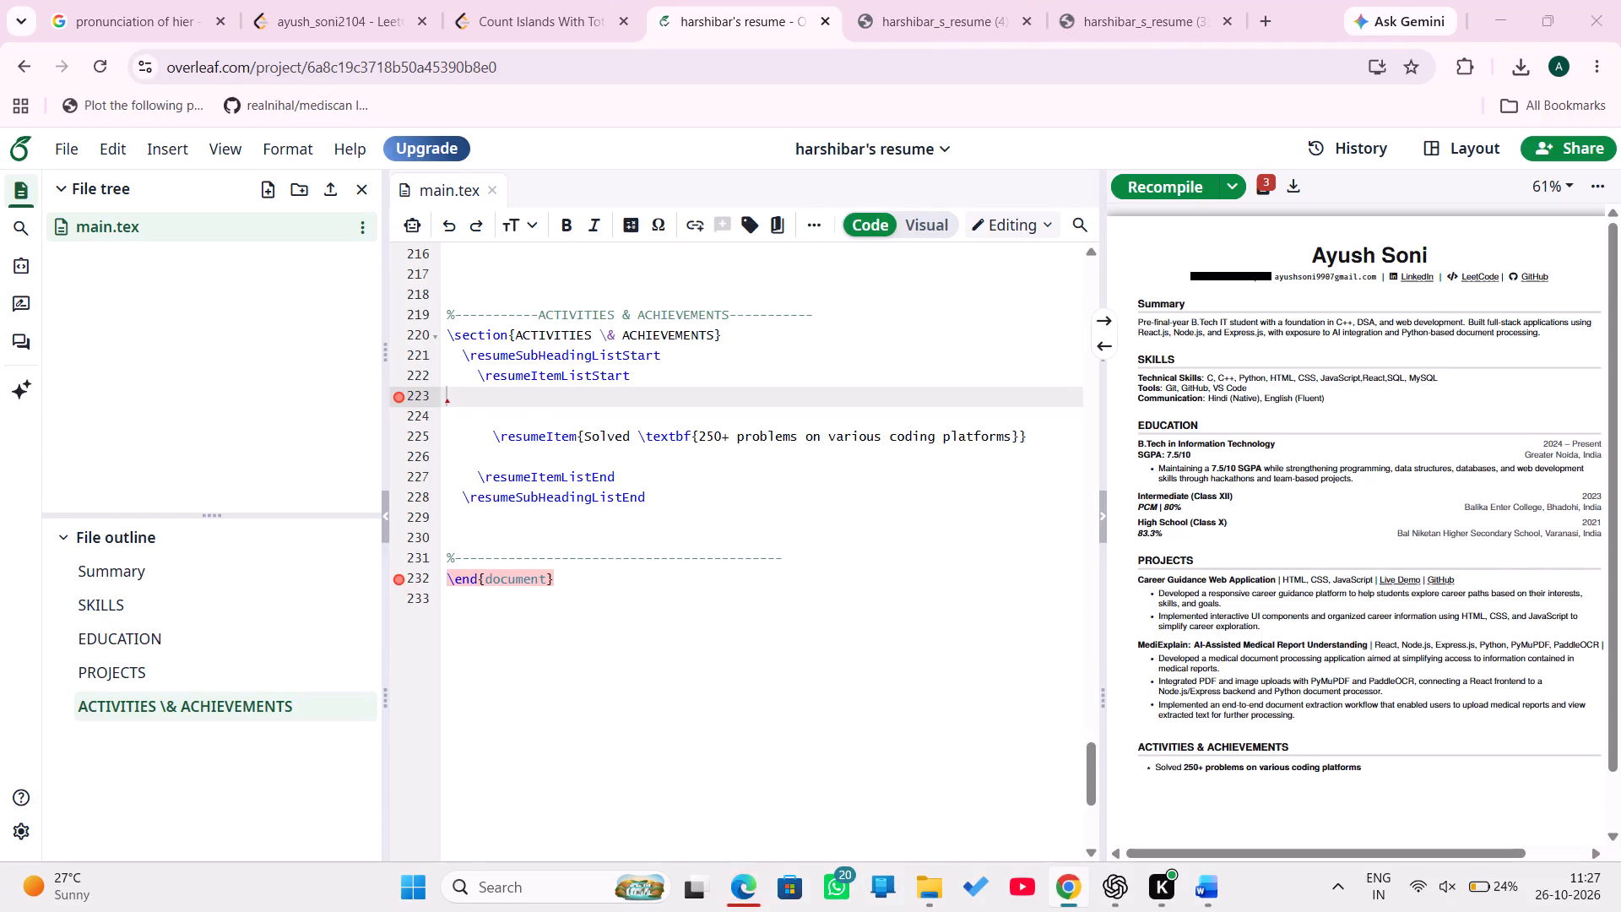
scroll(755, 569, "up", 5)
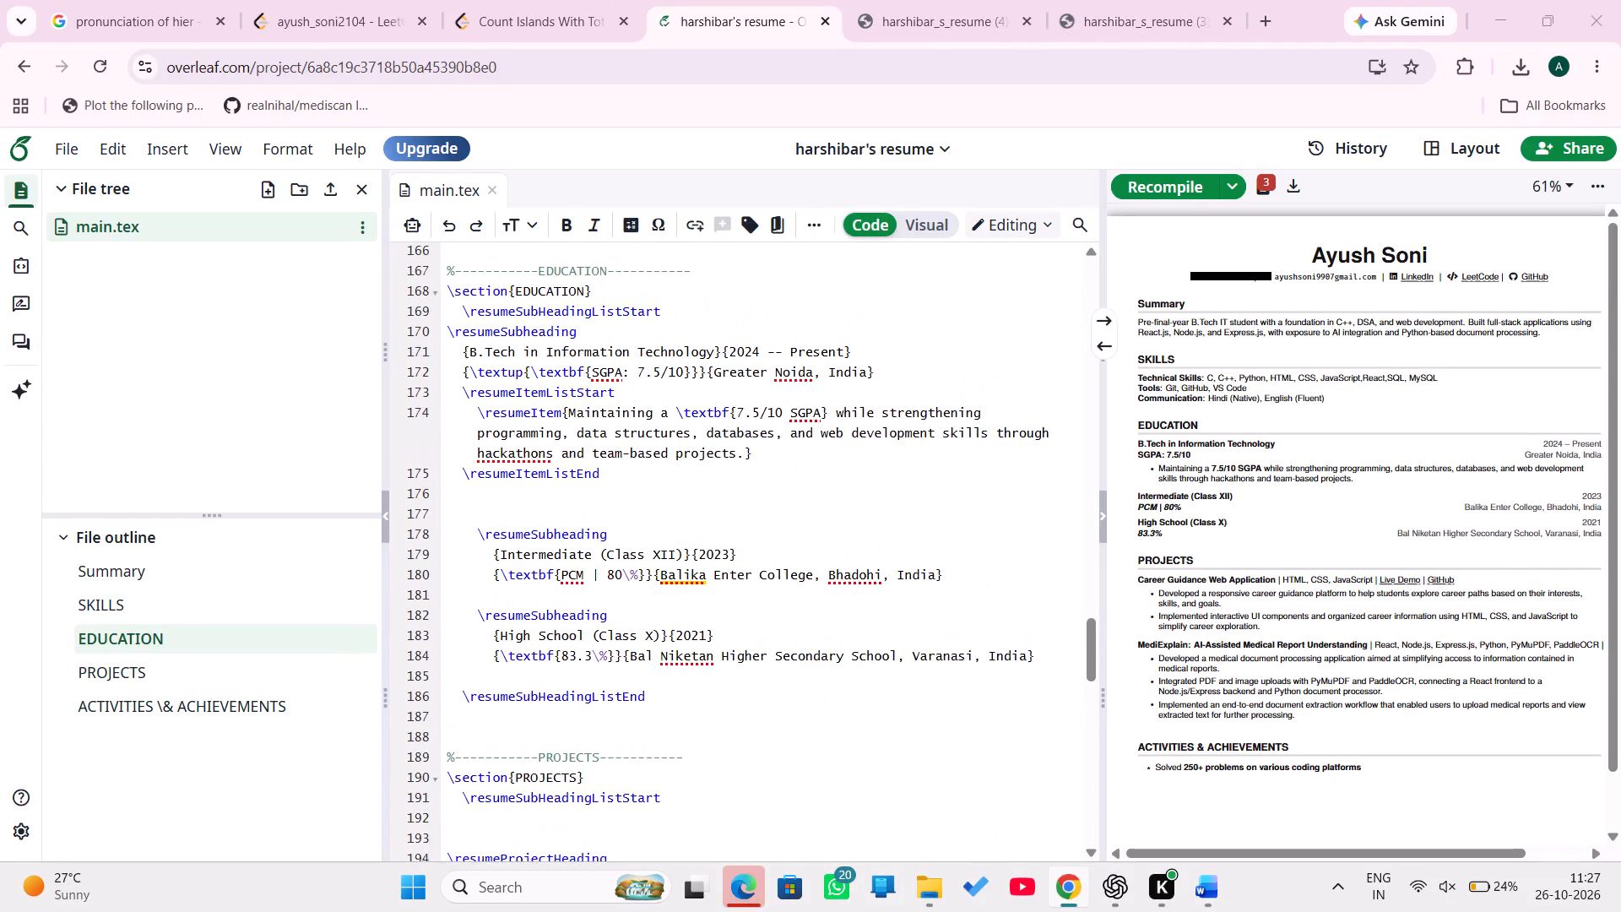
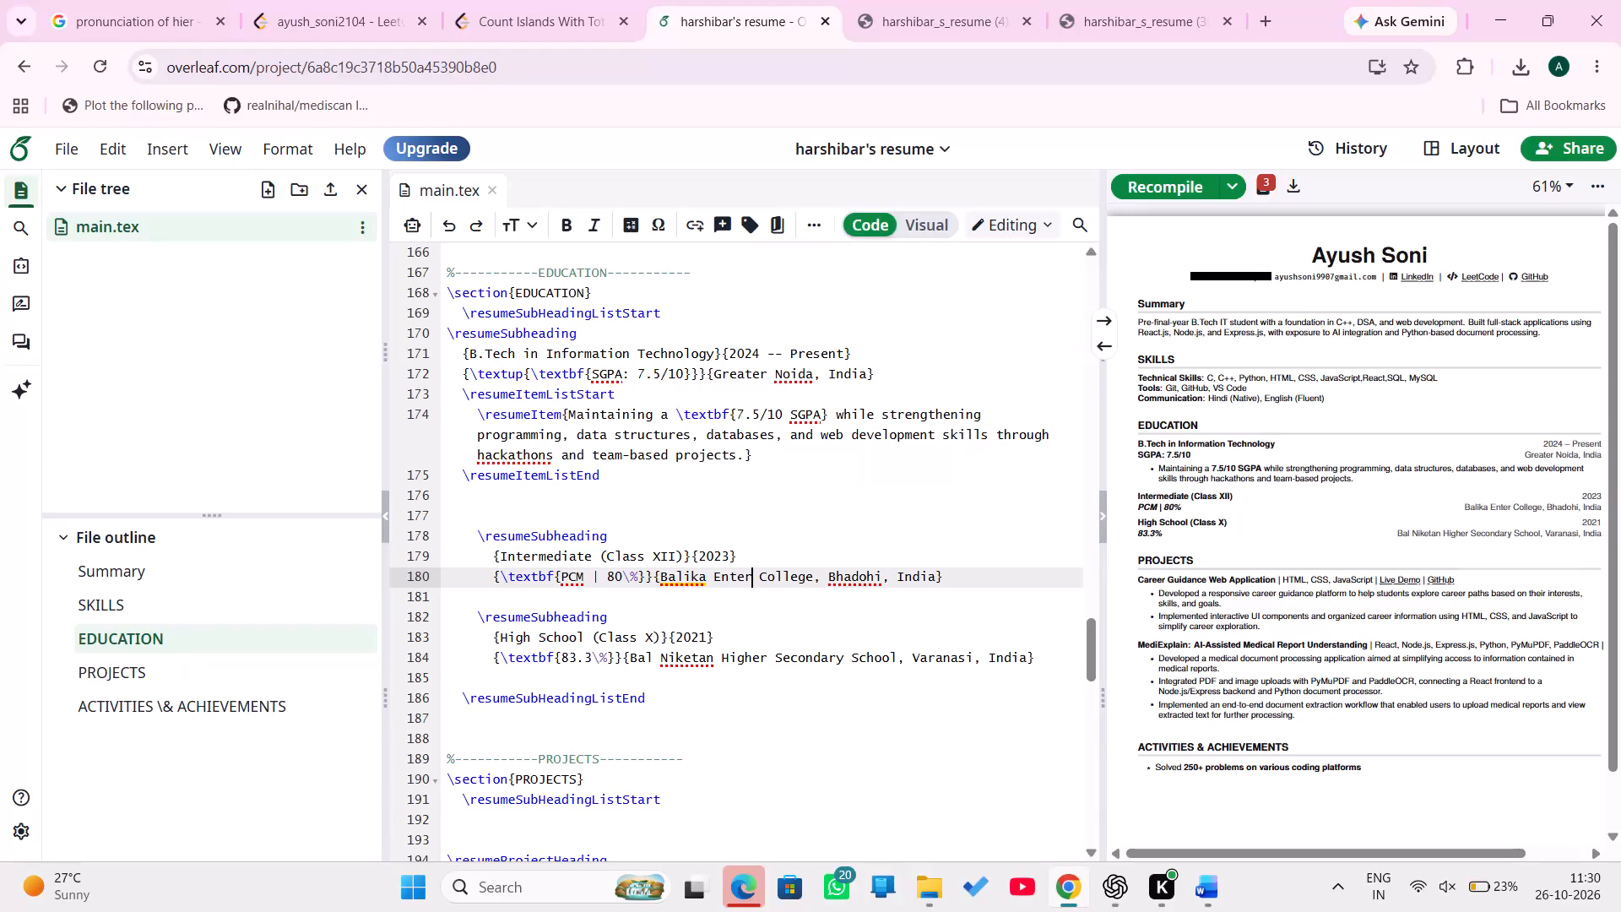
Rename the SKILLS section heading in the source to TECHNICAL SKILLS, without a leading space, and recompile the resume.
left_click(755, 569)
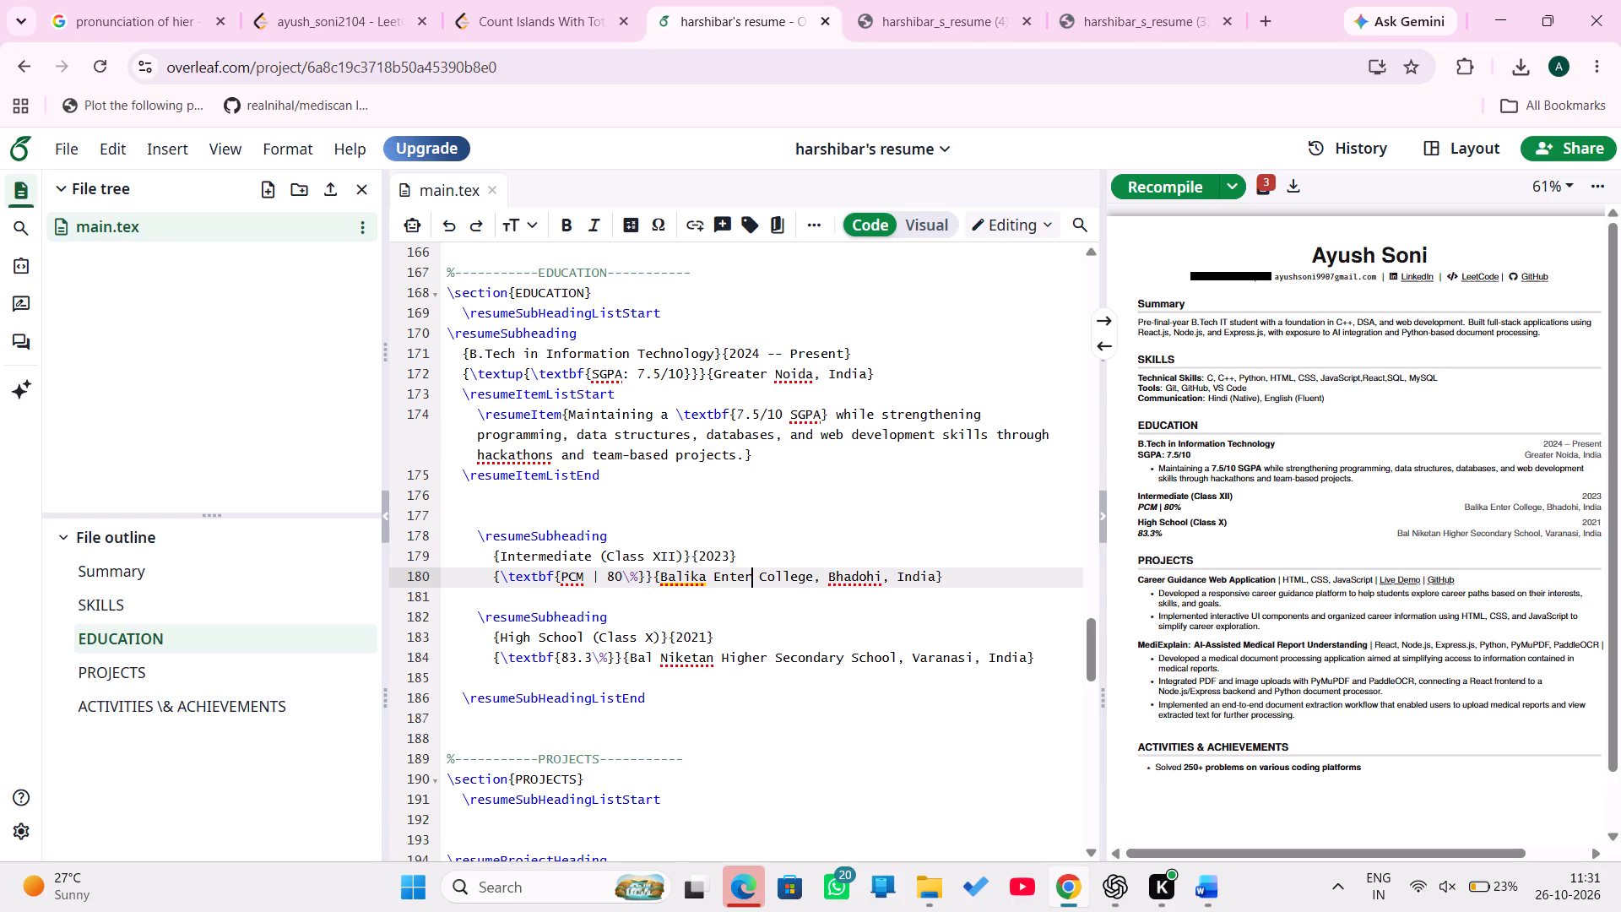
scroll(711, 627, "up", 1)
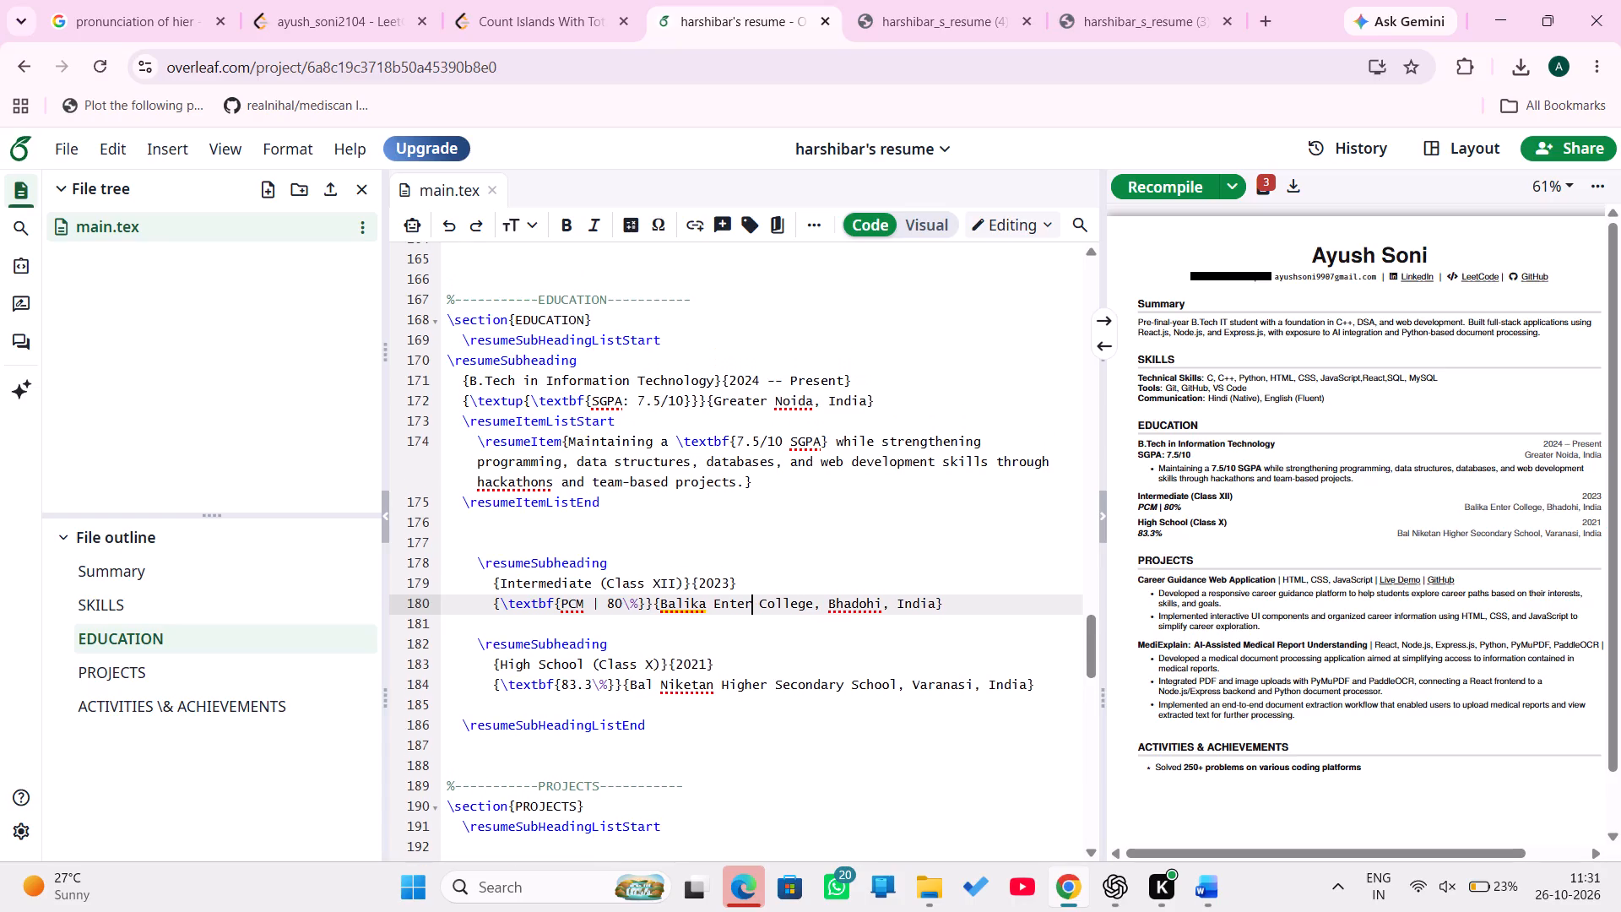
scroll(711, 627, "up", 1)
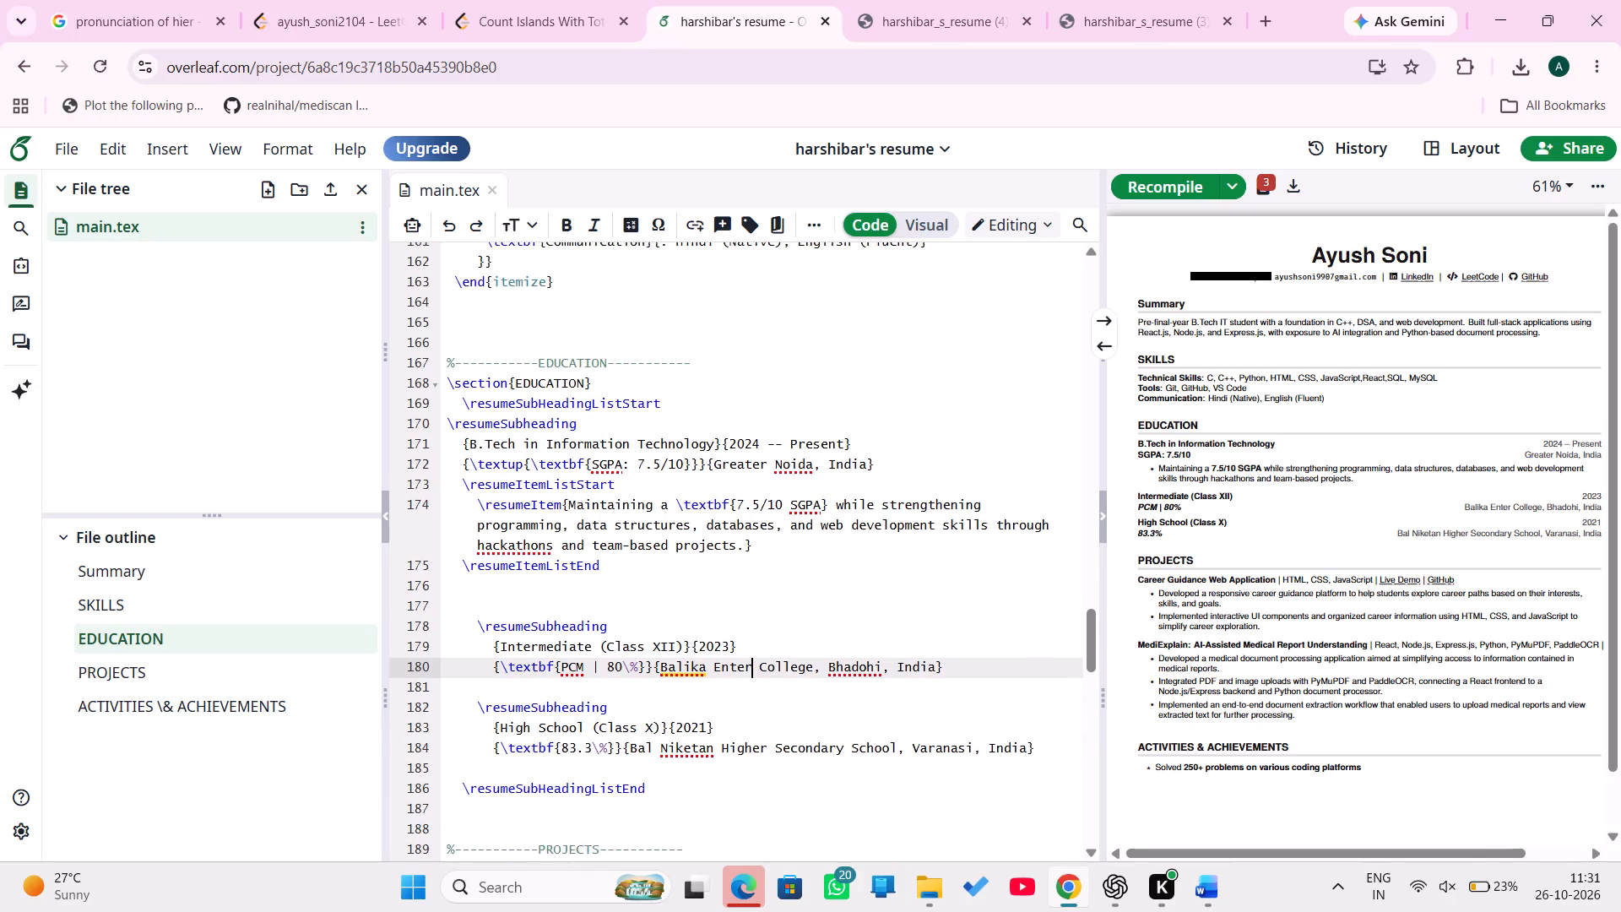
scroll(711, 627, "up", 6)
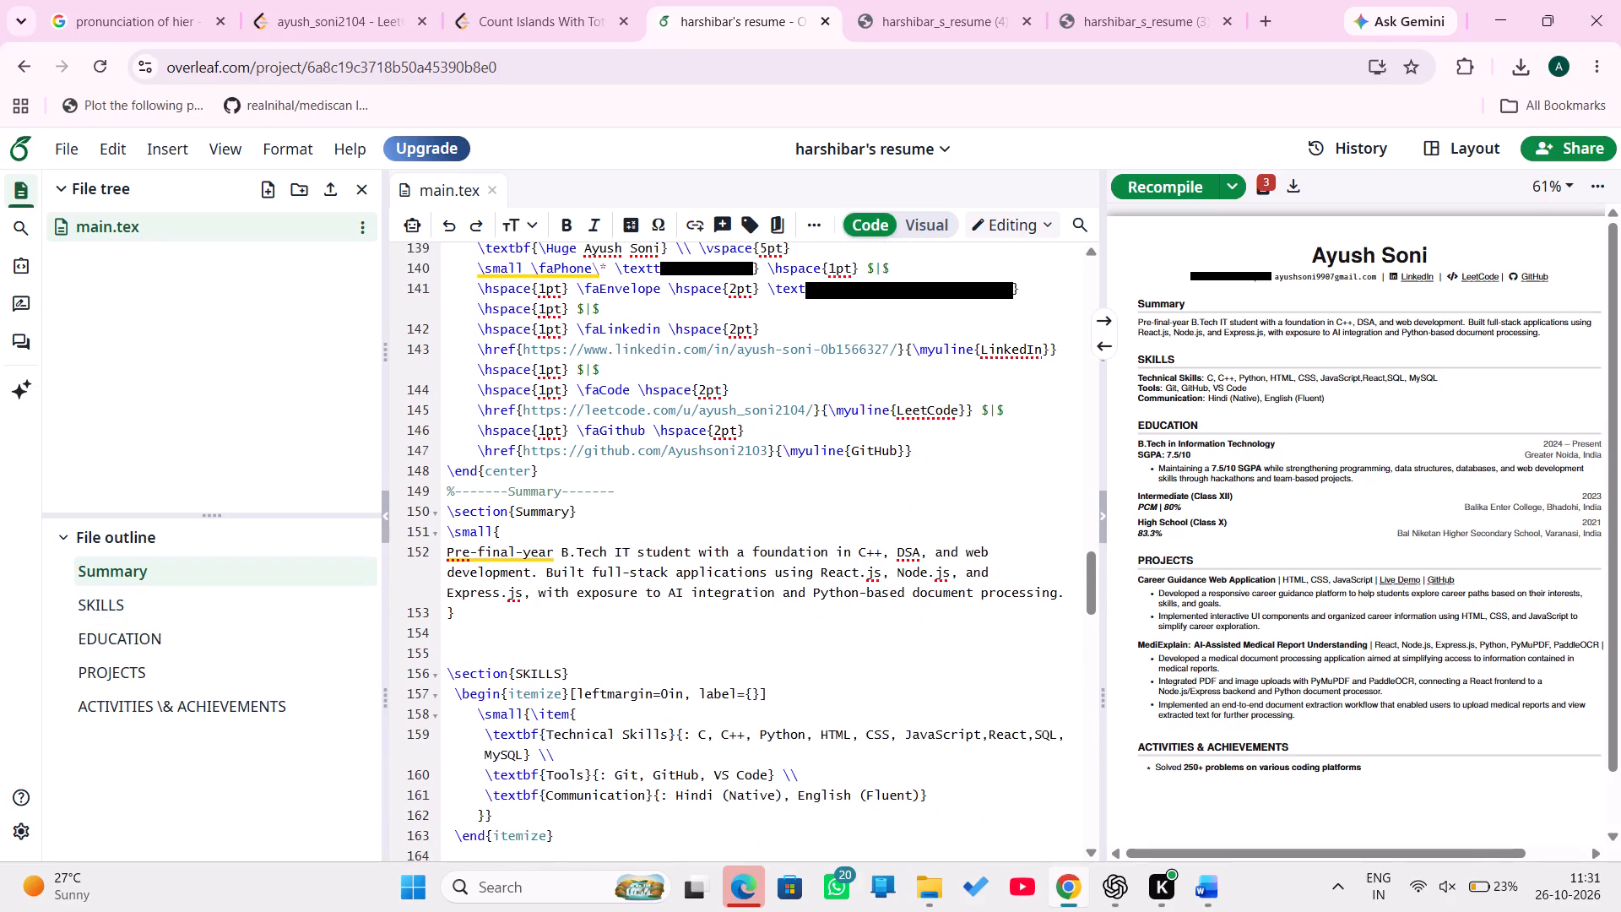
left_click(603, 442)
scroll(599, 524, "down", 1)
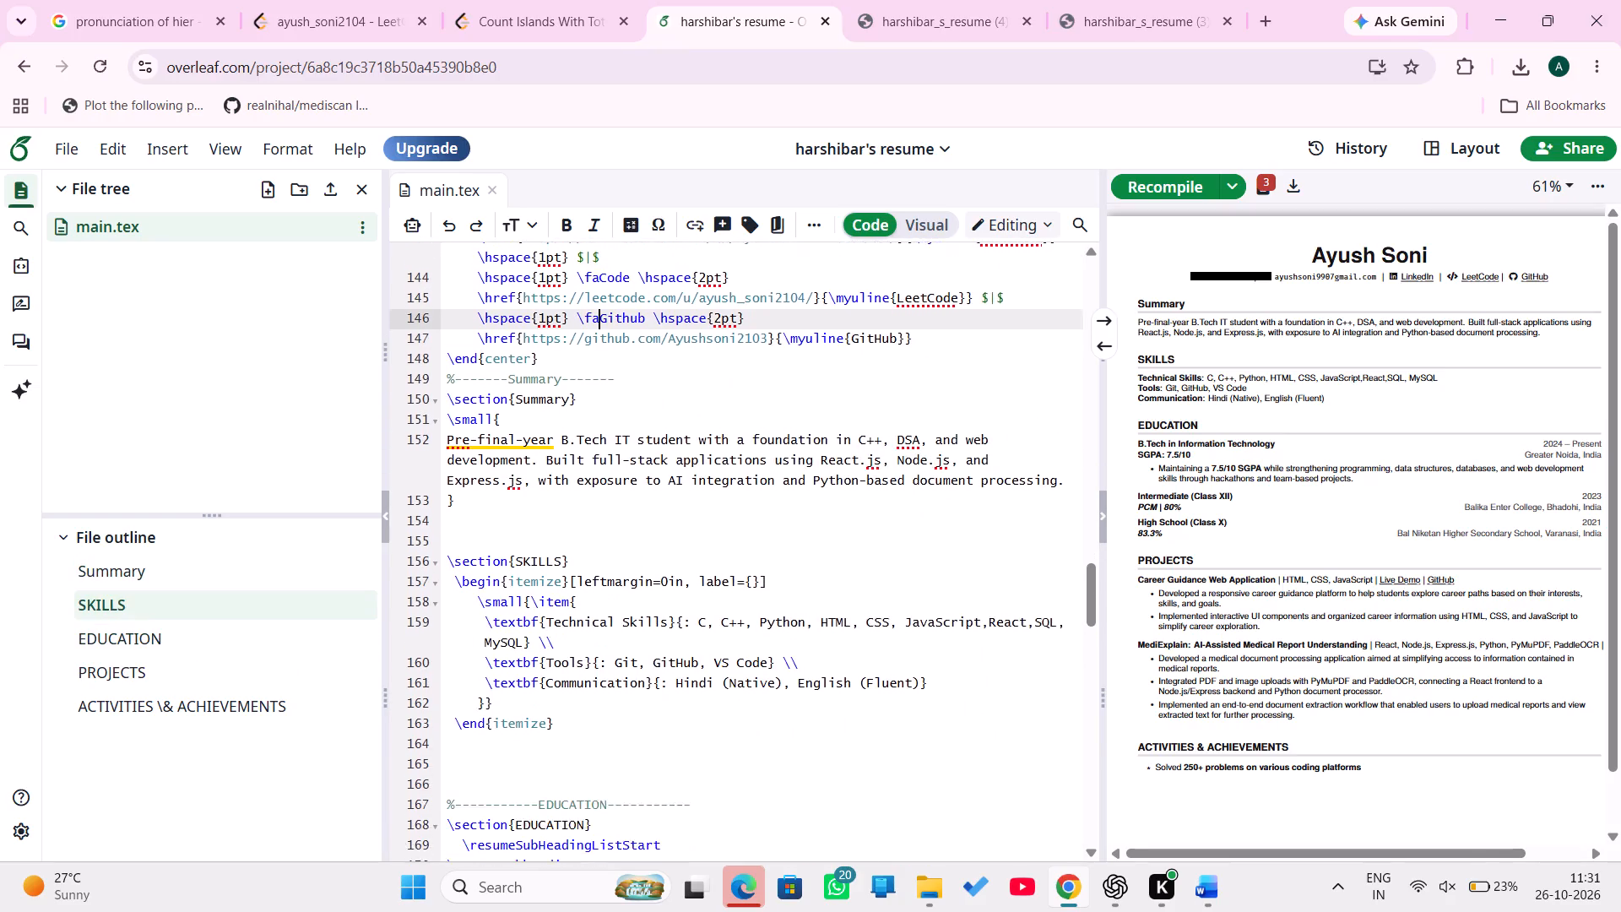
scroll(599, 524, "down", 1)
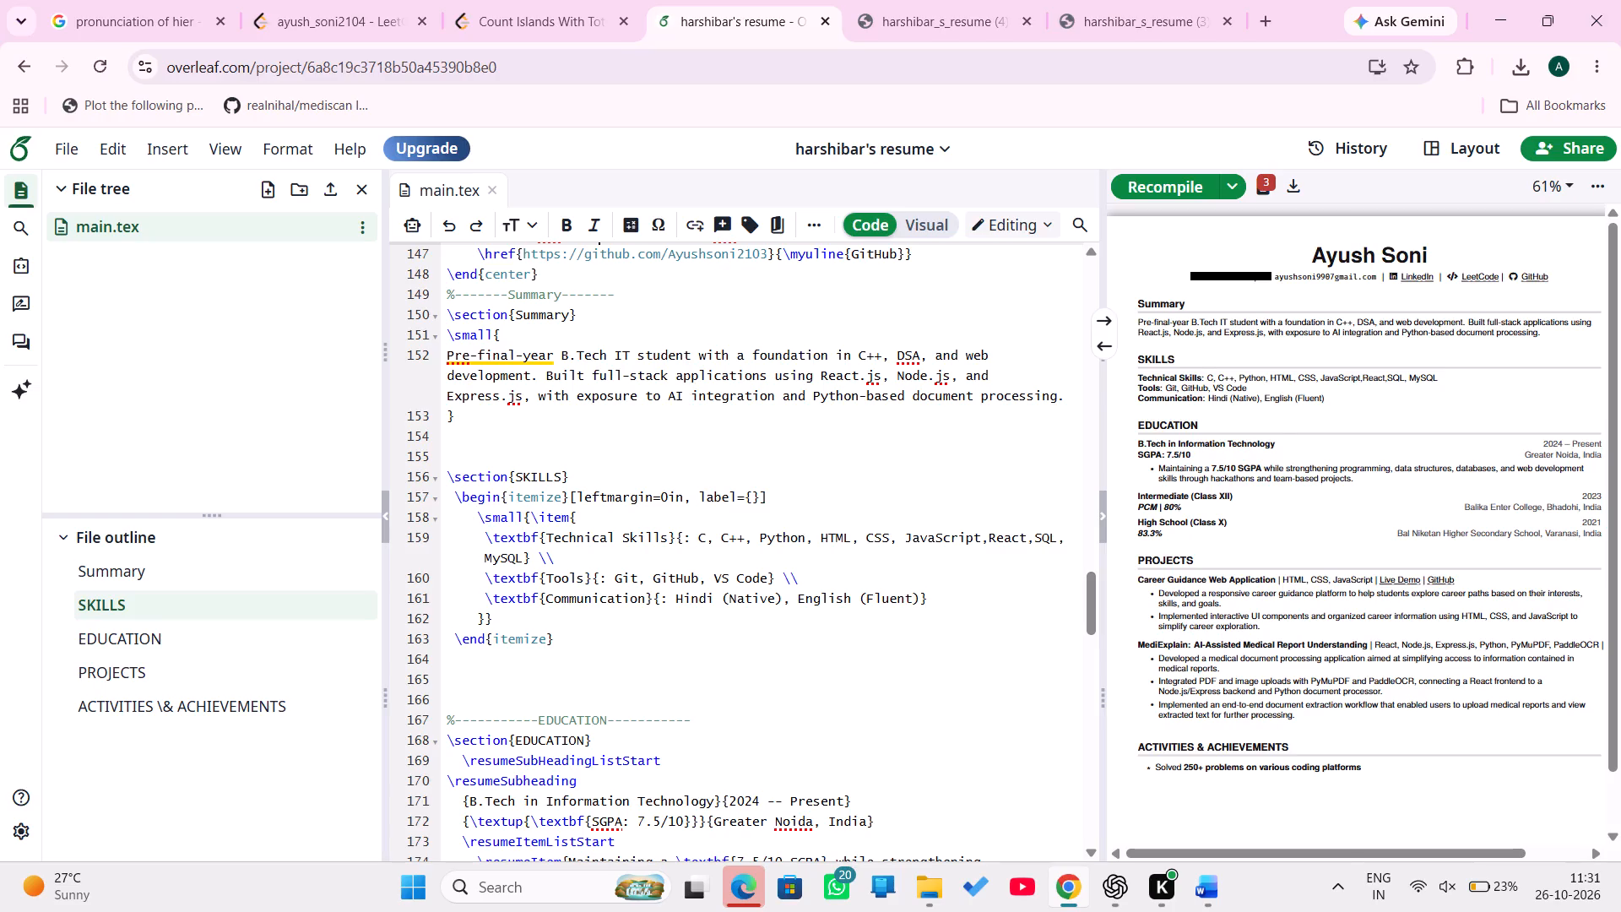
left_click(620, 569)
scroll(620, 569, "down", 1)
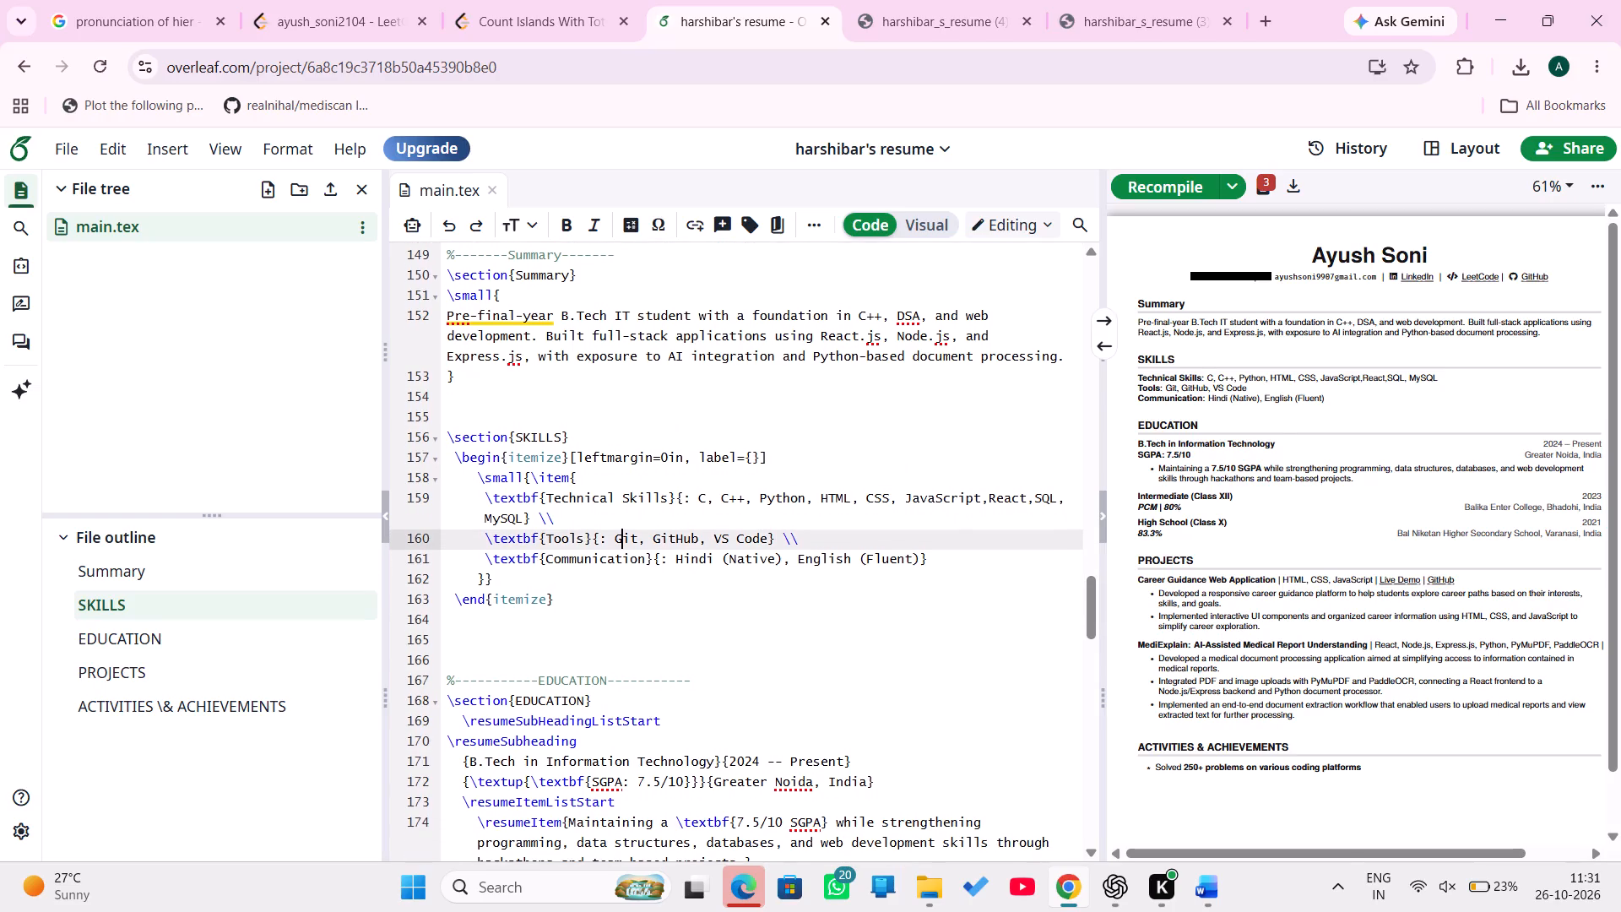
left_click(518, 436)
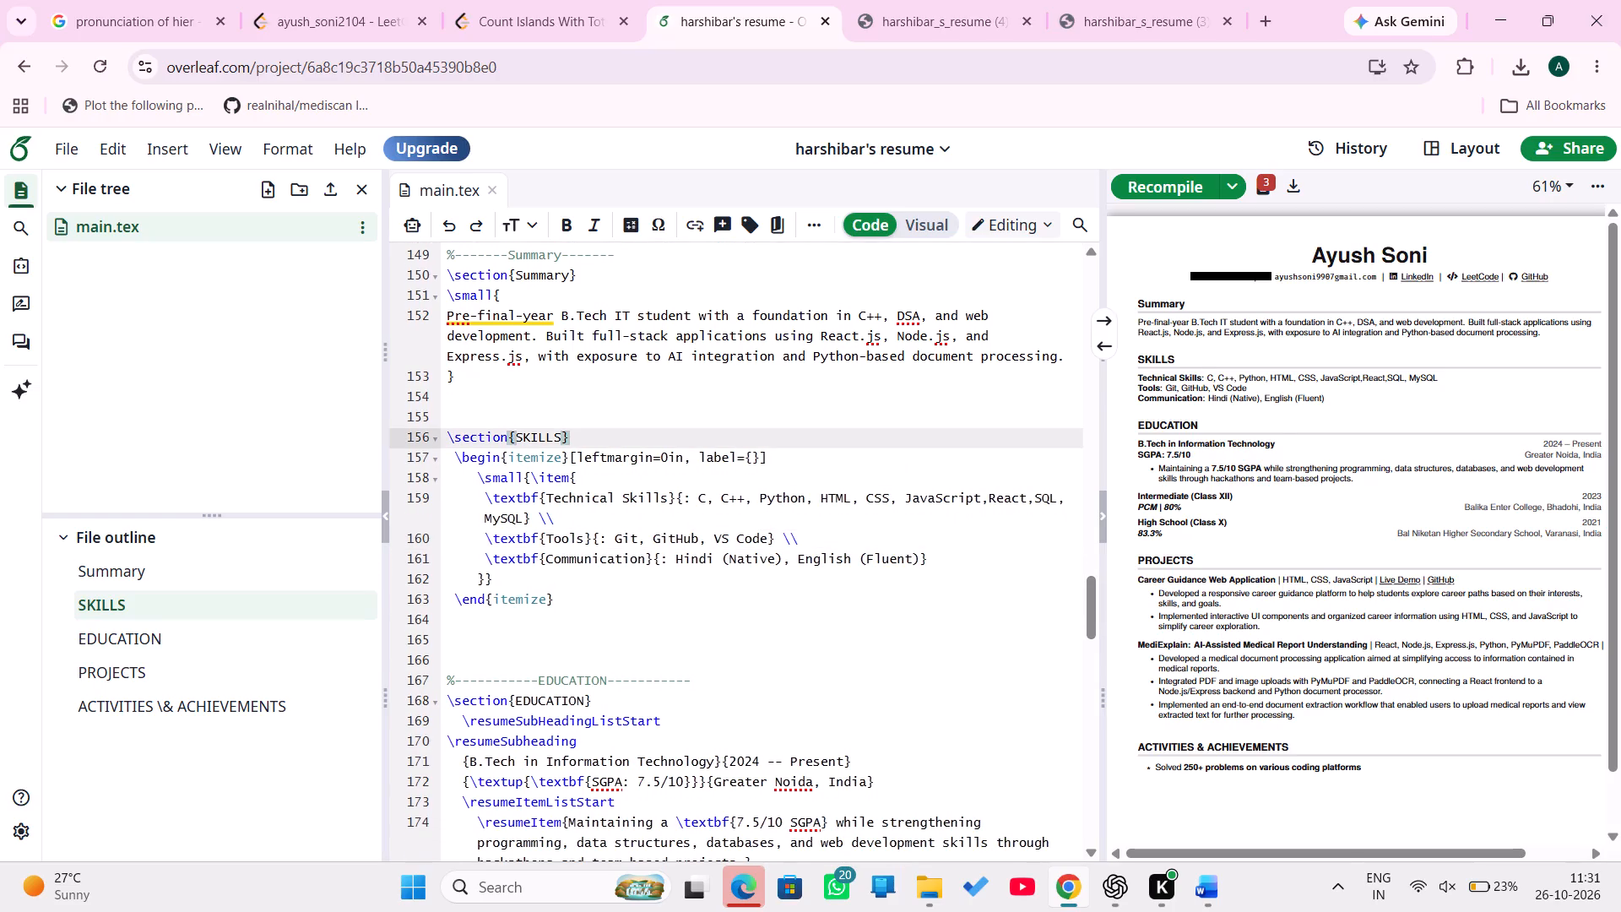
key("space")
type("t")
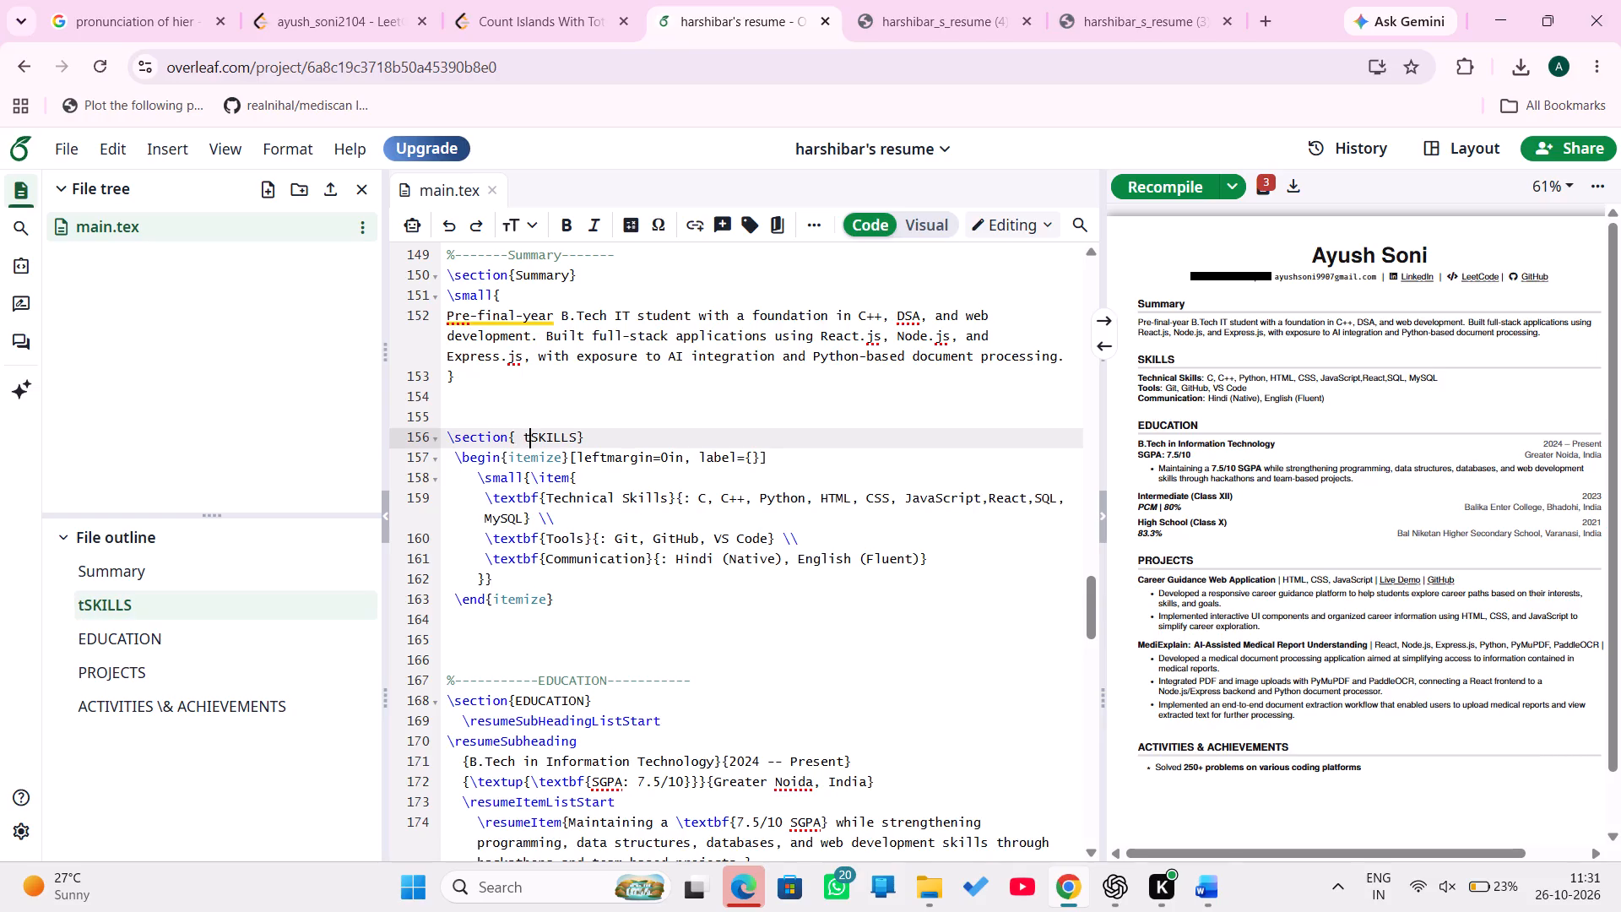
key("BackSpace")
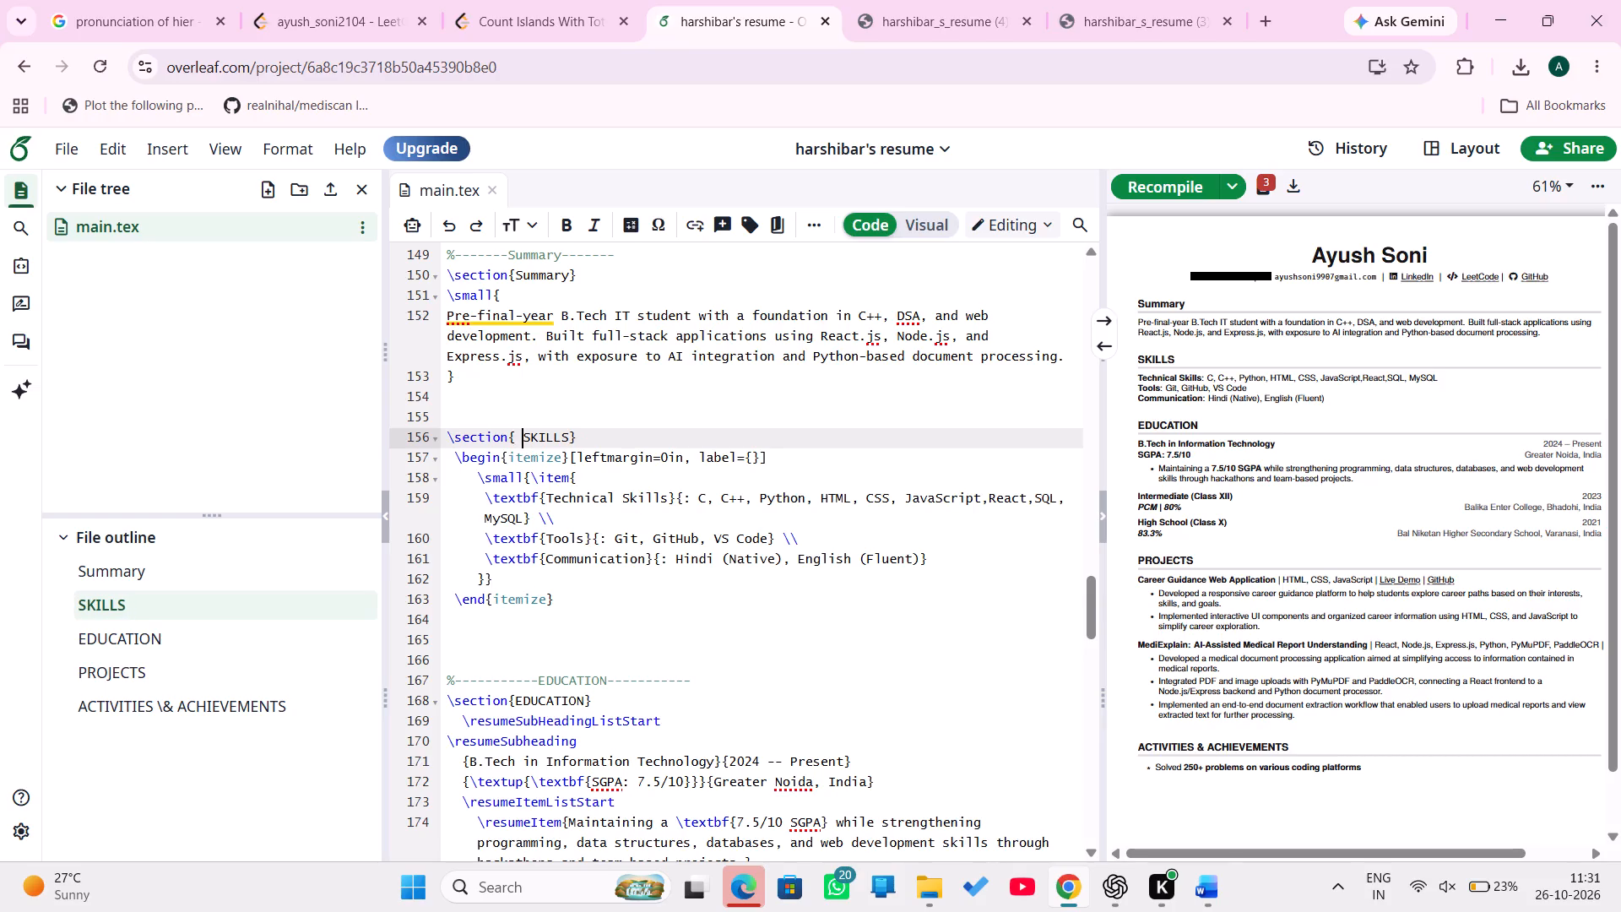
type("TE H")
key("shift+BackSpace")
key("shift+BackSpace")
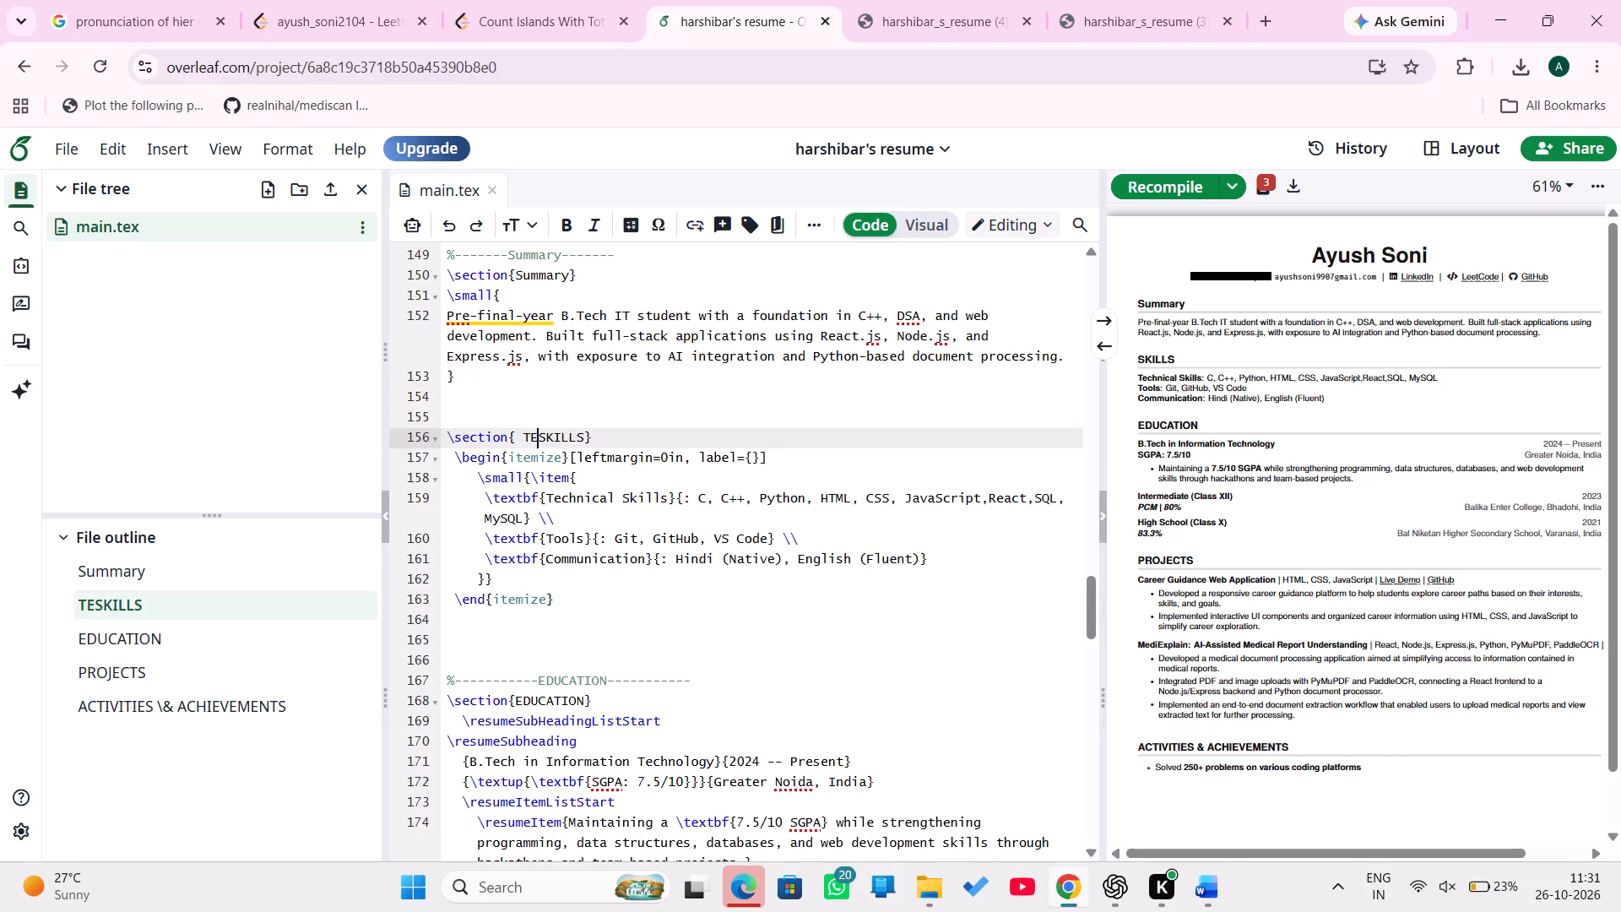
type("CHNICAK")
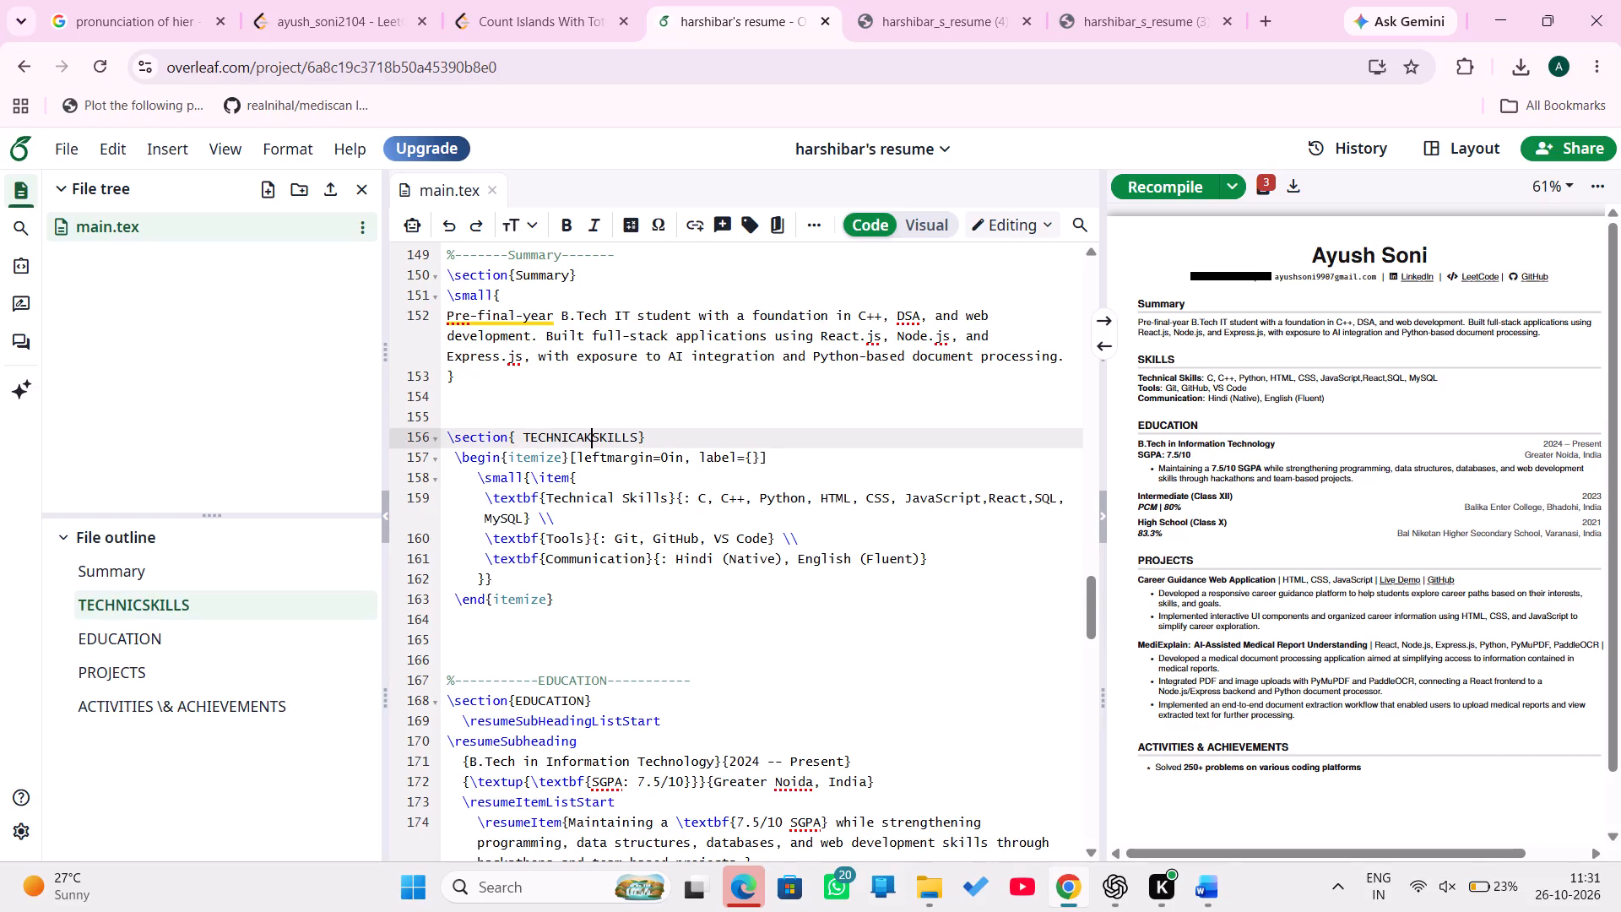
key("shift+BackSpace")
type("L")
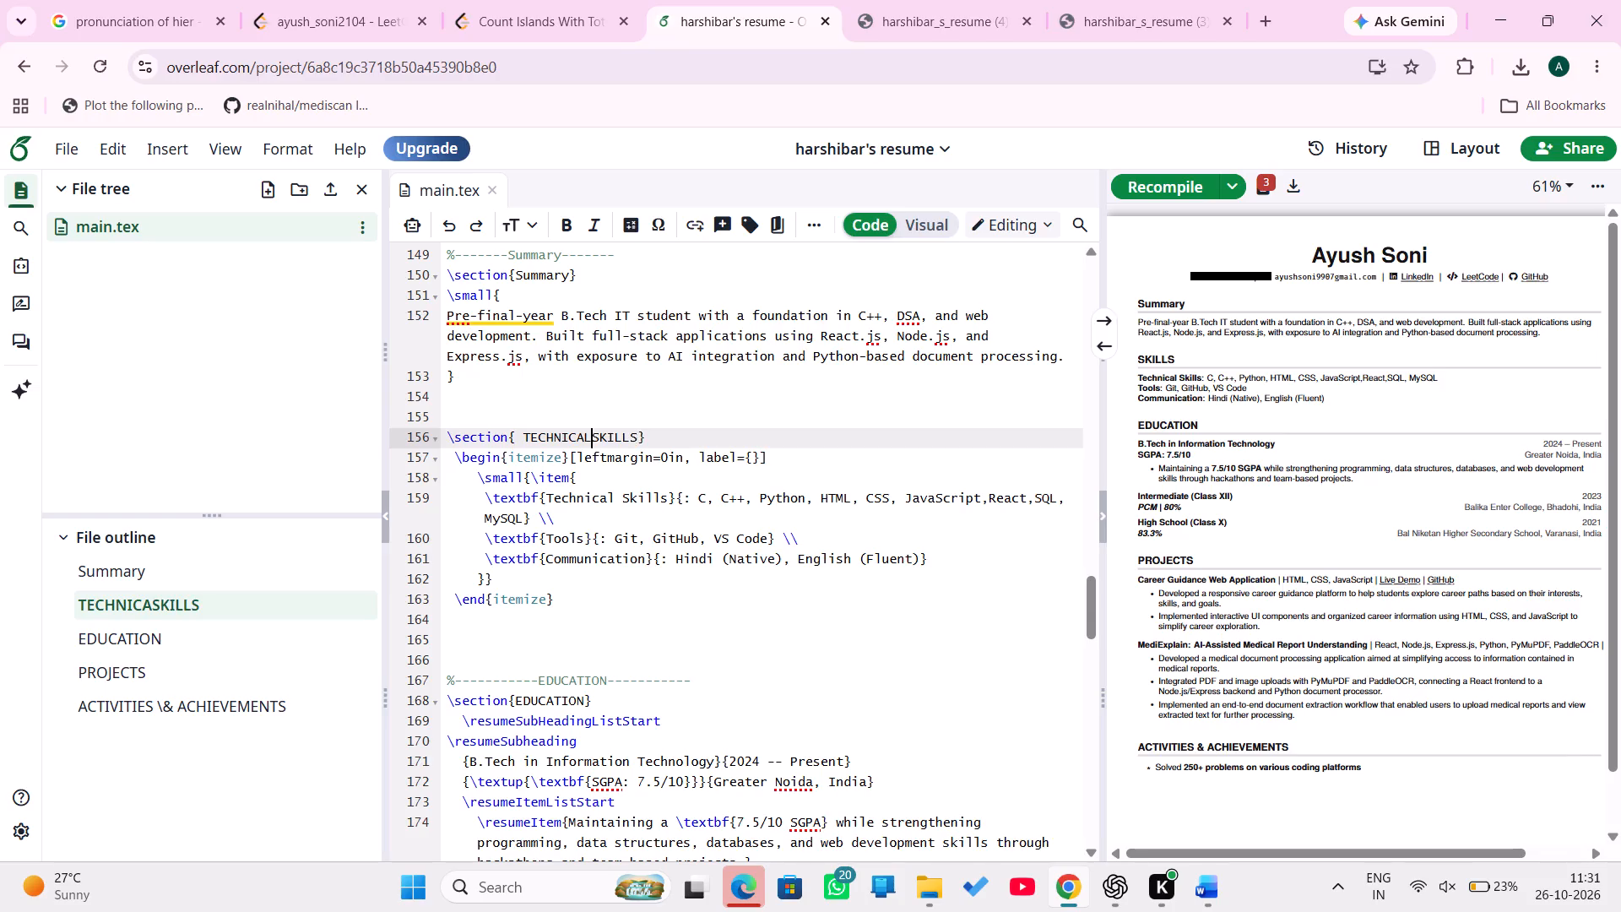
key("space")
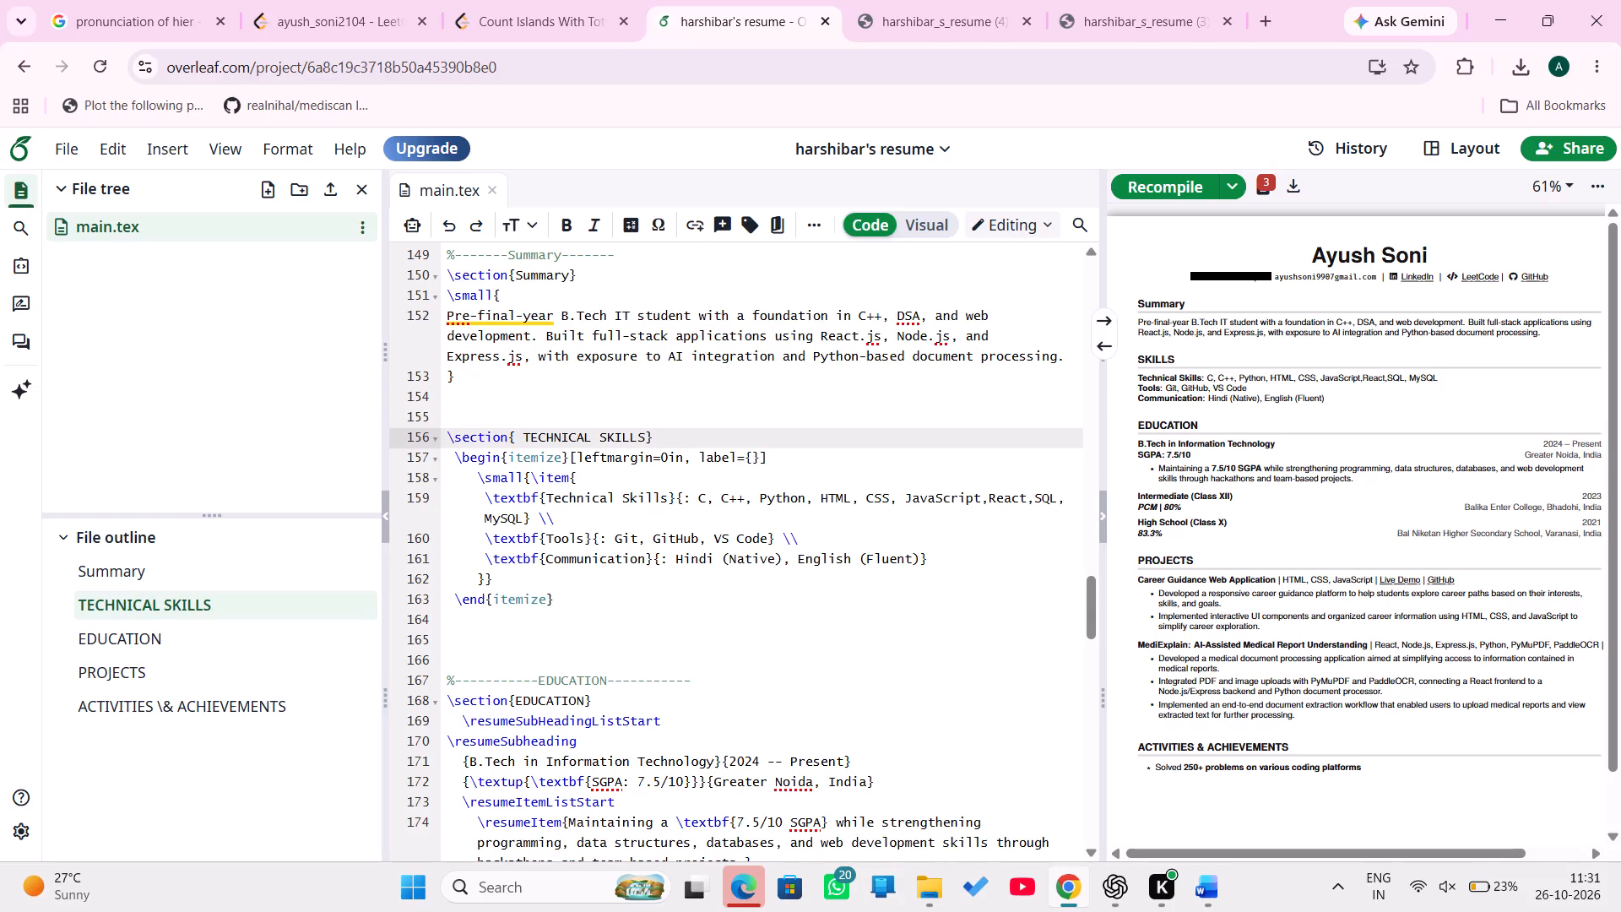
left_click(529, 435)
key("Left")
key("BackSpace")
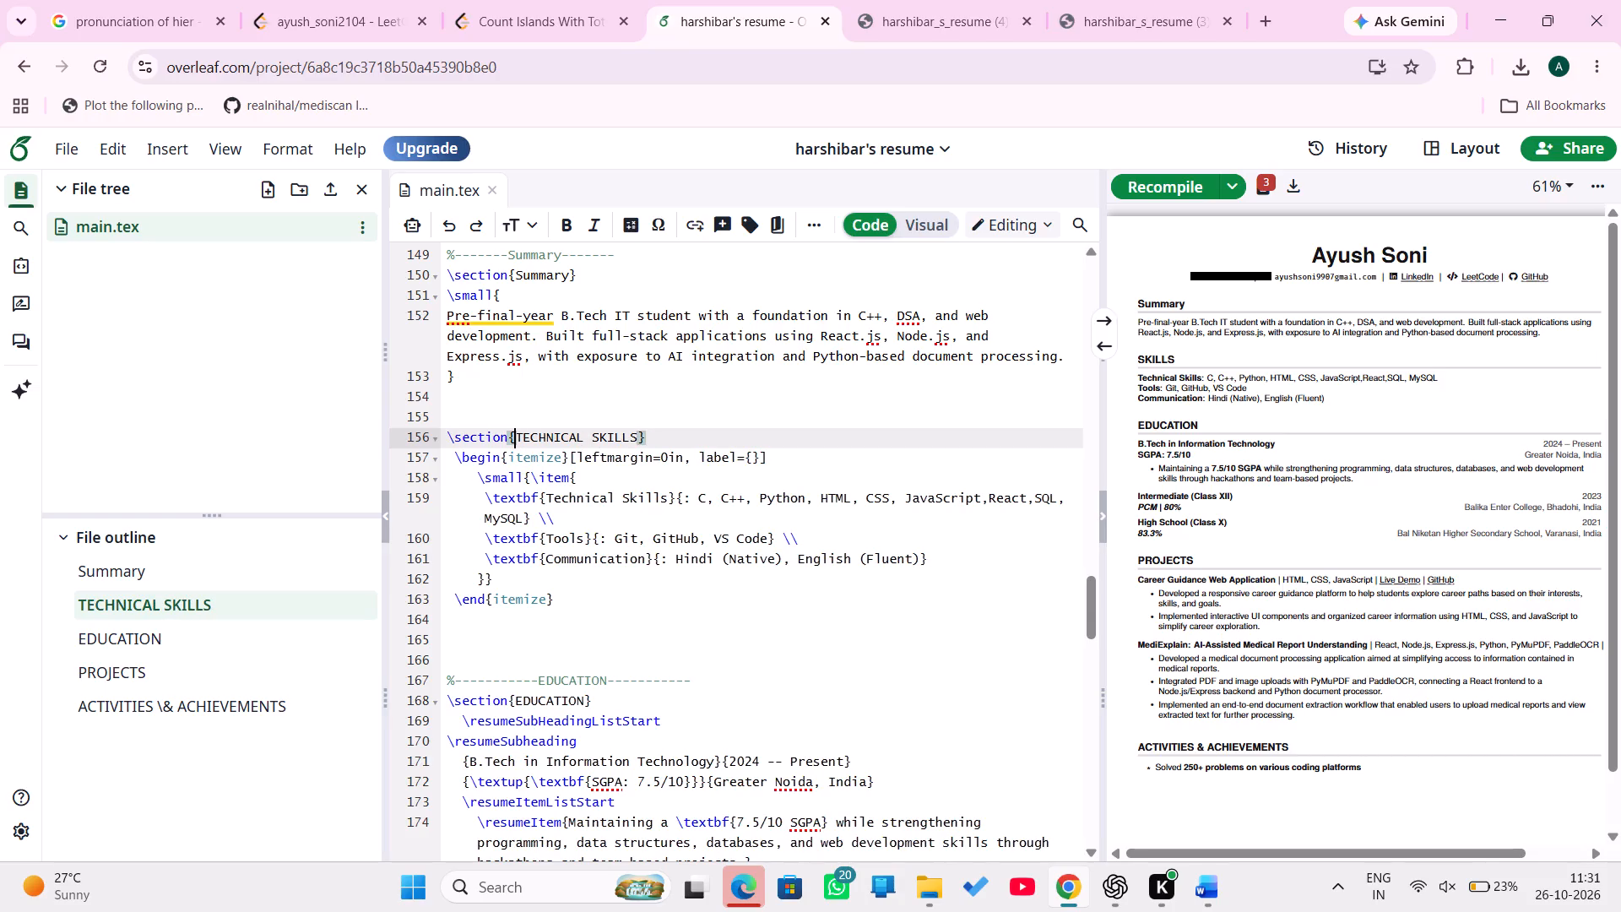
left_click(1160, 190)
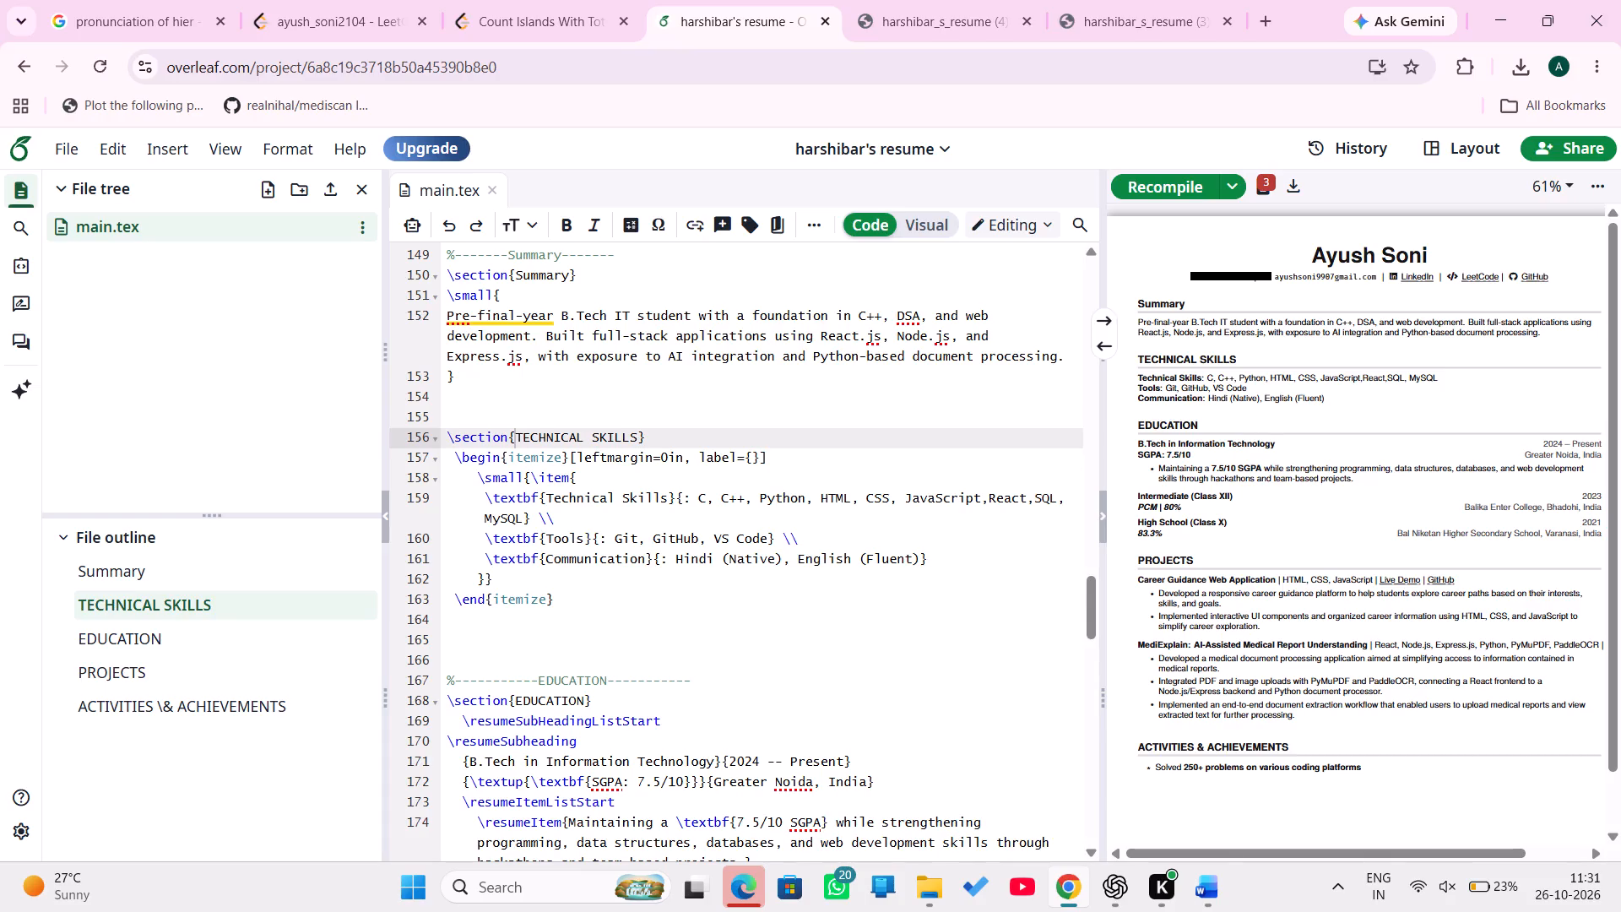
Change the Summary section heading to uppercase SUMMARY and recompile the resume.
scroll(661, 354, "up", 3)
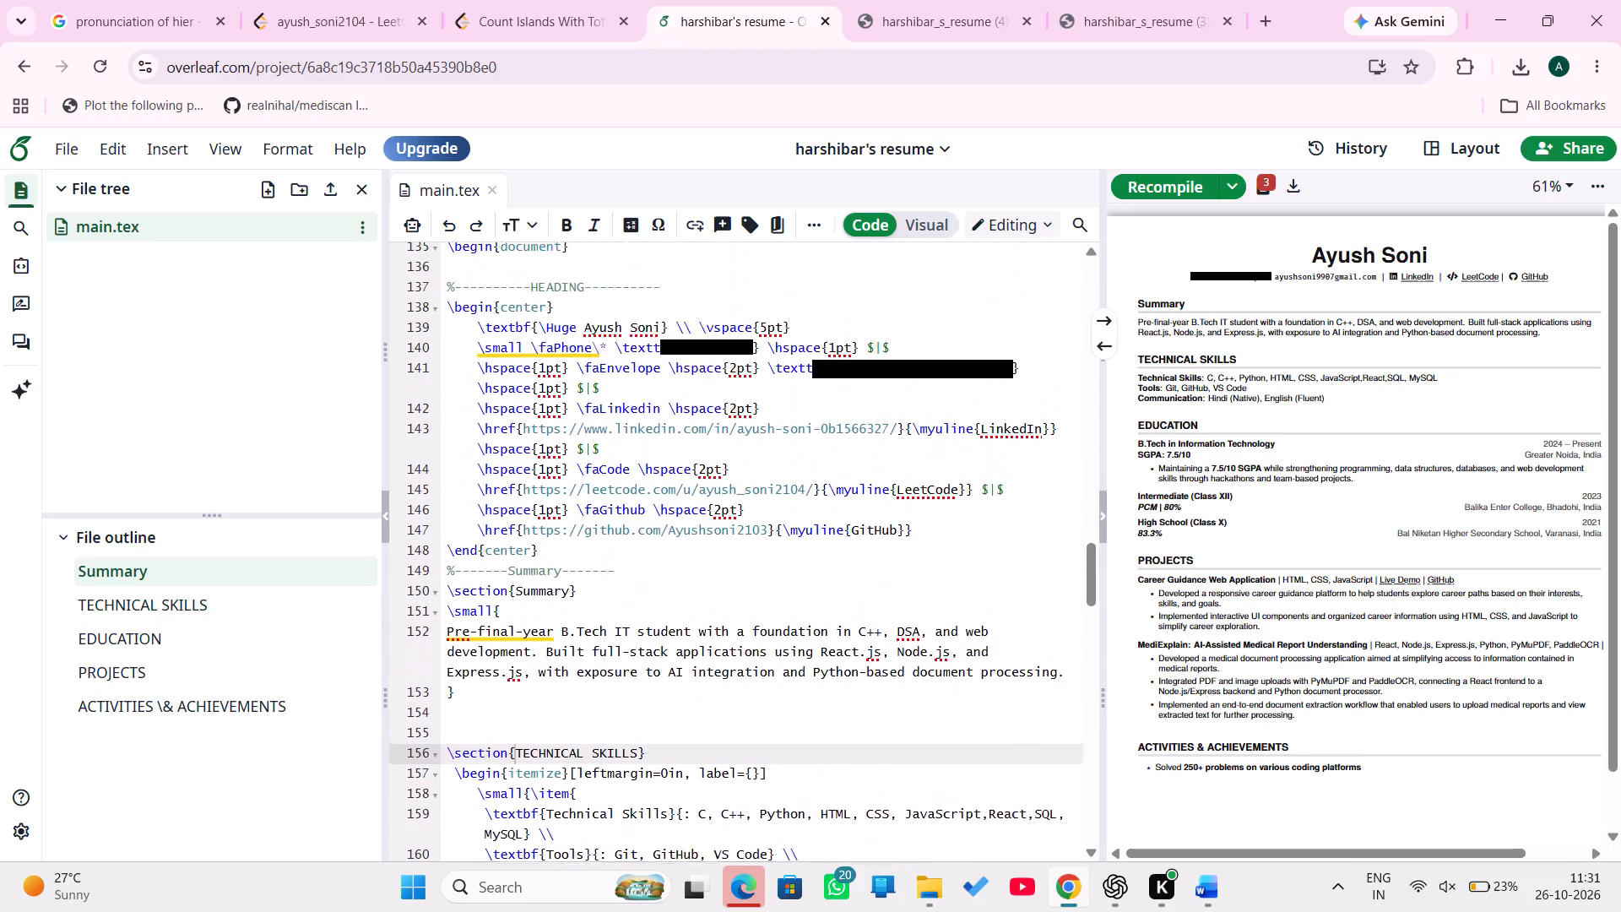
scroll(661, 354, "up", 2)
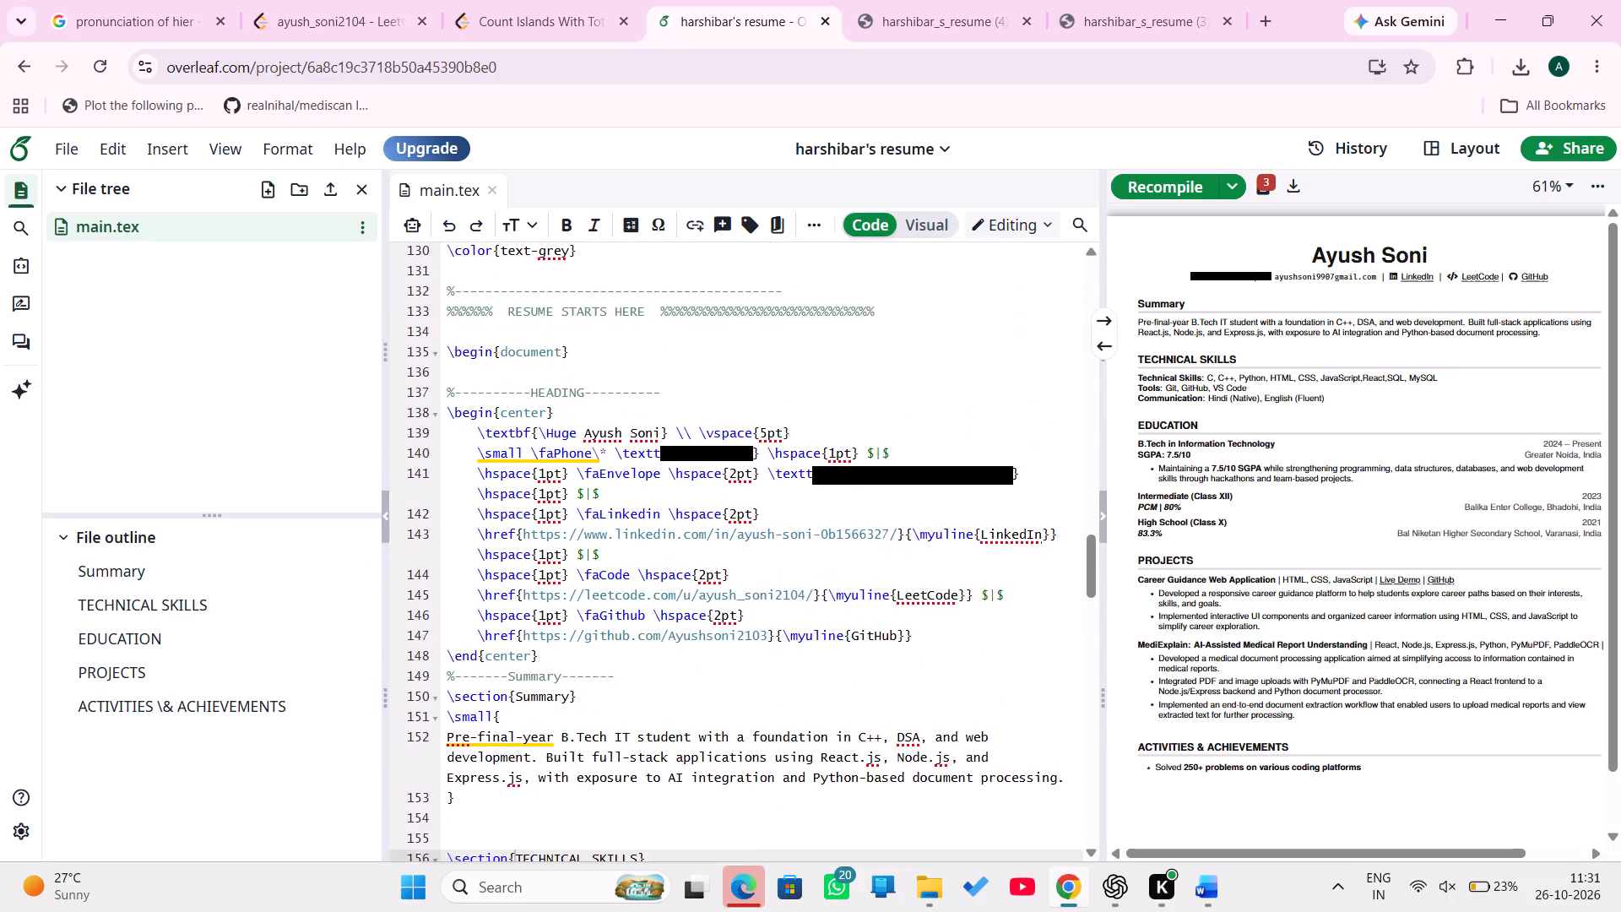
scroll(661, 354, "down", 1)
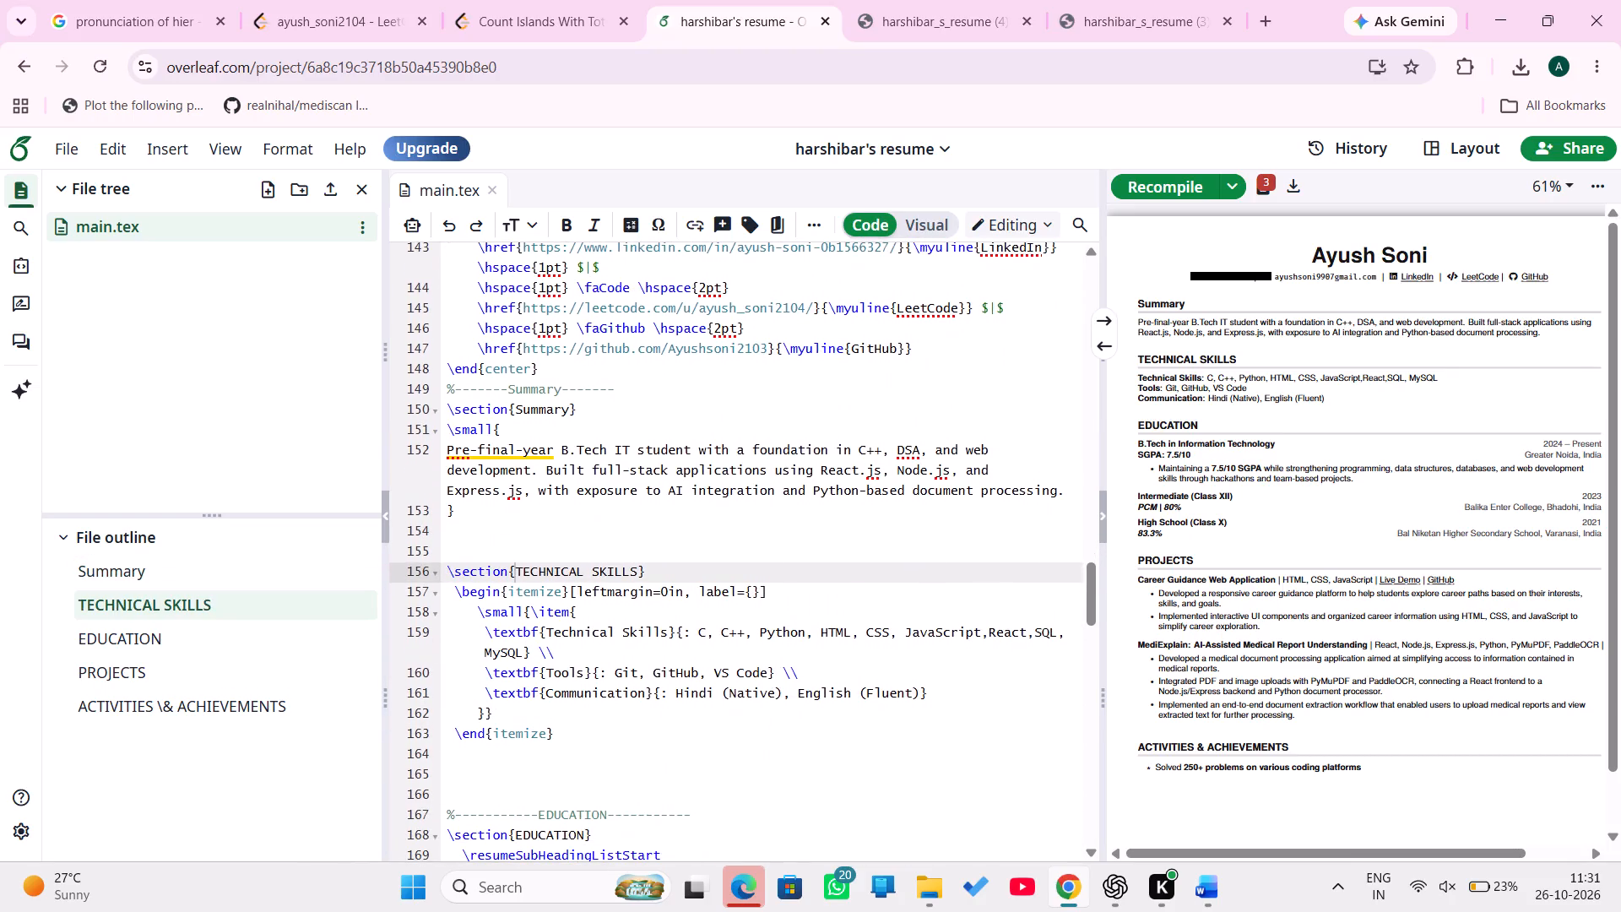
left_click(541, 592)
left_click(524, 247)
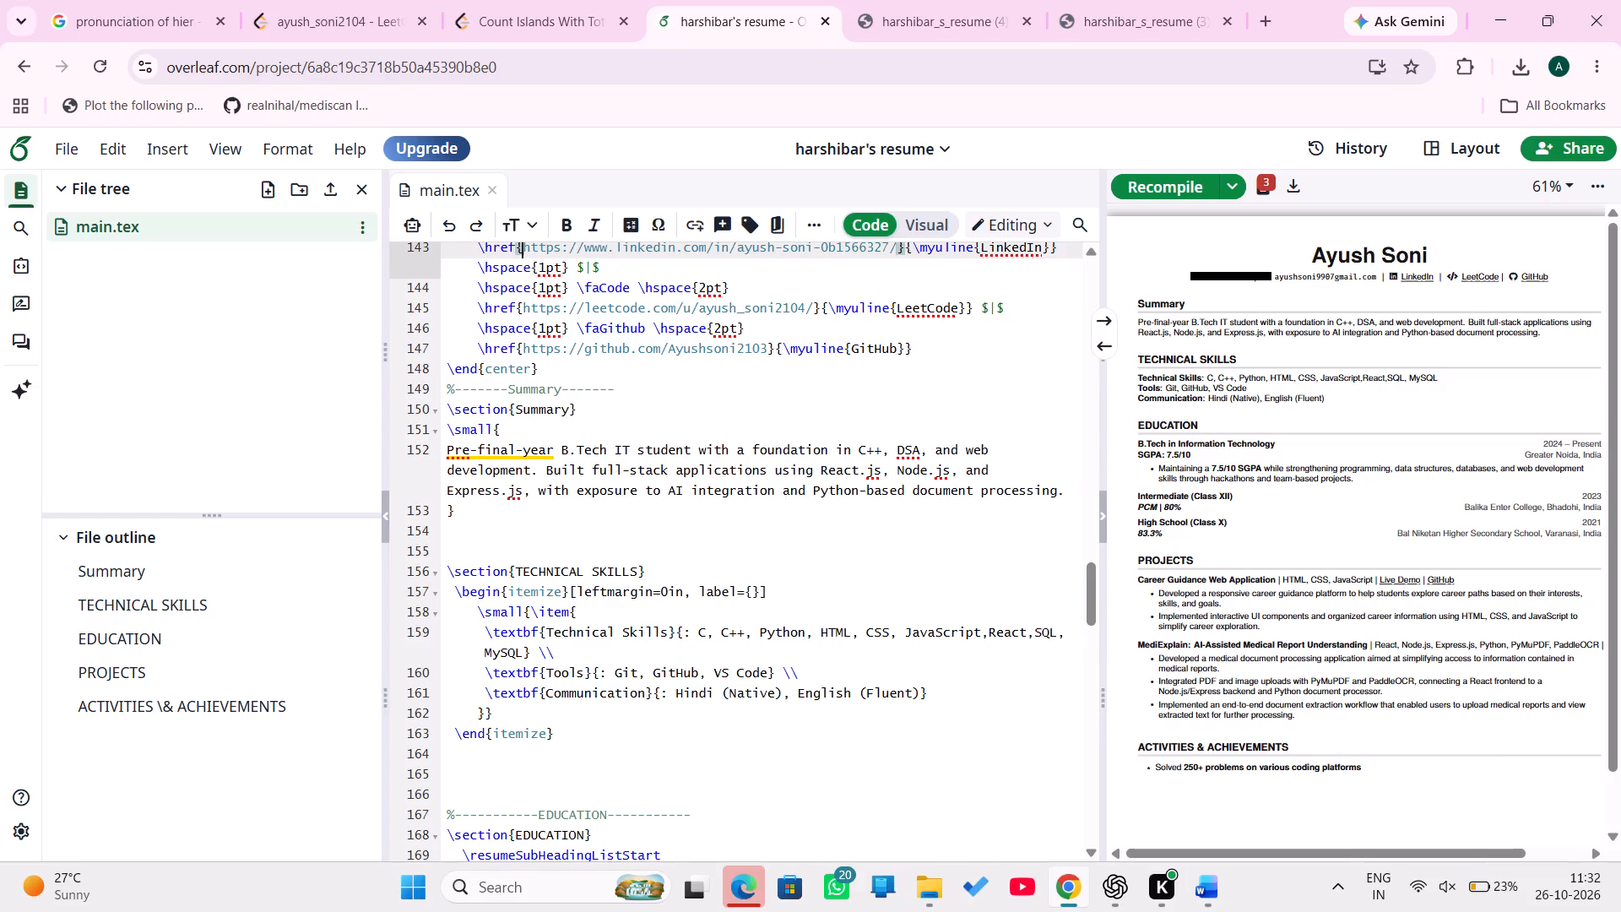
left_click(539, 364)
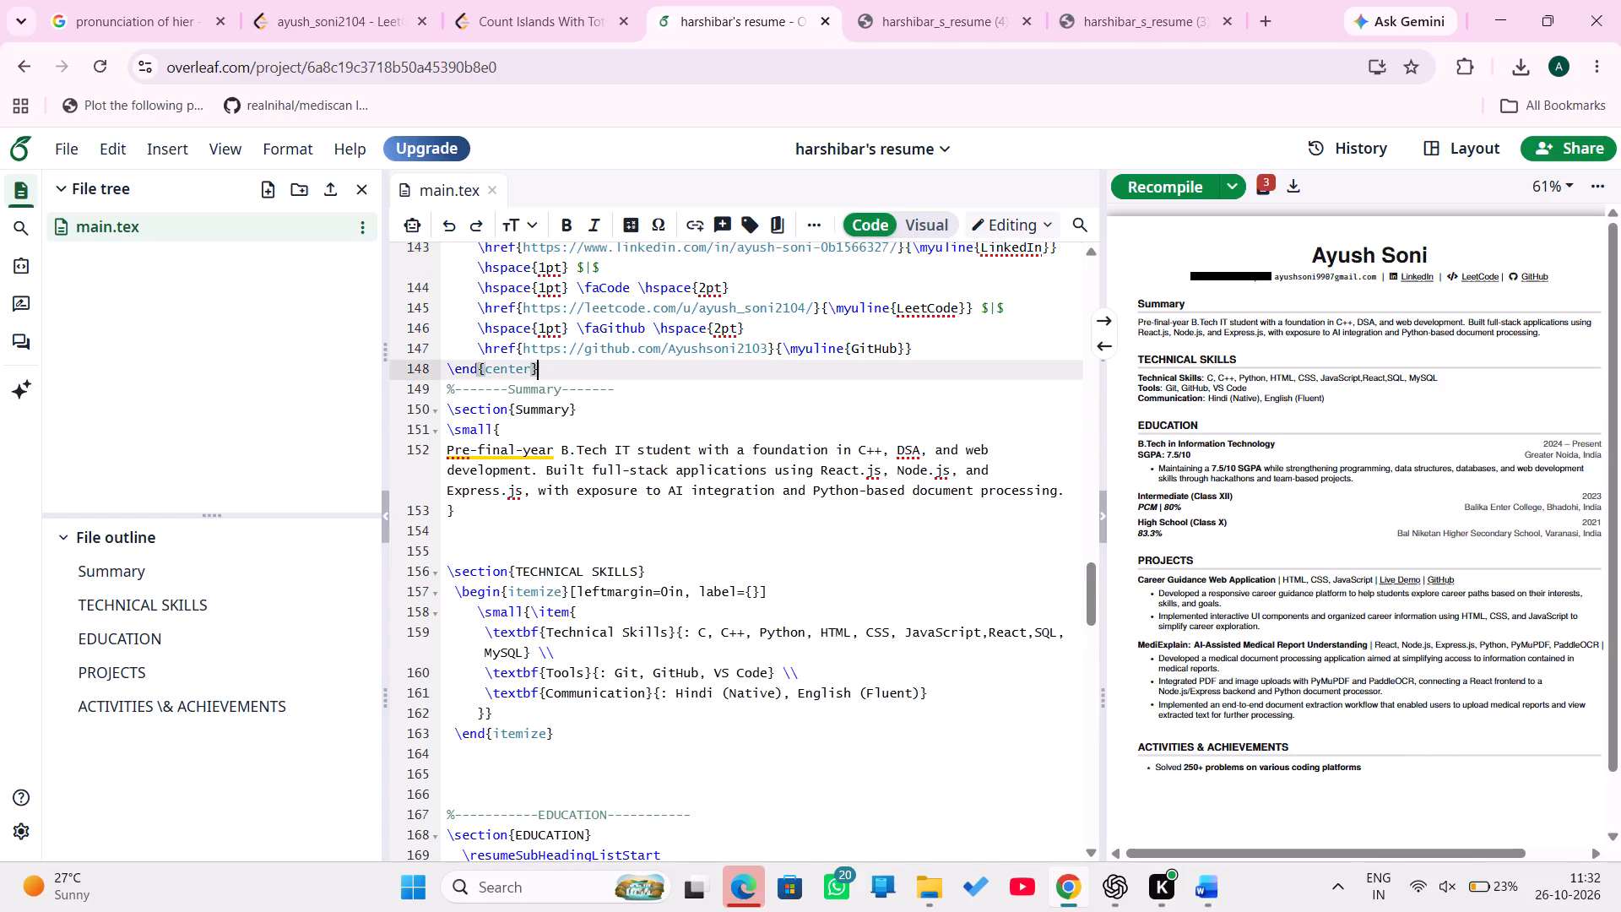
left_click(566, 410)
key("BackSpace")
key("BackSpace")
key("BackSpace")
key("BackSpace")
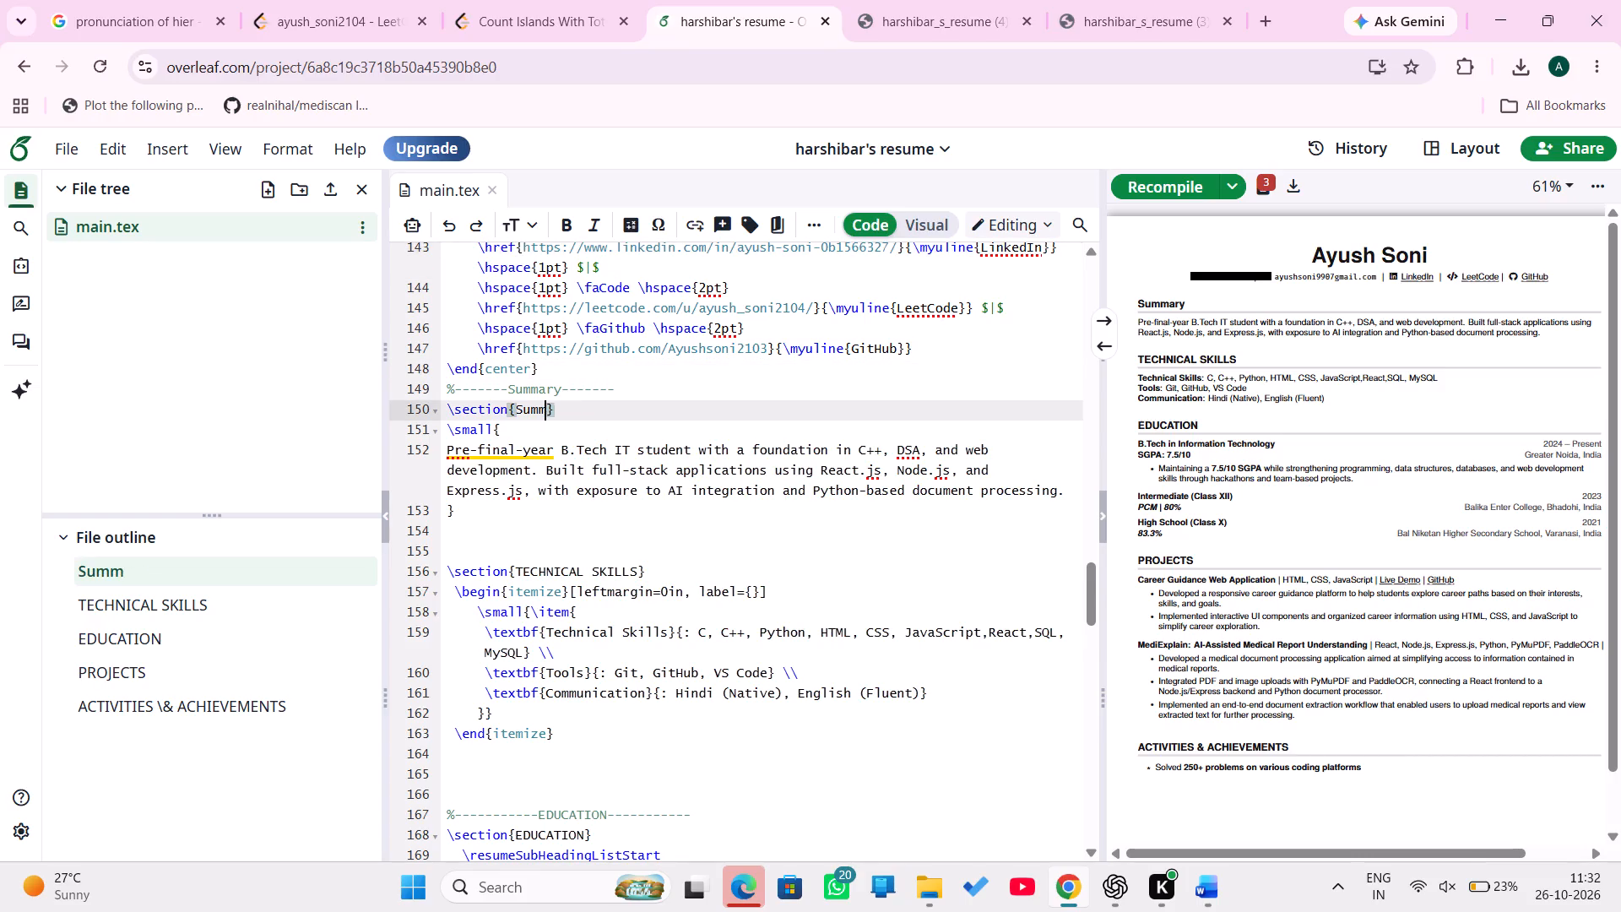
key("BackSpace")
key("BackSpace")
type("UMMA")
type("RY")
left_click(671, 395)
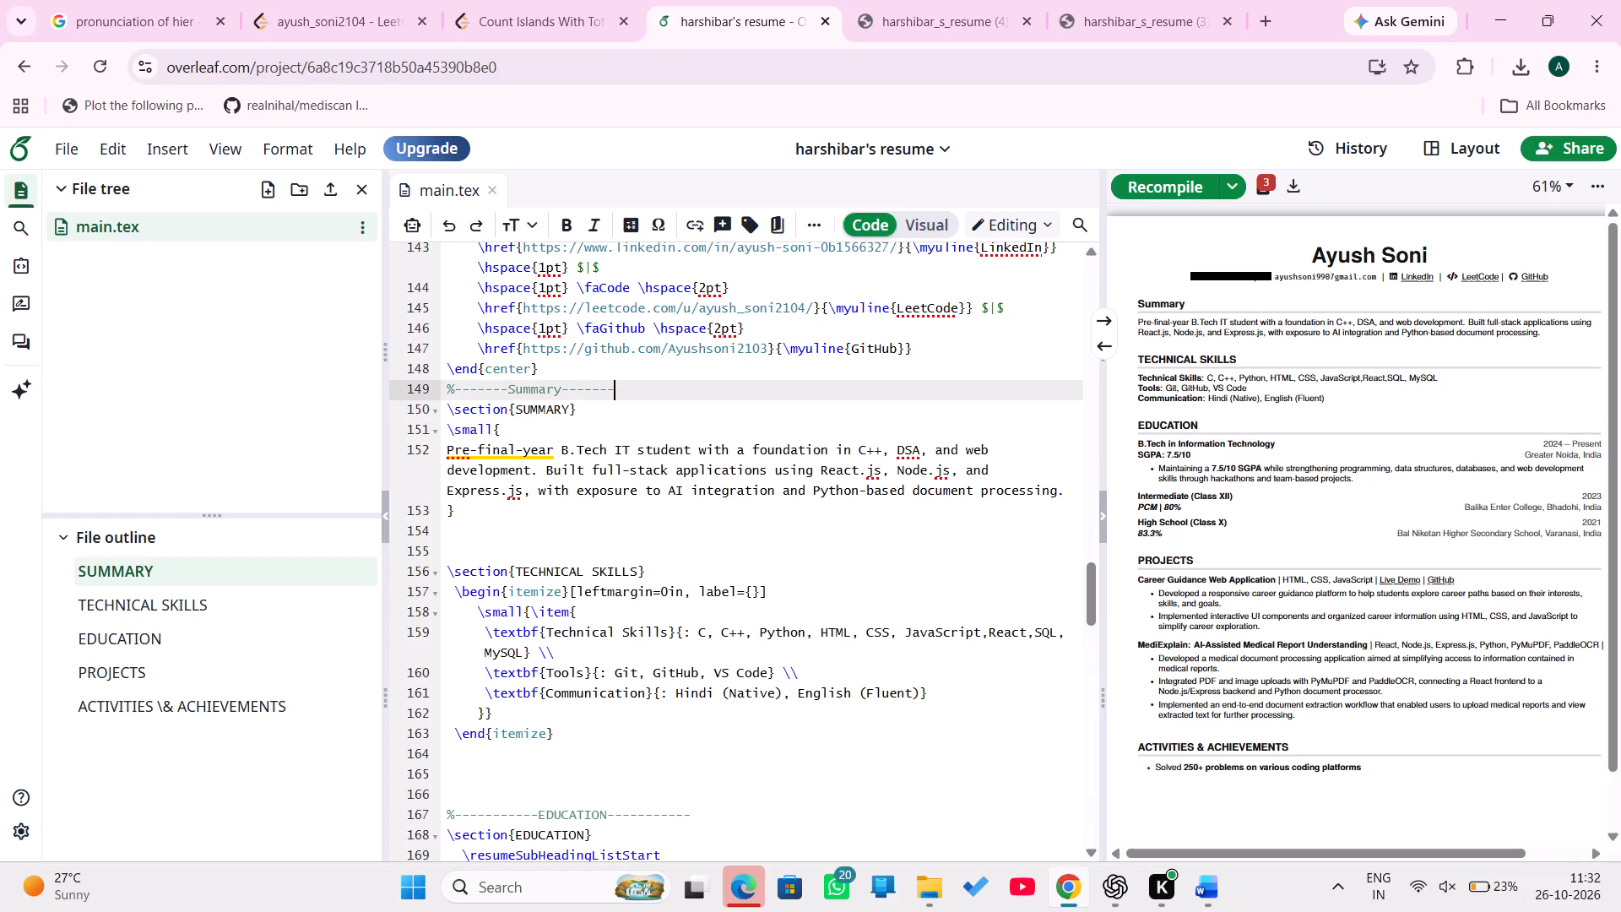
left_click(1160, 188)
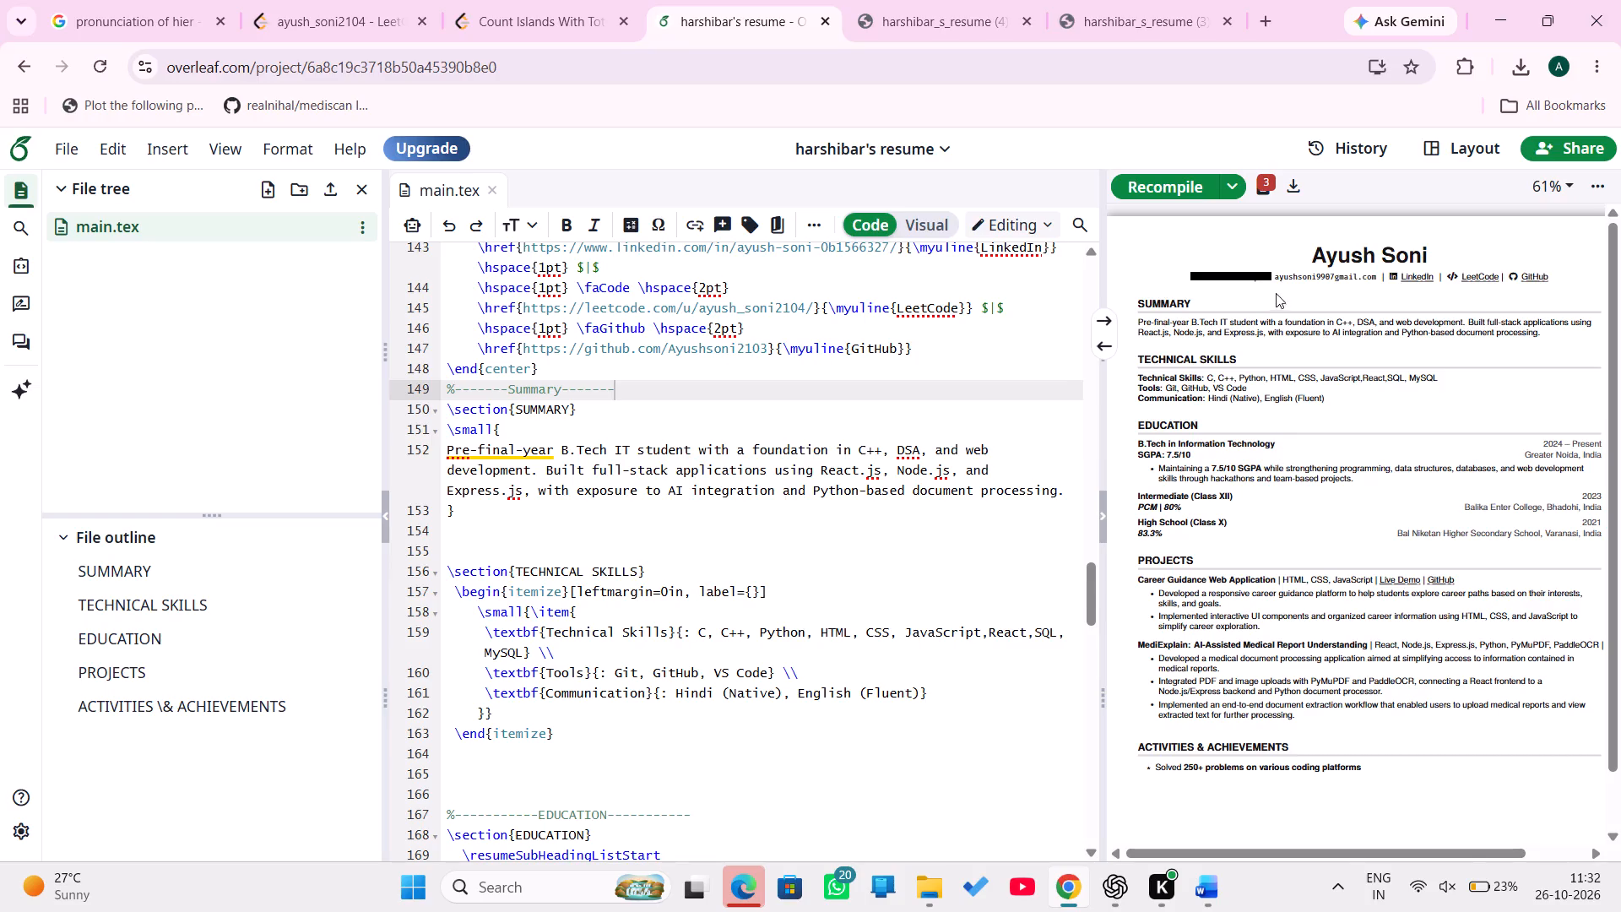
Delete the bullet list about maintaining the SGPA, including its list start and end commands, from the B.Tech entry in EDUCATION.
left_click(1248, 361)
scroll(770, 480, "down", 1)
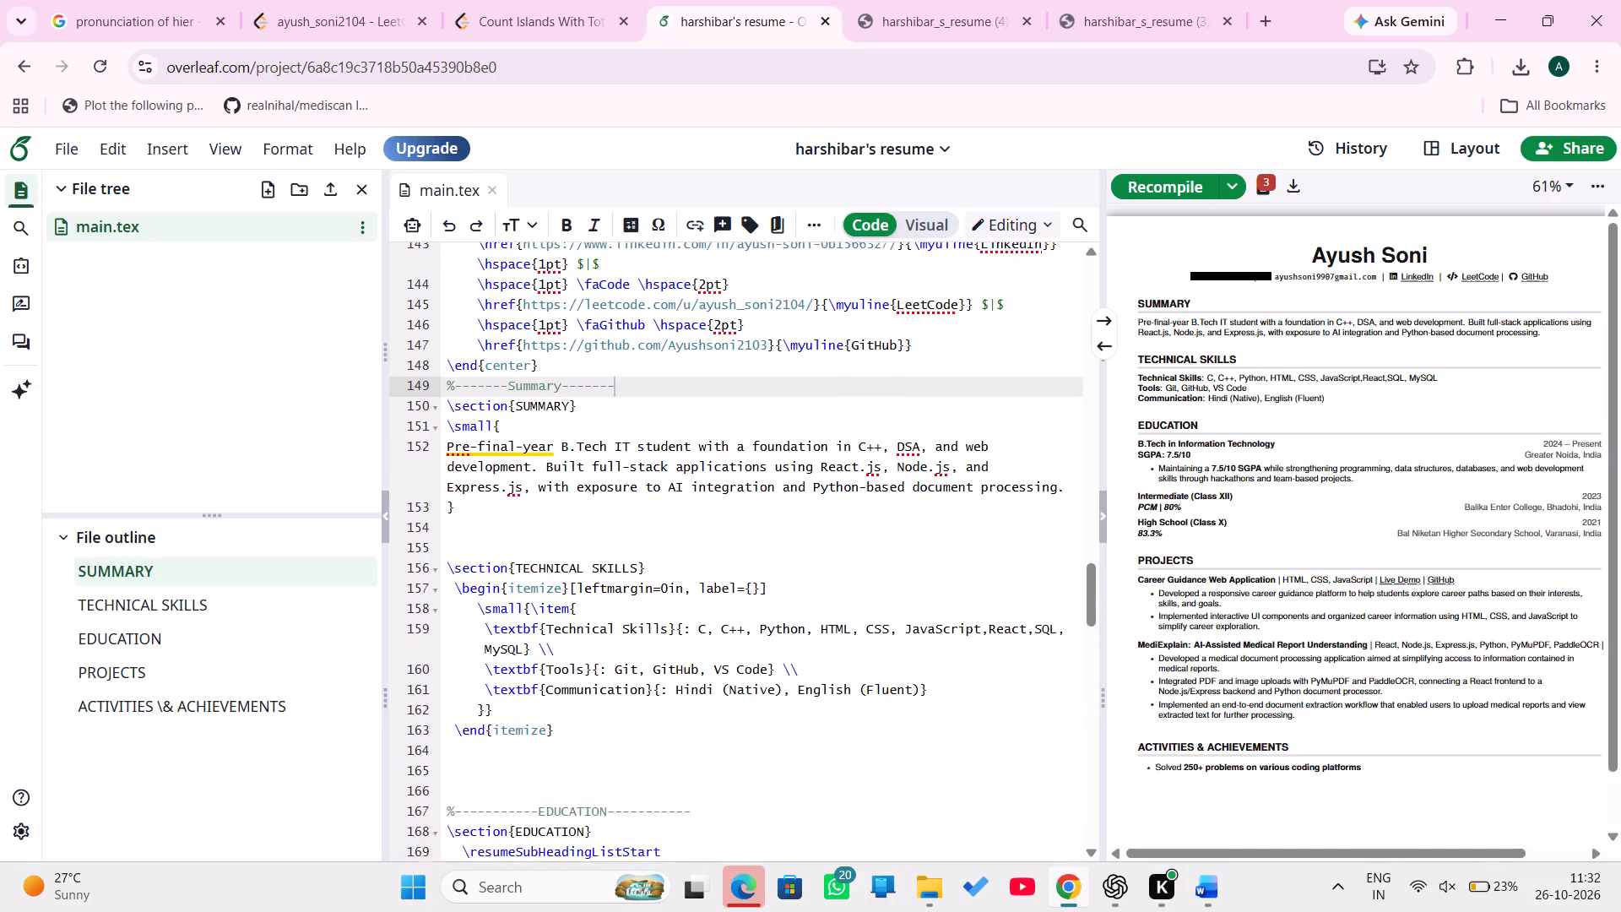
scroll(770, 480, "down", 1)
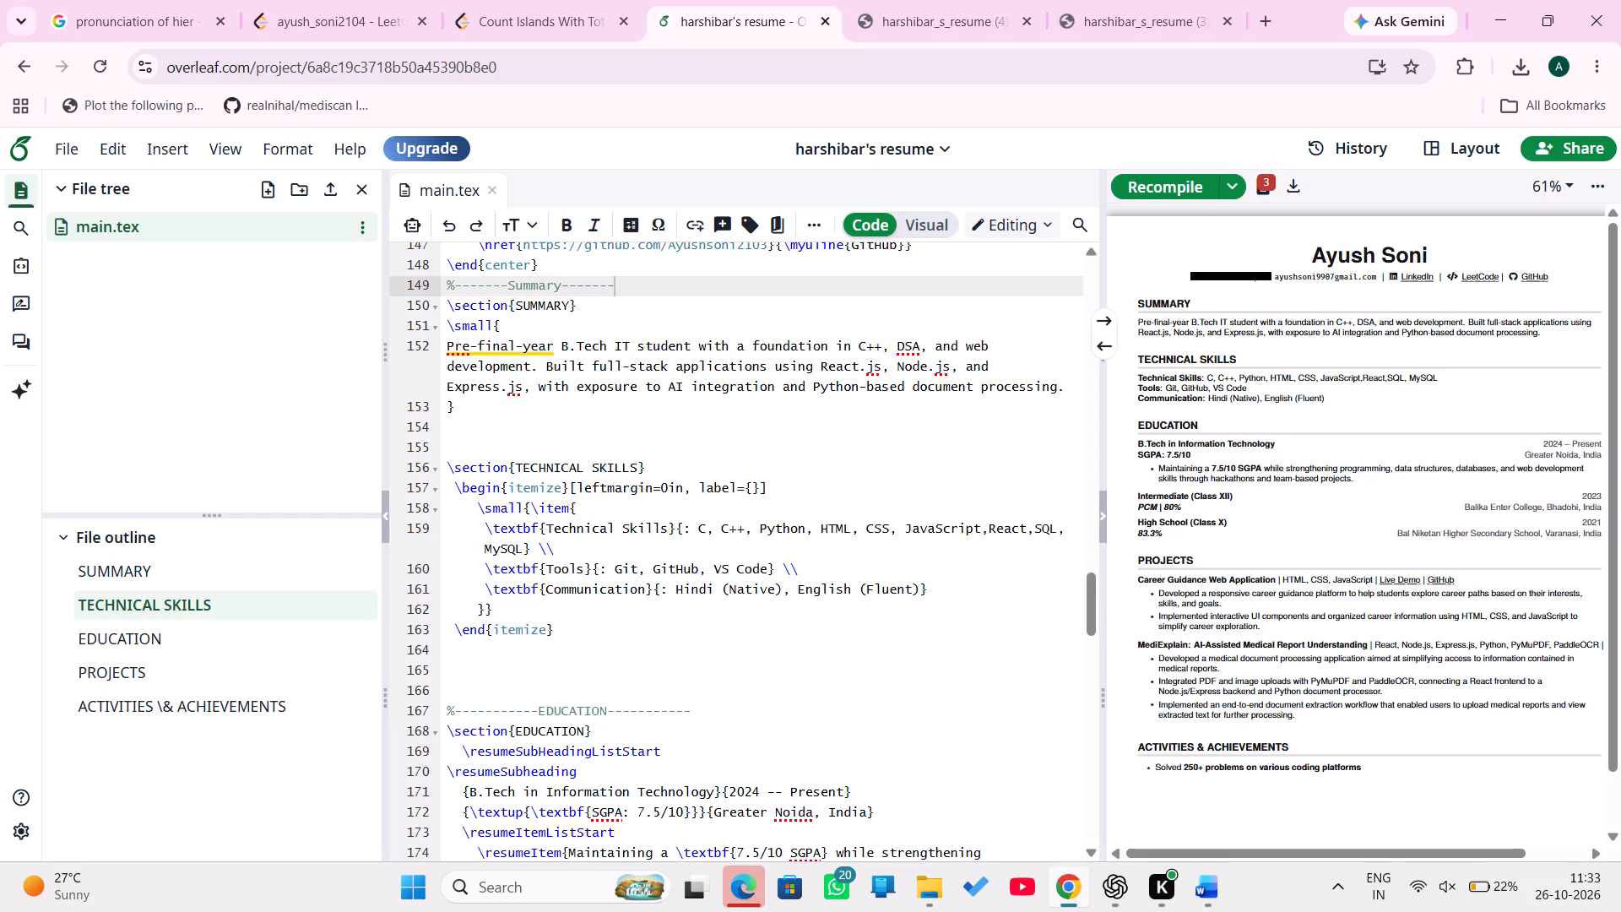
scroll(664, 471, "down", 1)
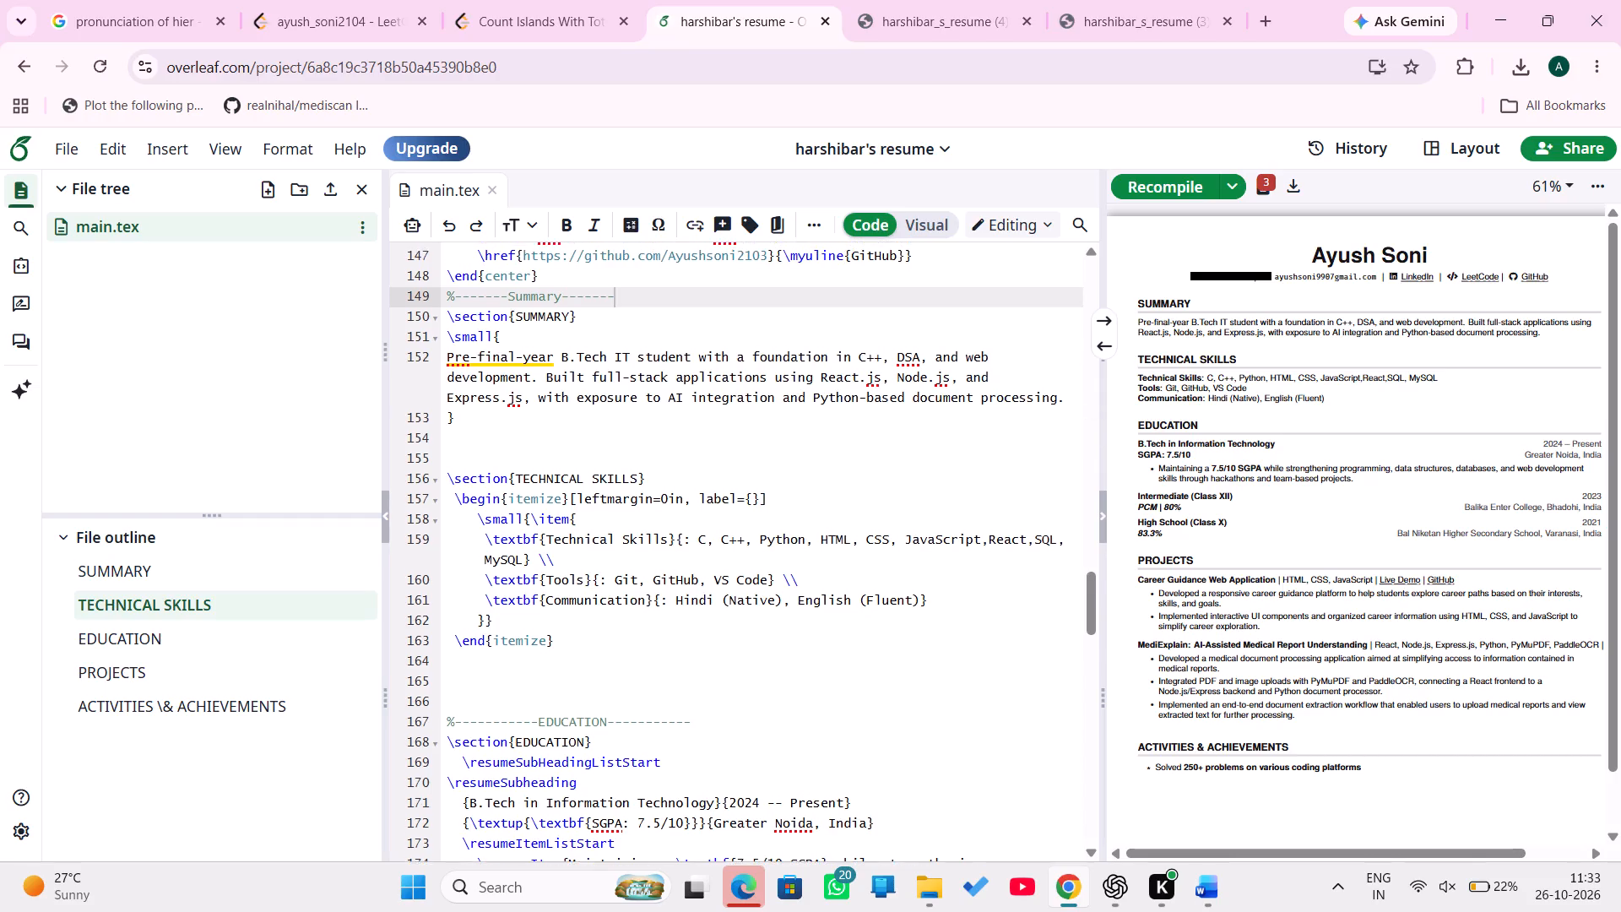
scroll(664, 471, "down", 3)
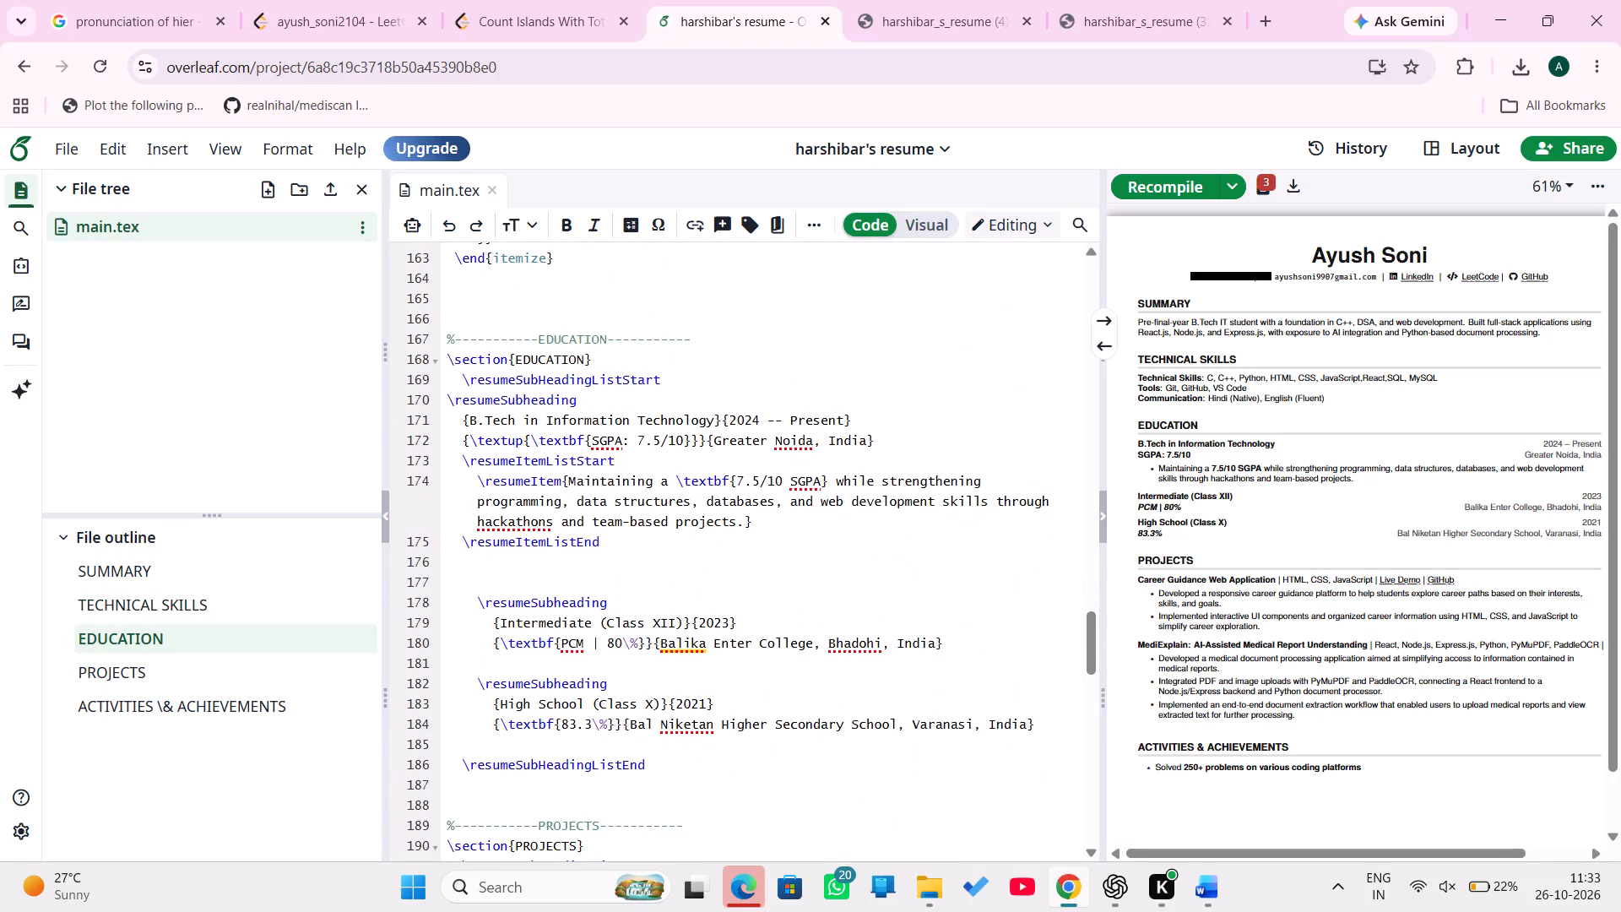
left_click(637, 535)
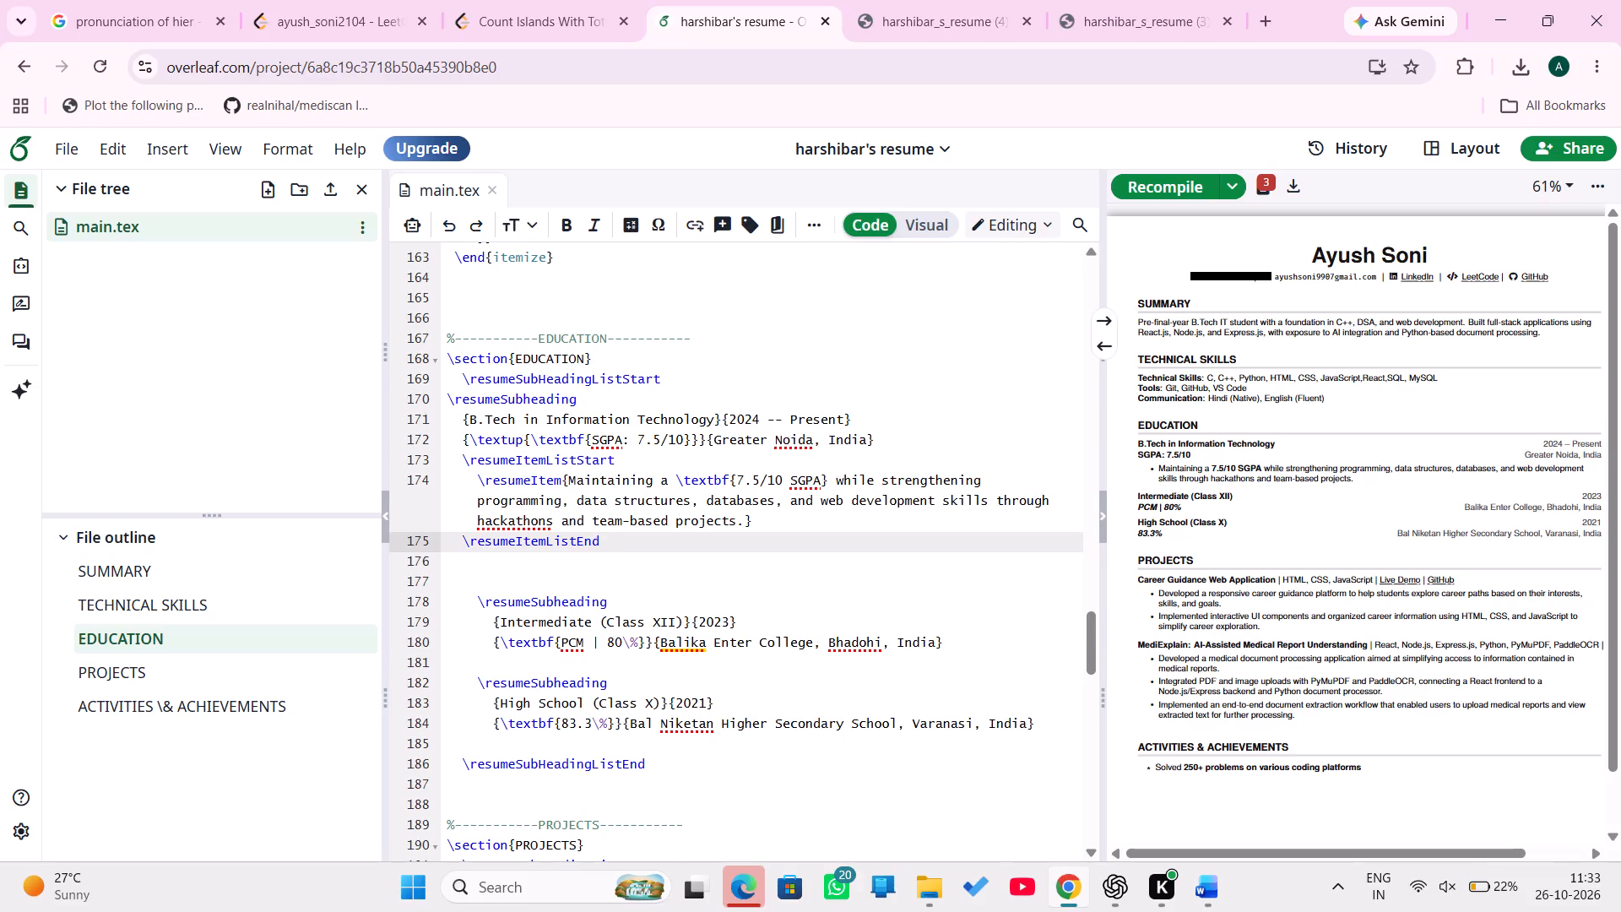
left_click(760, 515)
left_click_drag(760, 515, 448, 484)
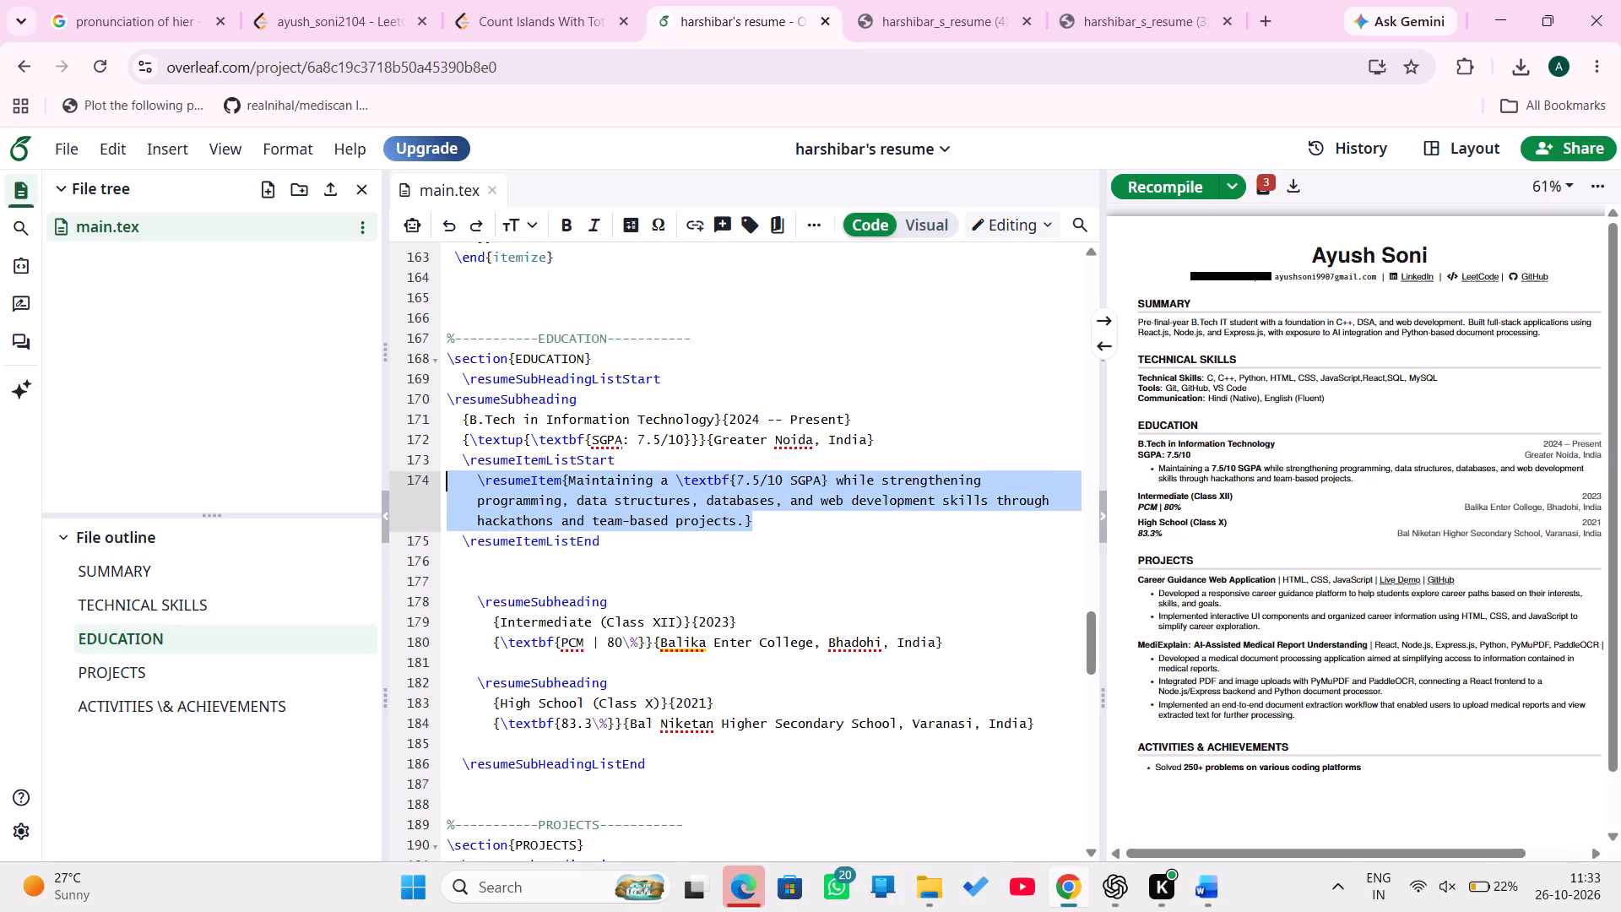
left_click_drag(448, 484, 448, 483)
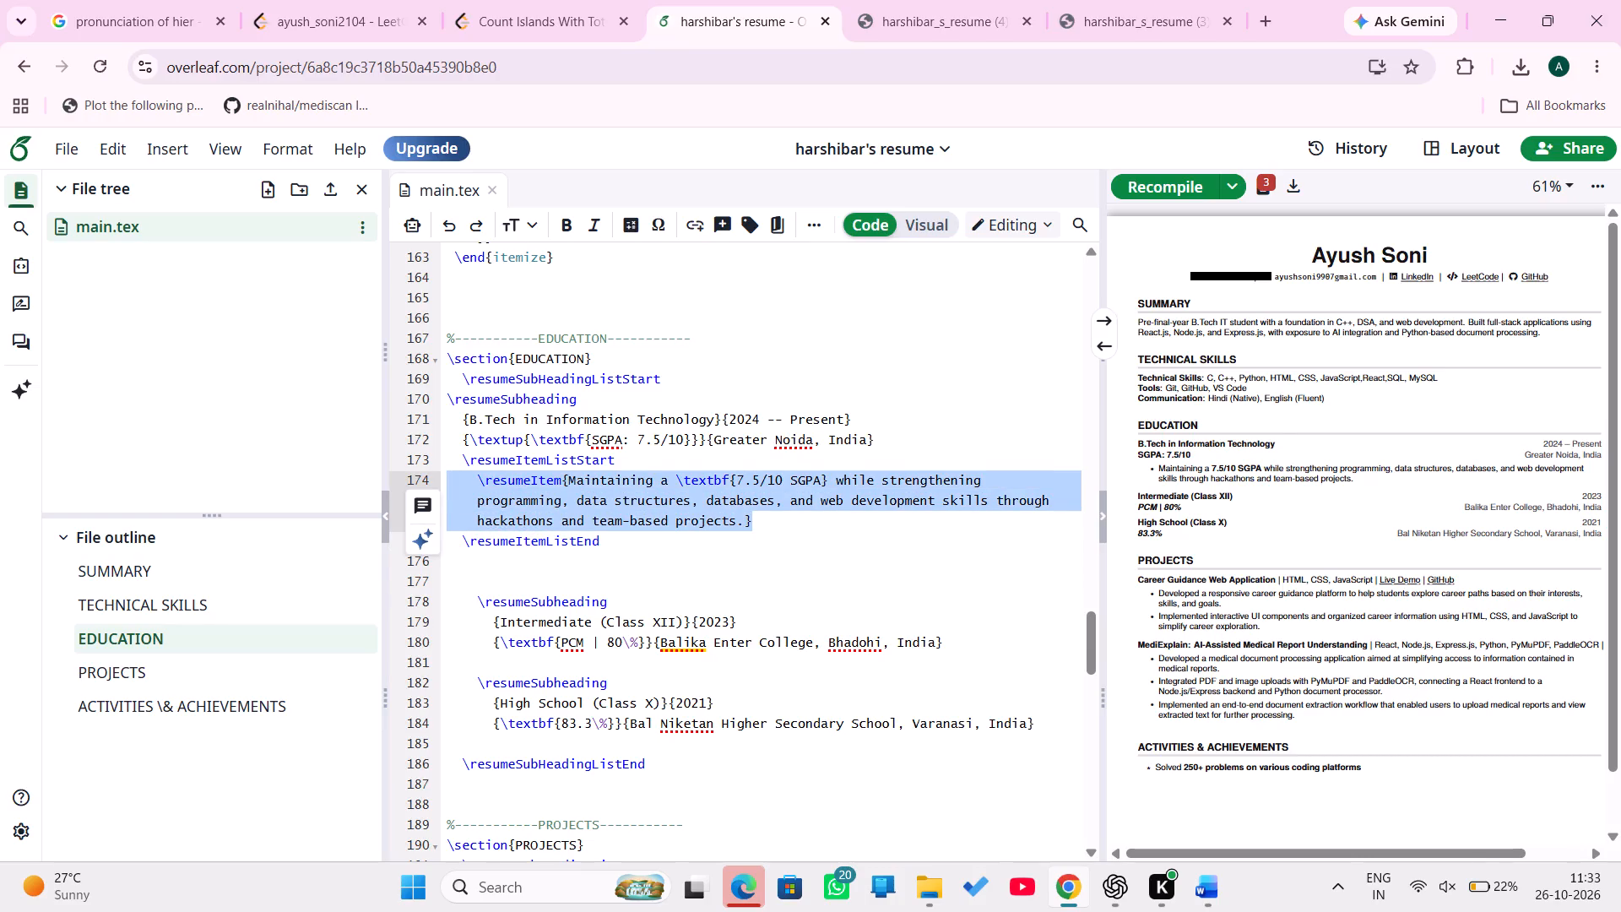
left_click(632, 548)
left_click_drag(632, 548, 444, 462)
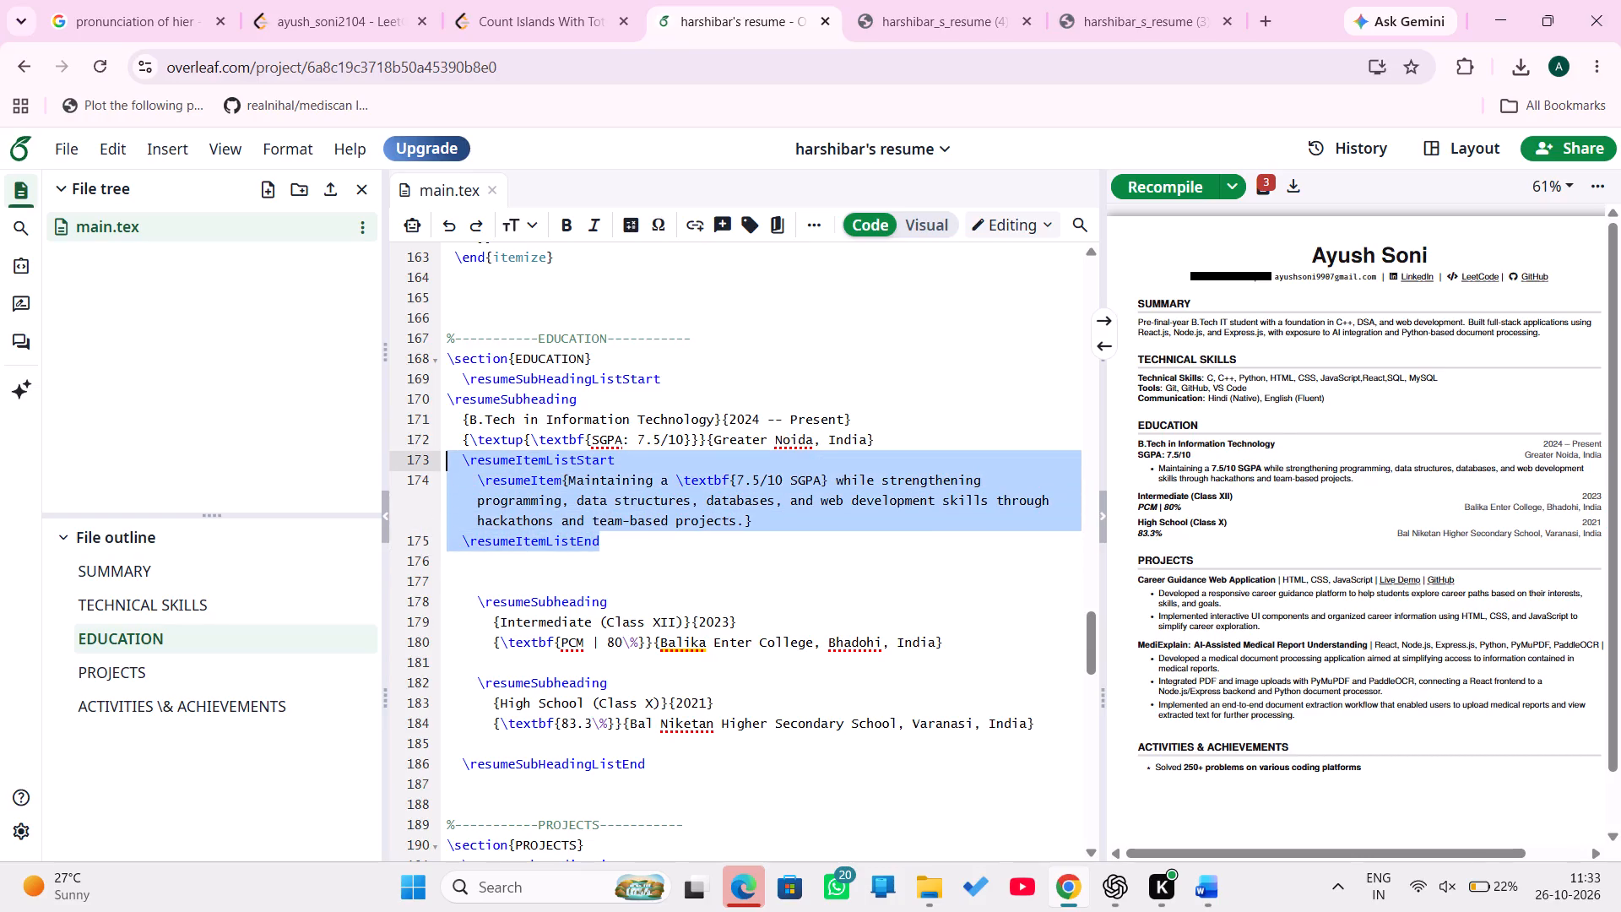
key("BackSpace")
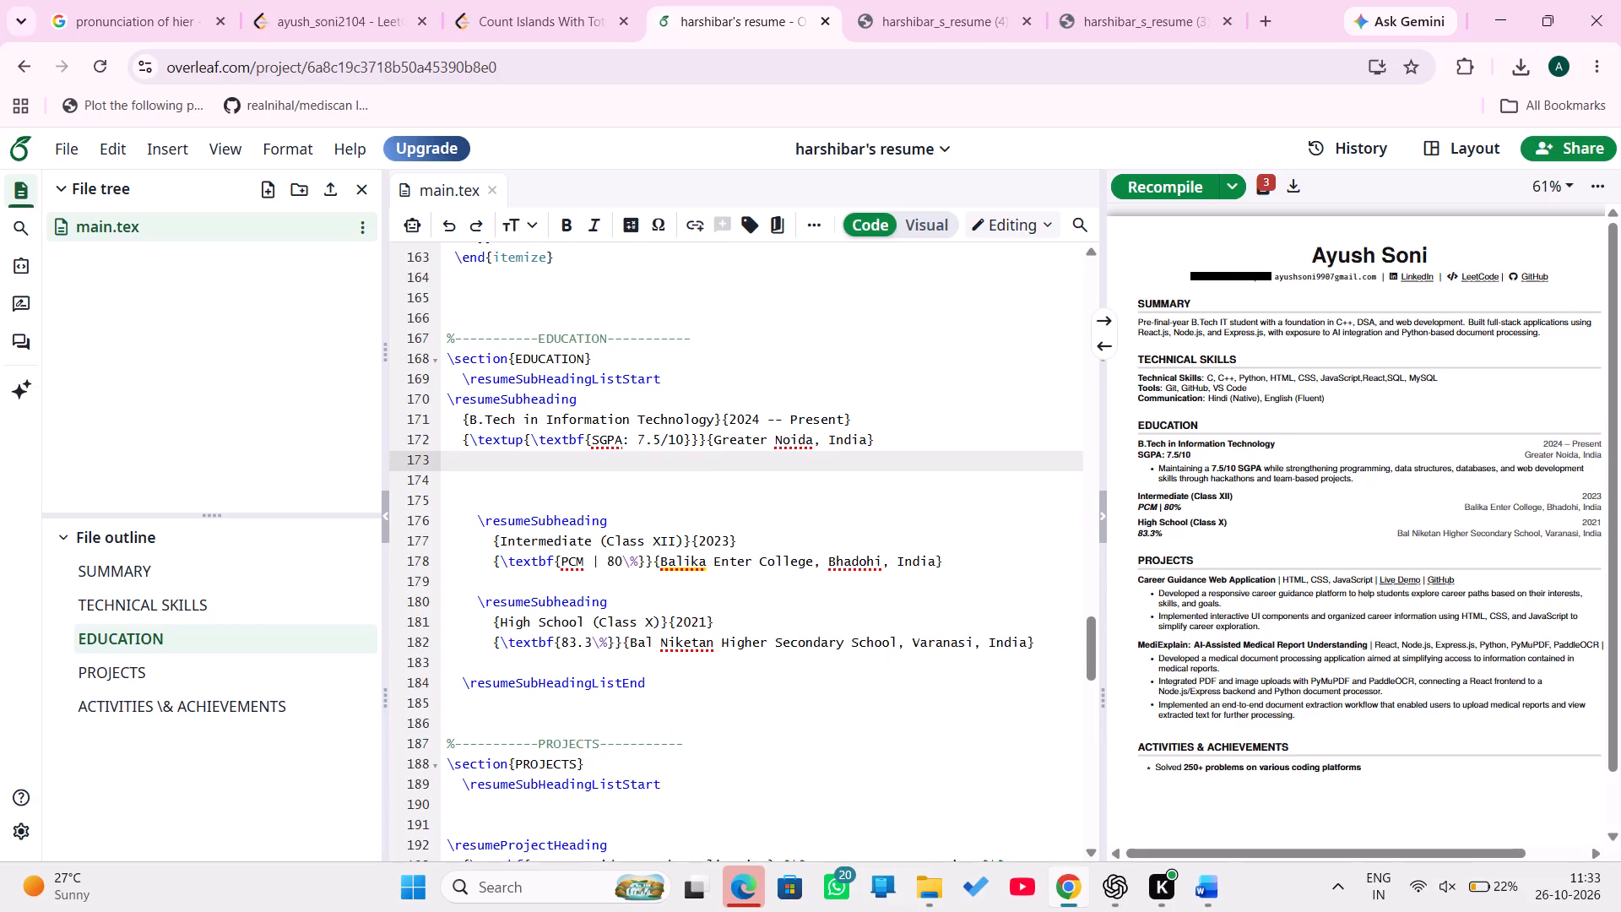
key("BackSpace")
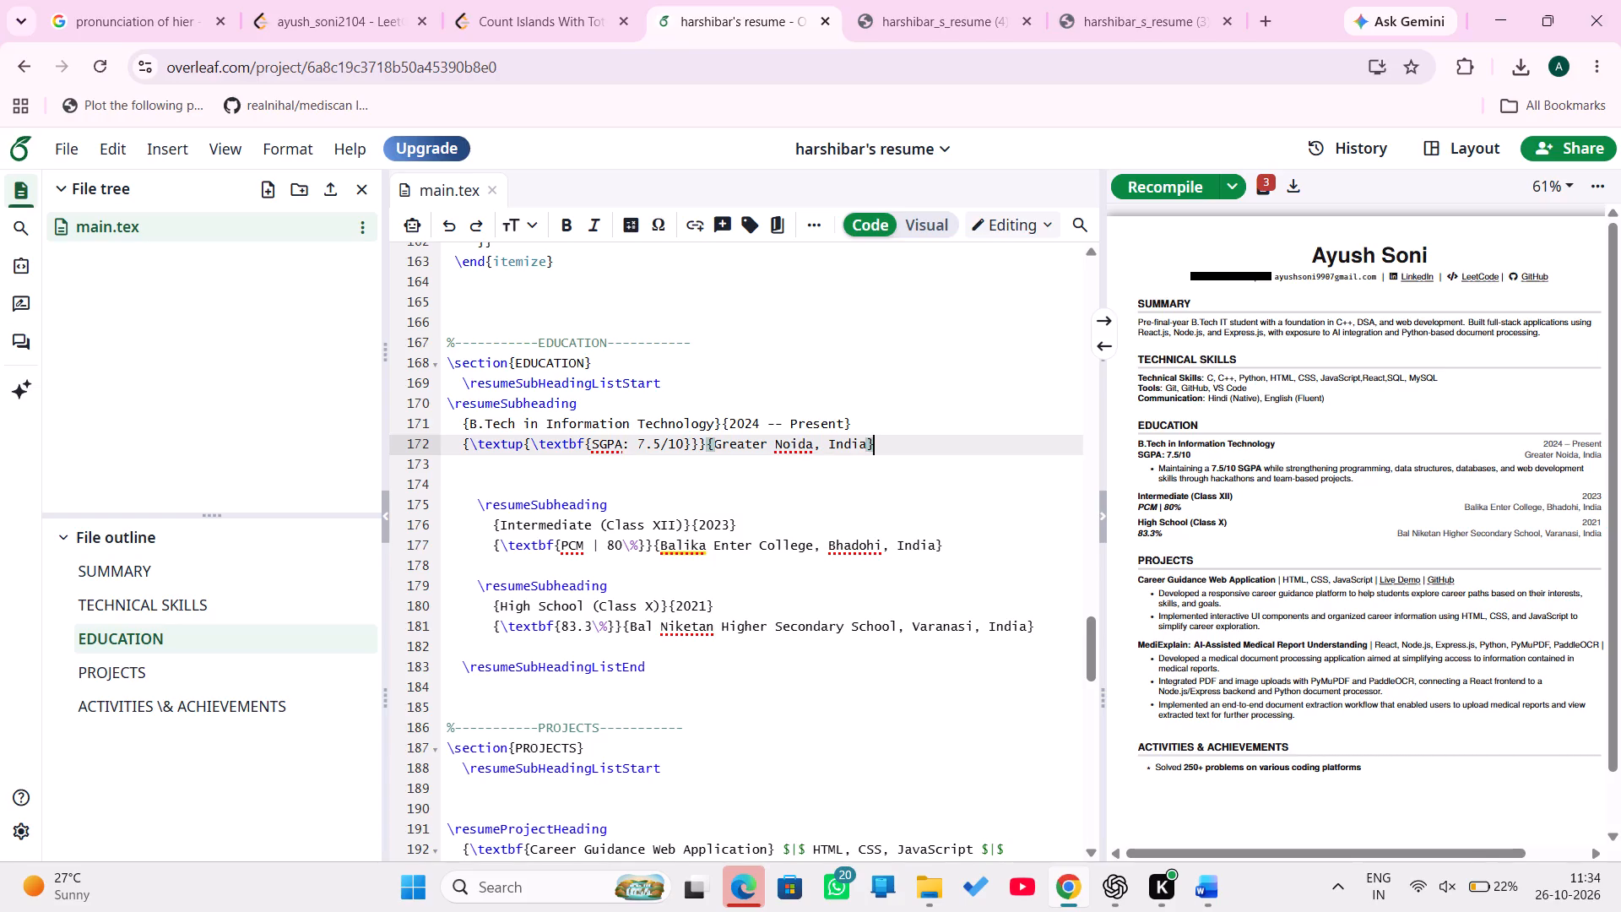
Remove the "(Class XII)" text from the Intermediate entry's title in EDUCATION.
left_click(693, 527)
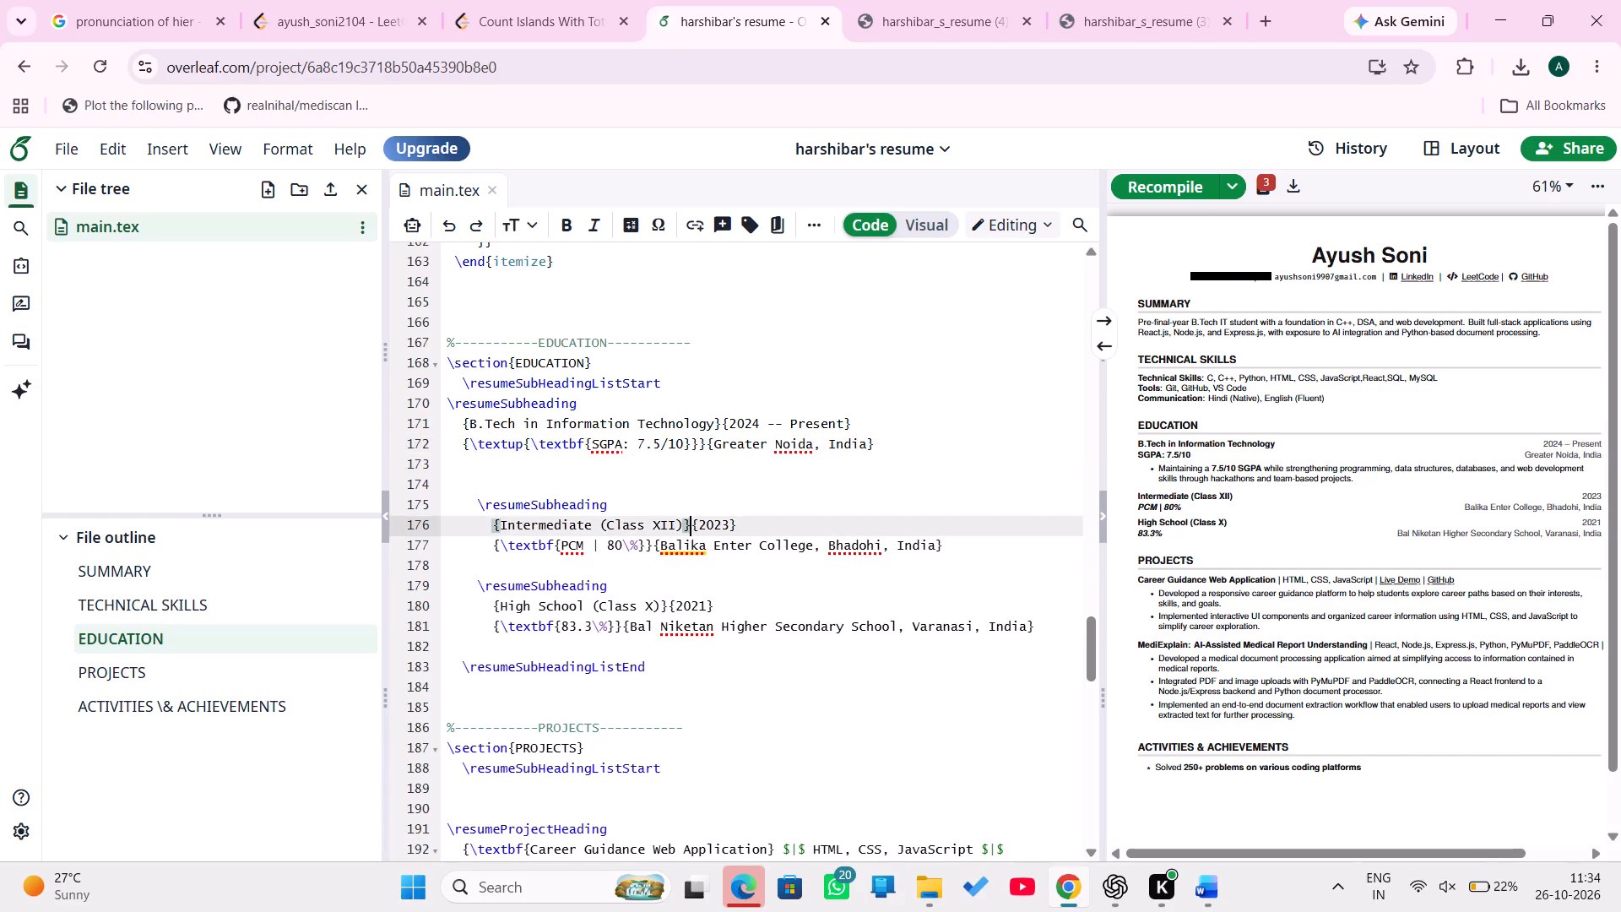
left_click(683, 527)
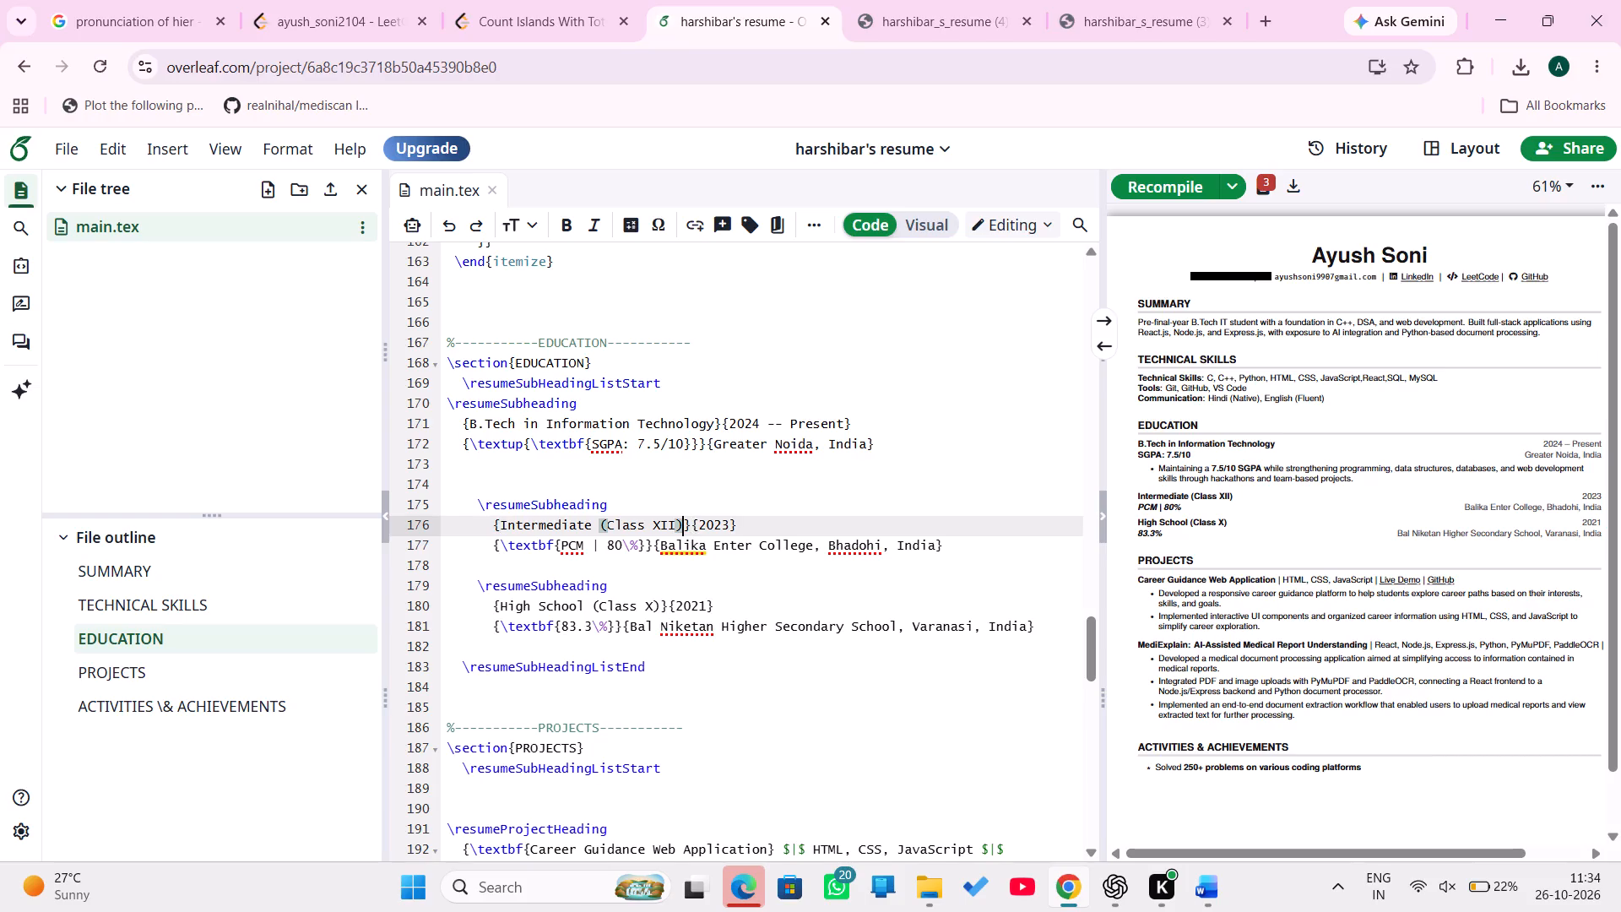
key("BackSpace")
key("BackSpace")
key("BackSpace")
key("BackSpace")
key("BackSpace")
key("BackSpace")
key("BackSpace")
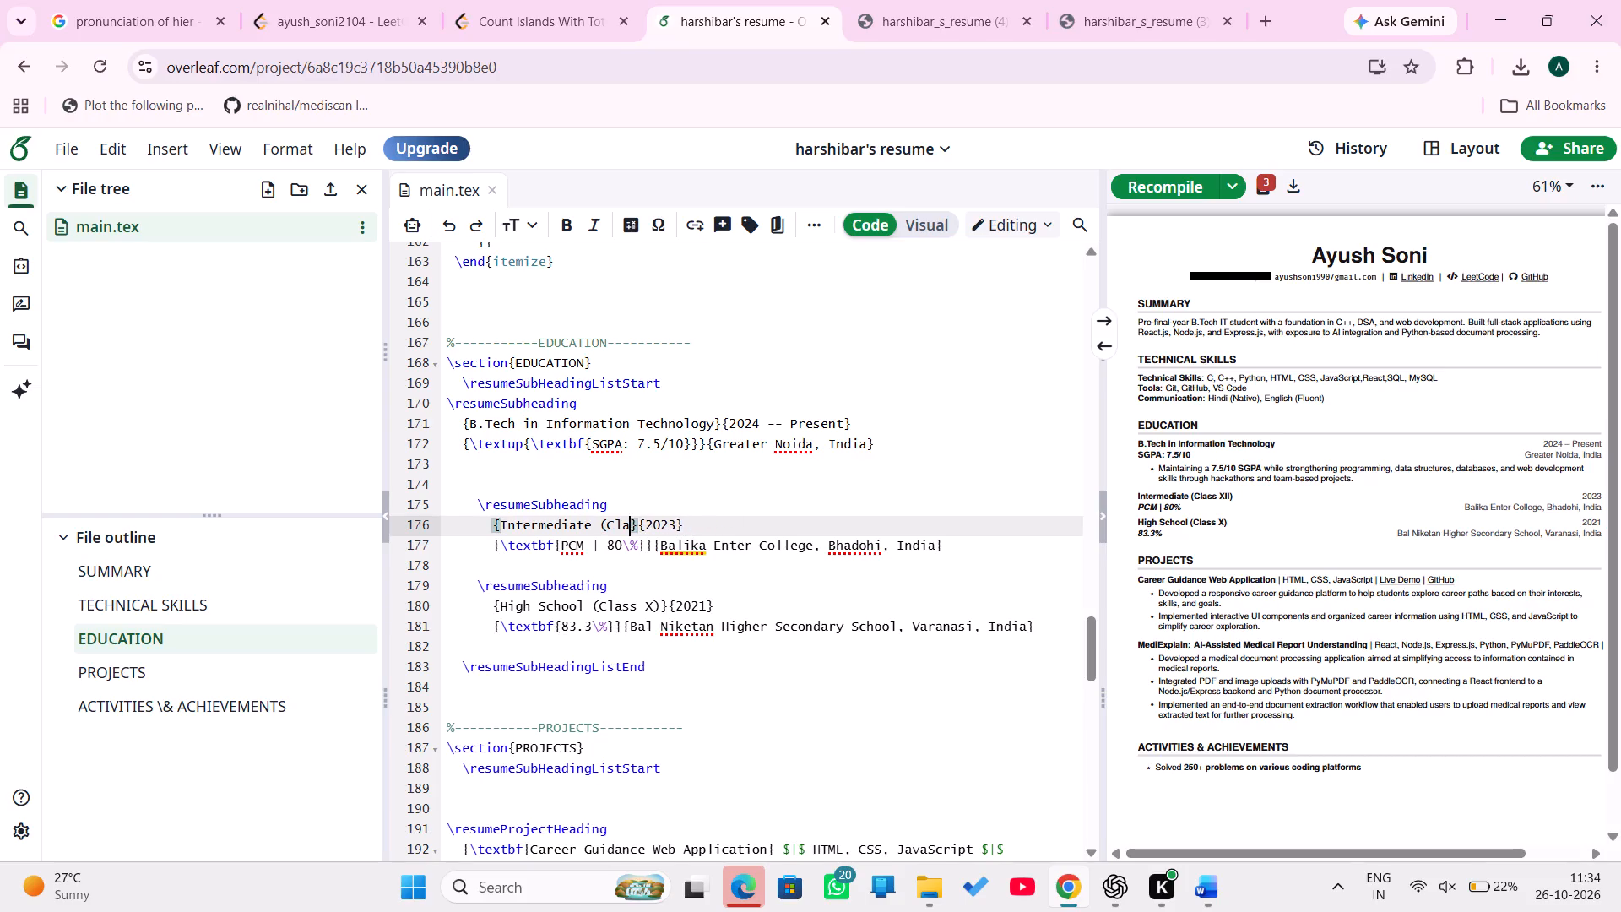
key("BackSpace")
key("BackSpace")
key("BackSpace")
key("BackSpace")
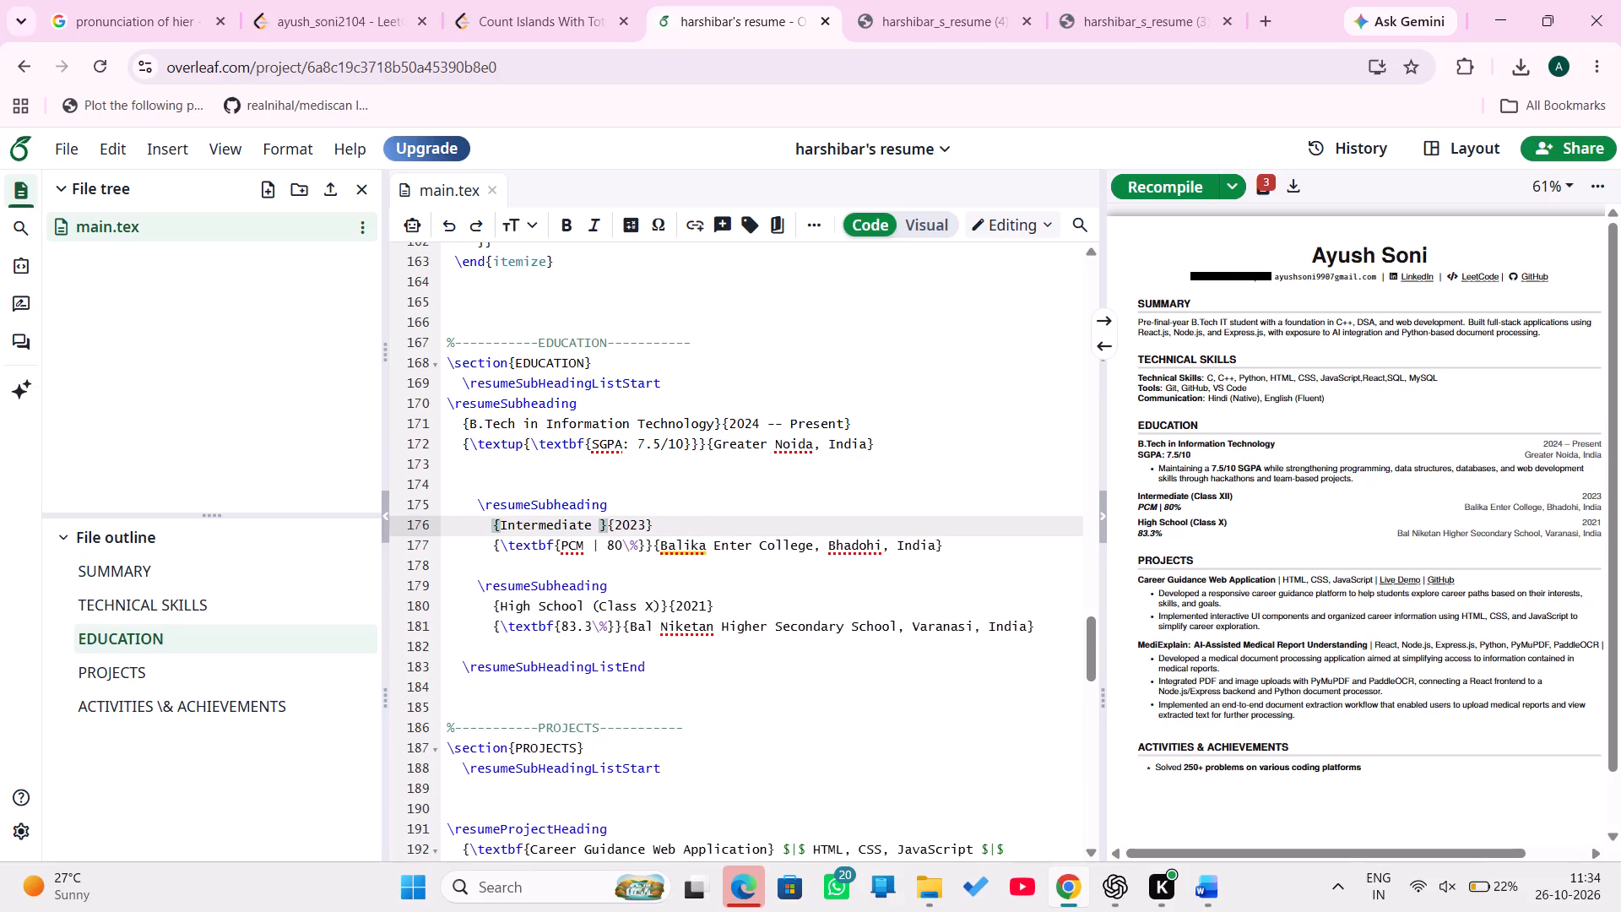
Remove the "(Class X)" text from the High School entry's title in EDUCATION.
left_click(659, 605)
key("BackSpace")
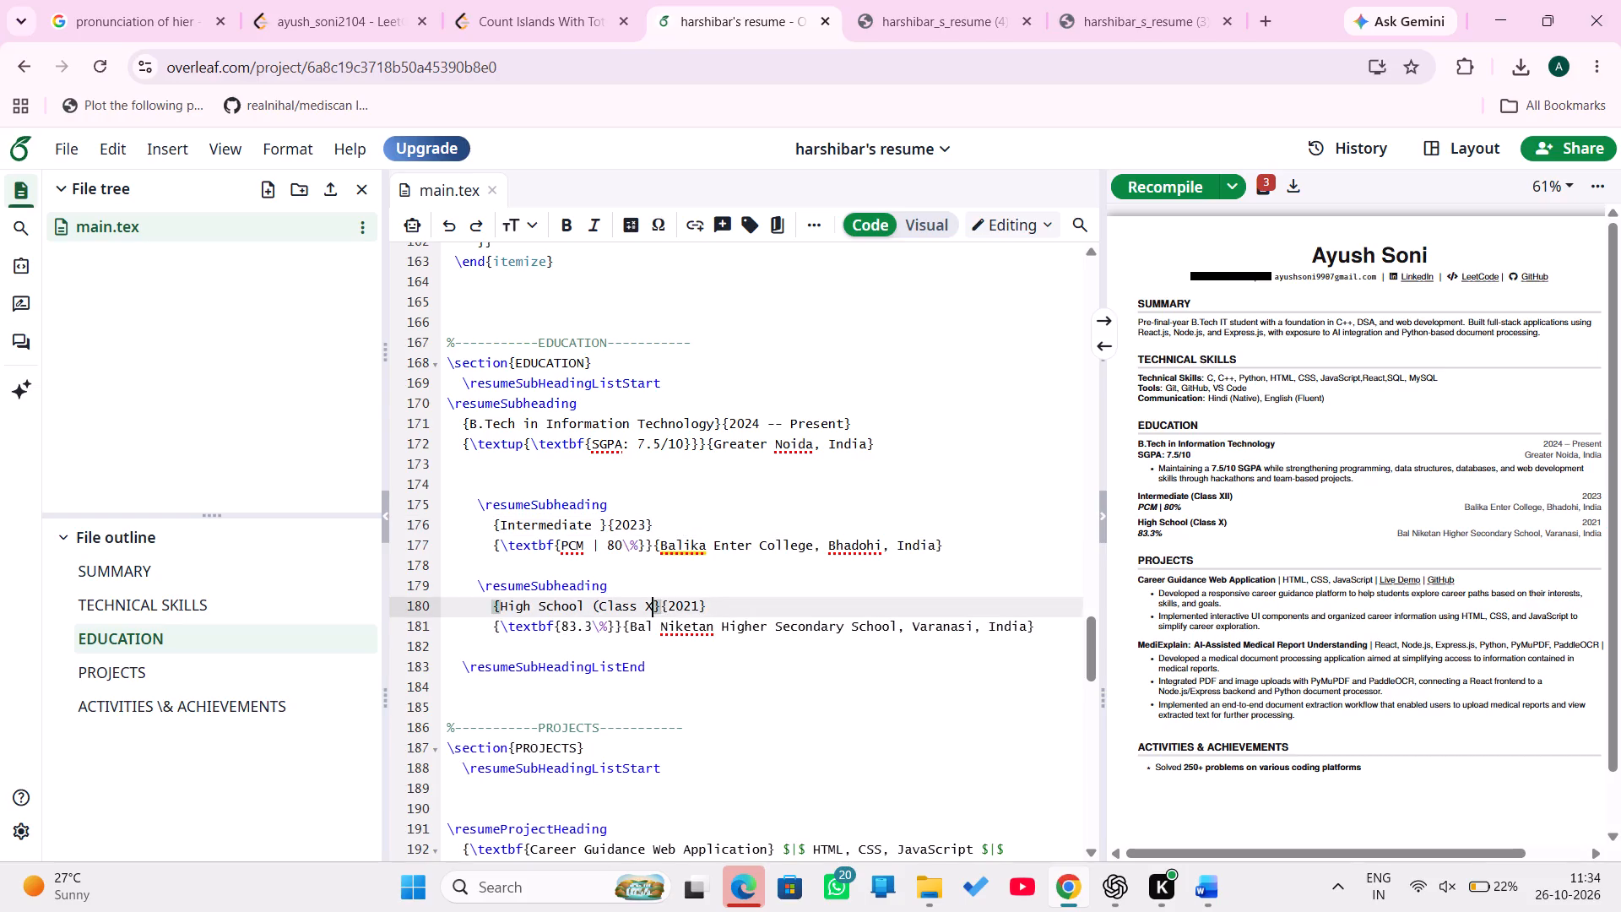
key("BackSpace")
key("BackSpace")
key("BackSpace")
key("BackSpace")
key("BackSpace")
key("BackSpace")
key("BackSpace")
key("BackSpace")
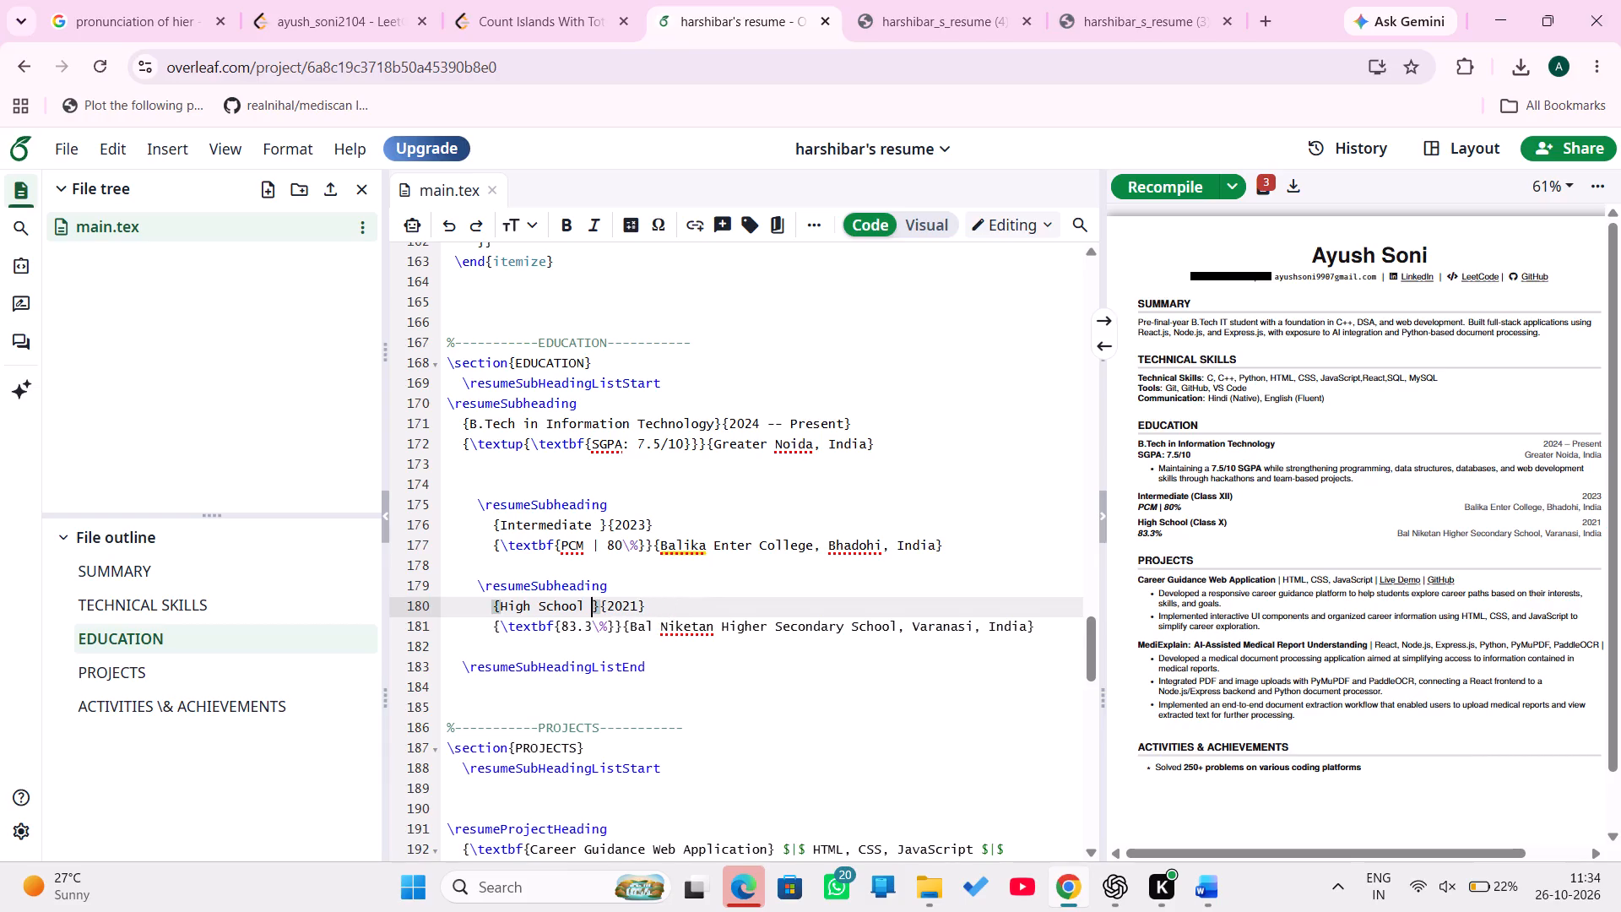
Change the part after Bhadohi in the Intermediate entry's location to UP.
scroll(711, 592, "up", 1)
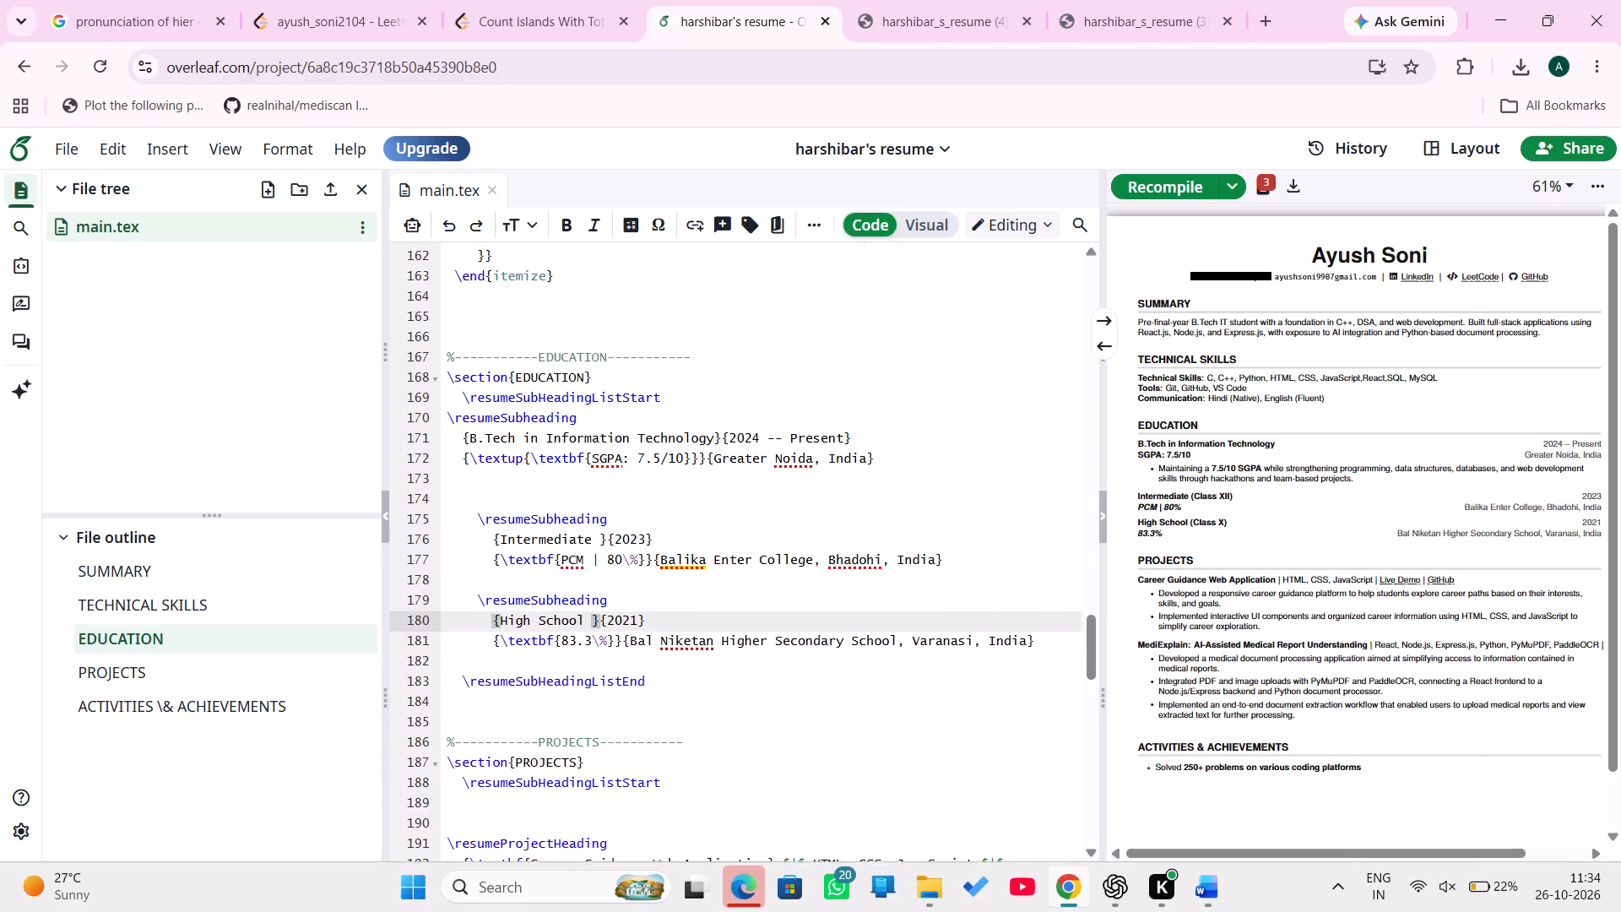
scroll(711, 592, "up", 1)
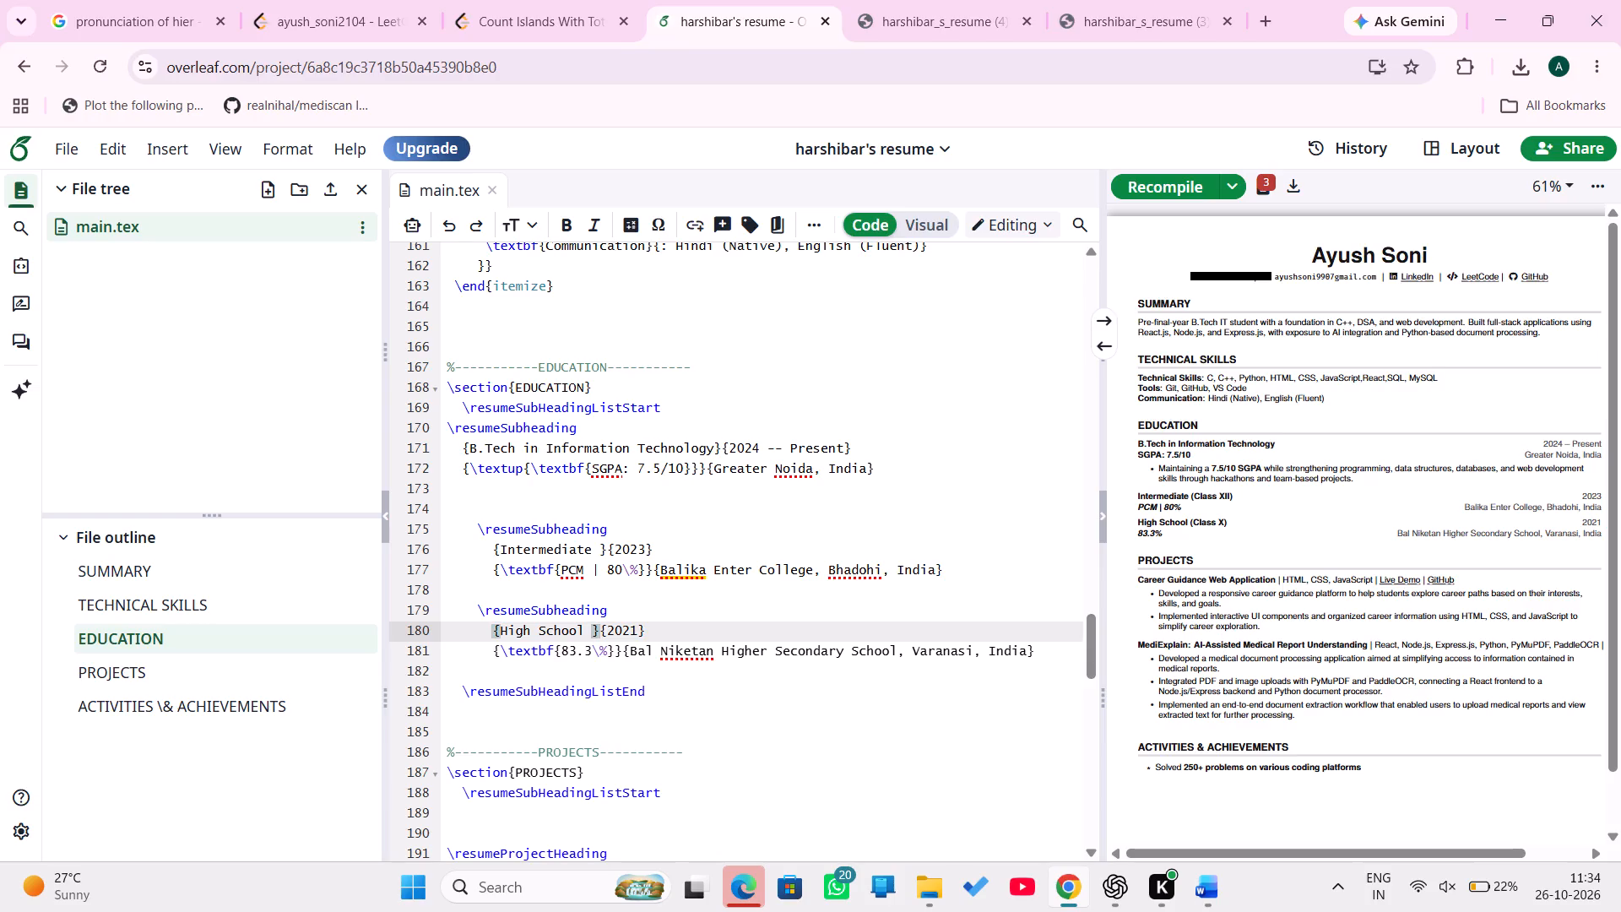
left_click(935, 580)
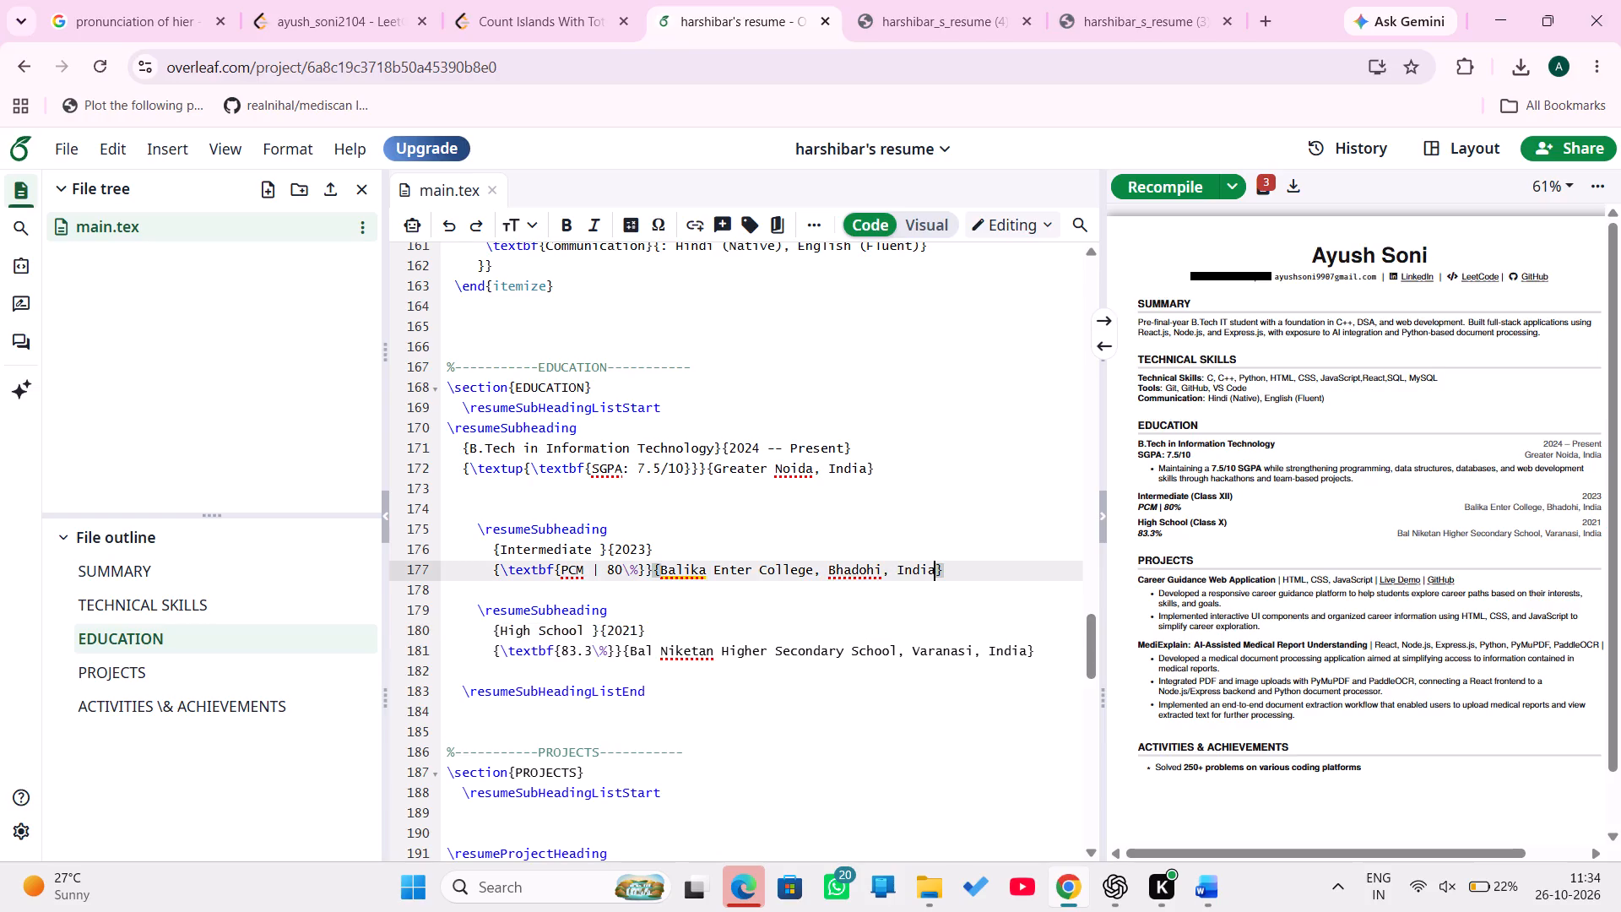
key("BackSpace")
key("BackSpace")
key("BackSpace")
key("BackSpace")
key("BackSpace")
type("up")
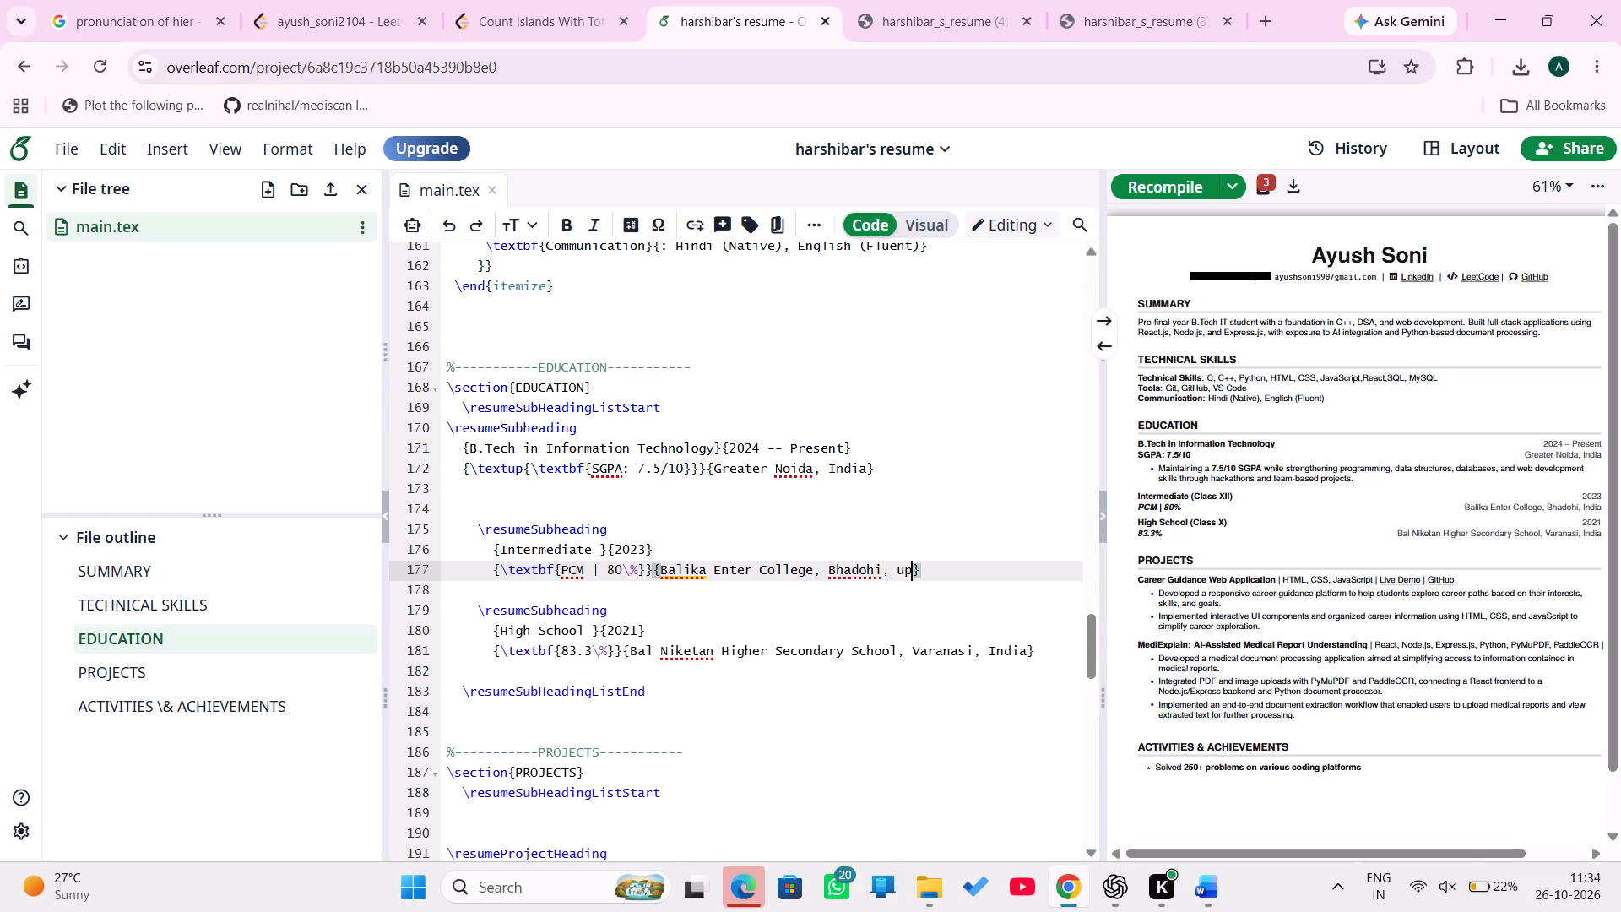
key("BackSpace")
key("BackSpace")
type("UP")
Change the part after Varanasi in the High School entry's location to UP.
left_click(1031, 655)
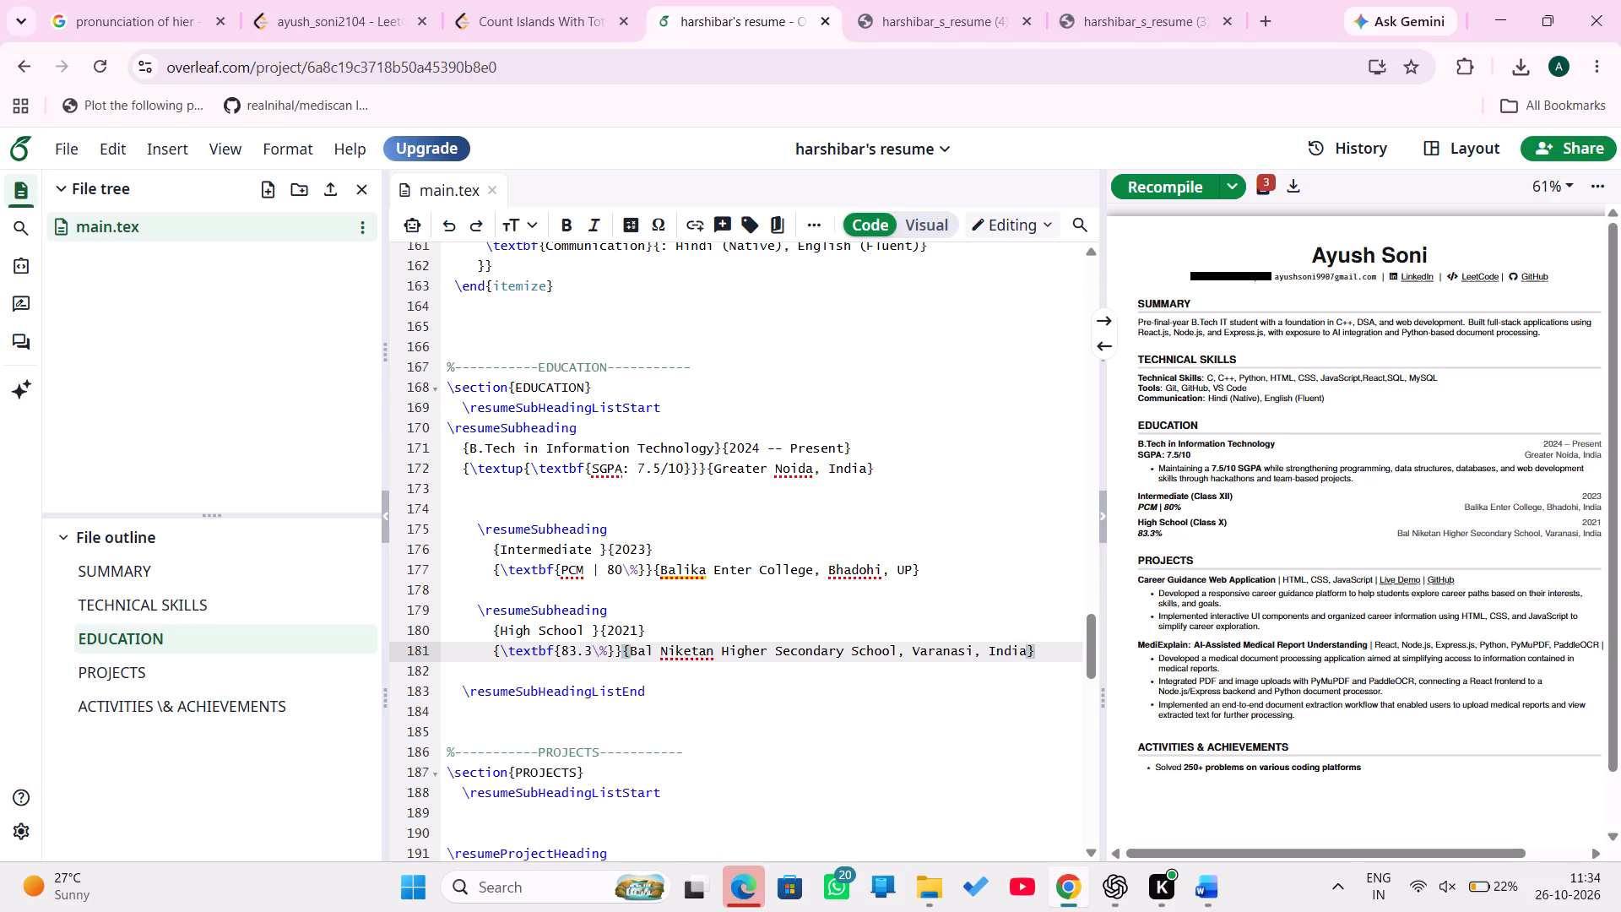
key("BackSpace")
key("BackSpace")
key("BackSpace")
key("BackSpace")
key("BackSpace")
type("UP")
left_click(1042, 700)
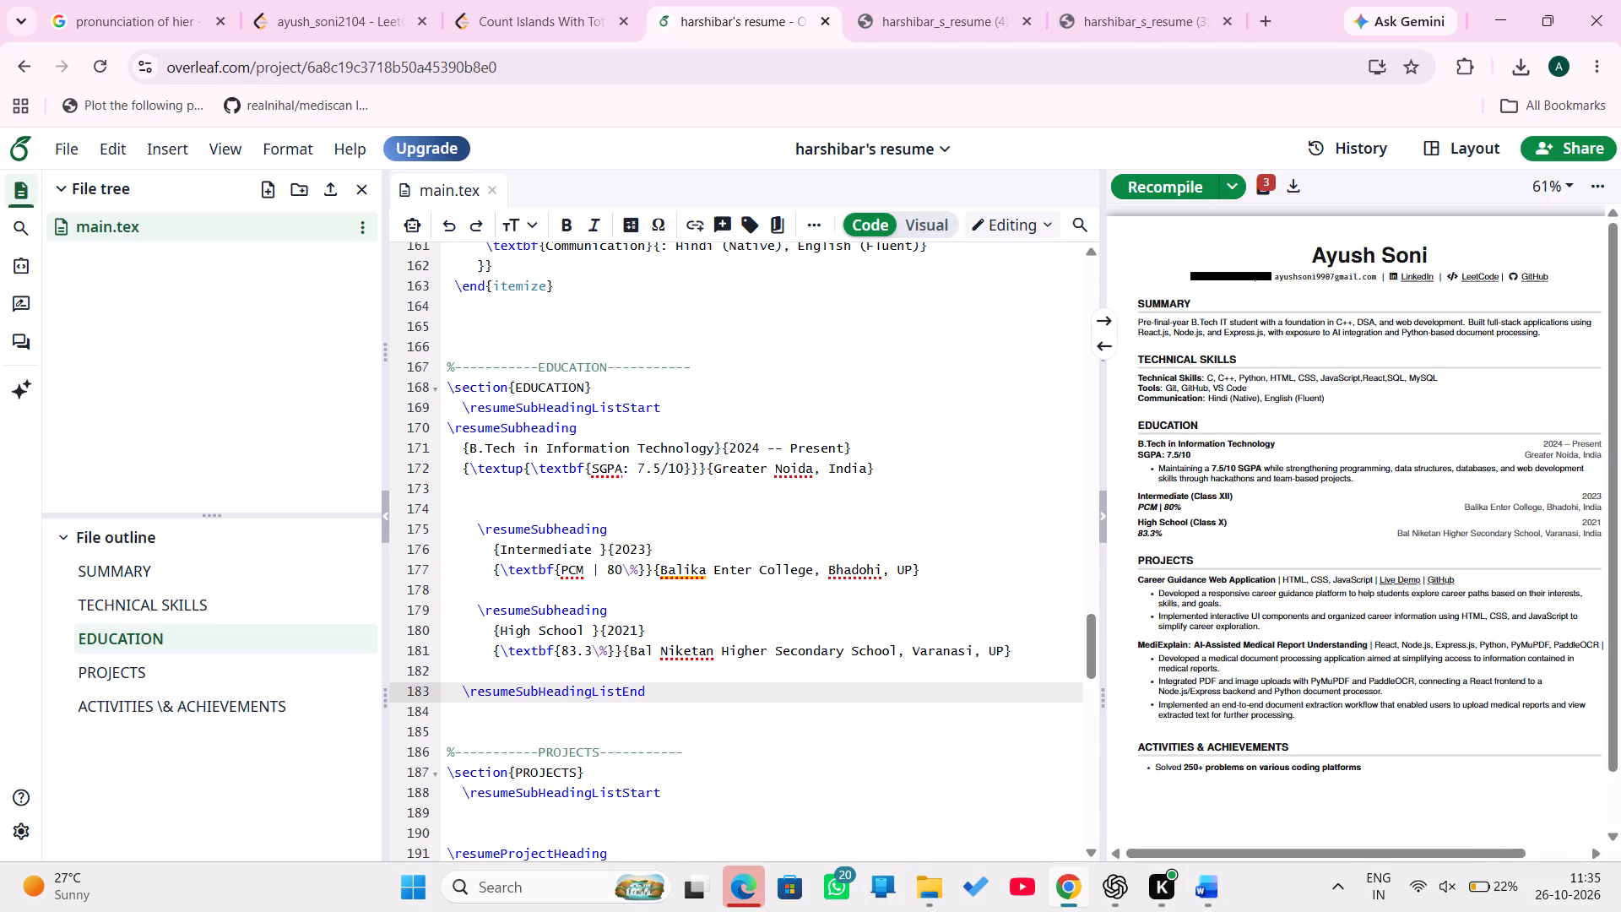
Copy the Career Guidance Web Application's item list, from \resumeItemListStart through \resumeItemListEnd, in the PROJECTS section.
scroll(708, 622, "up", 1)
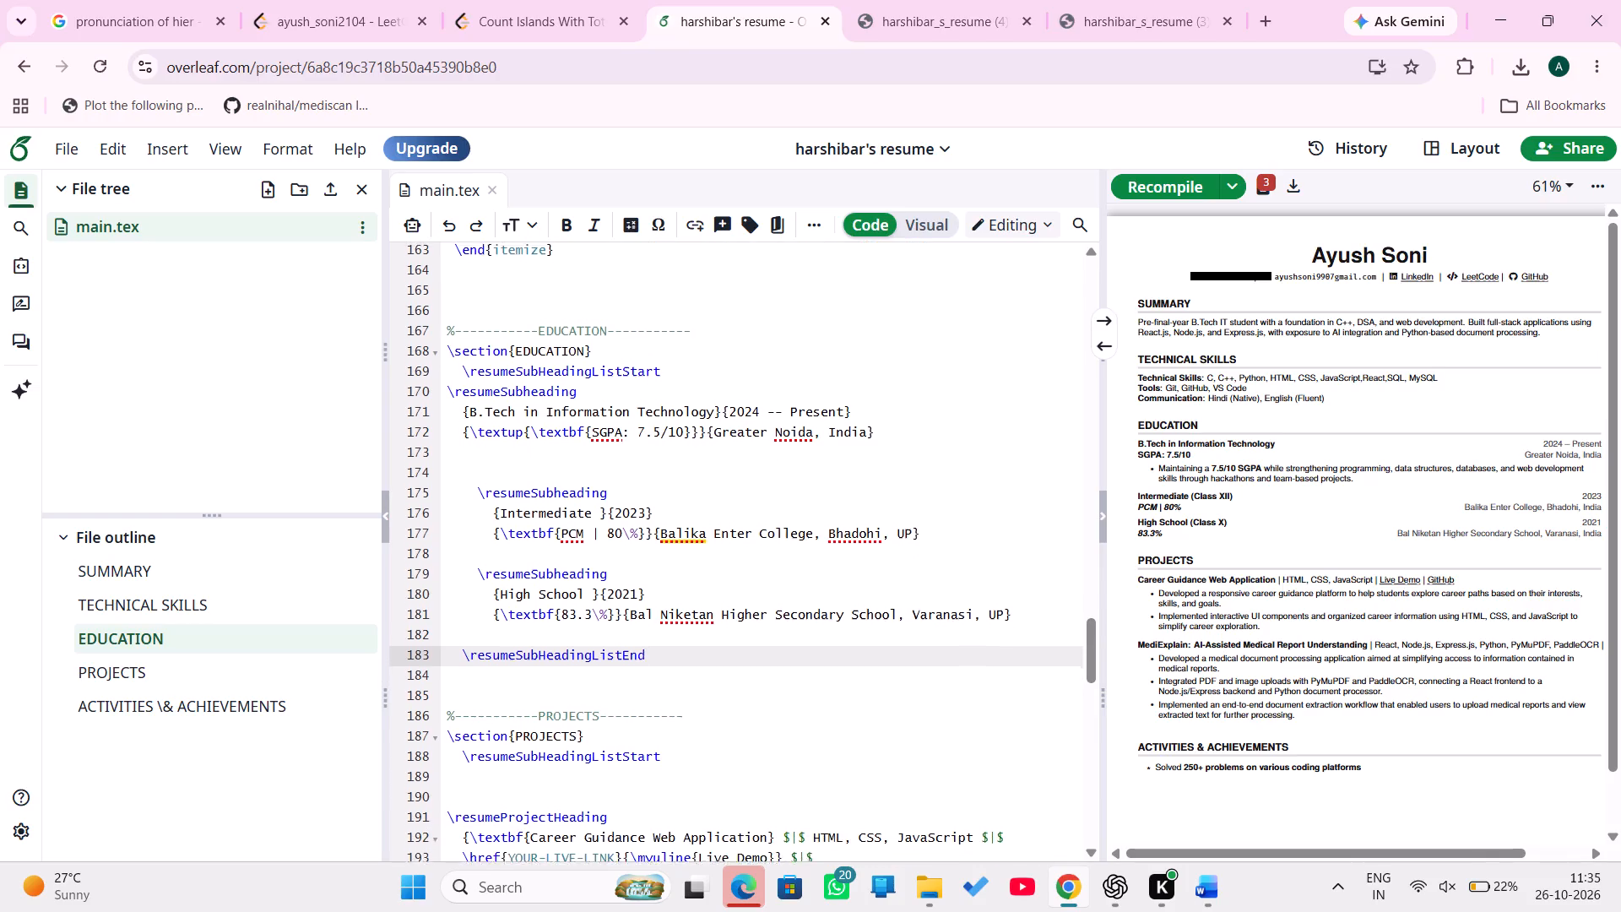
scroll(708, 622, "up", 2)
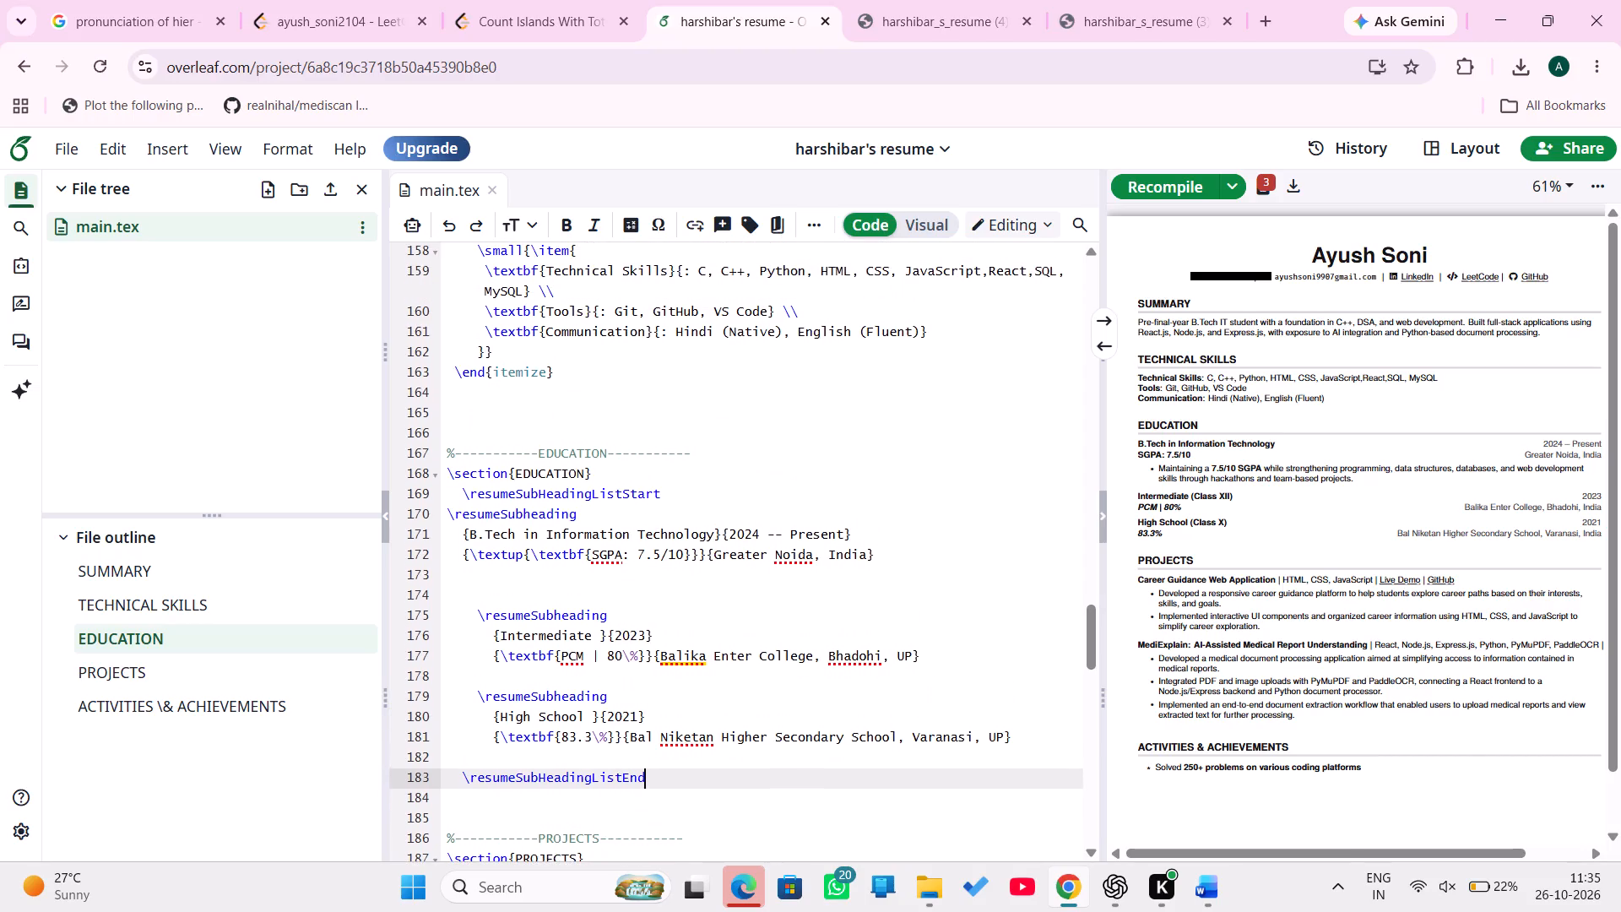
scroll(748, 622, "down", 2)
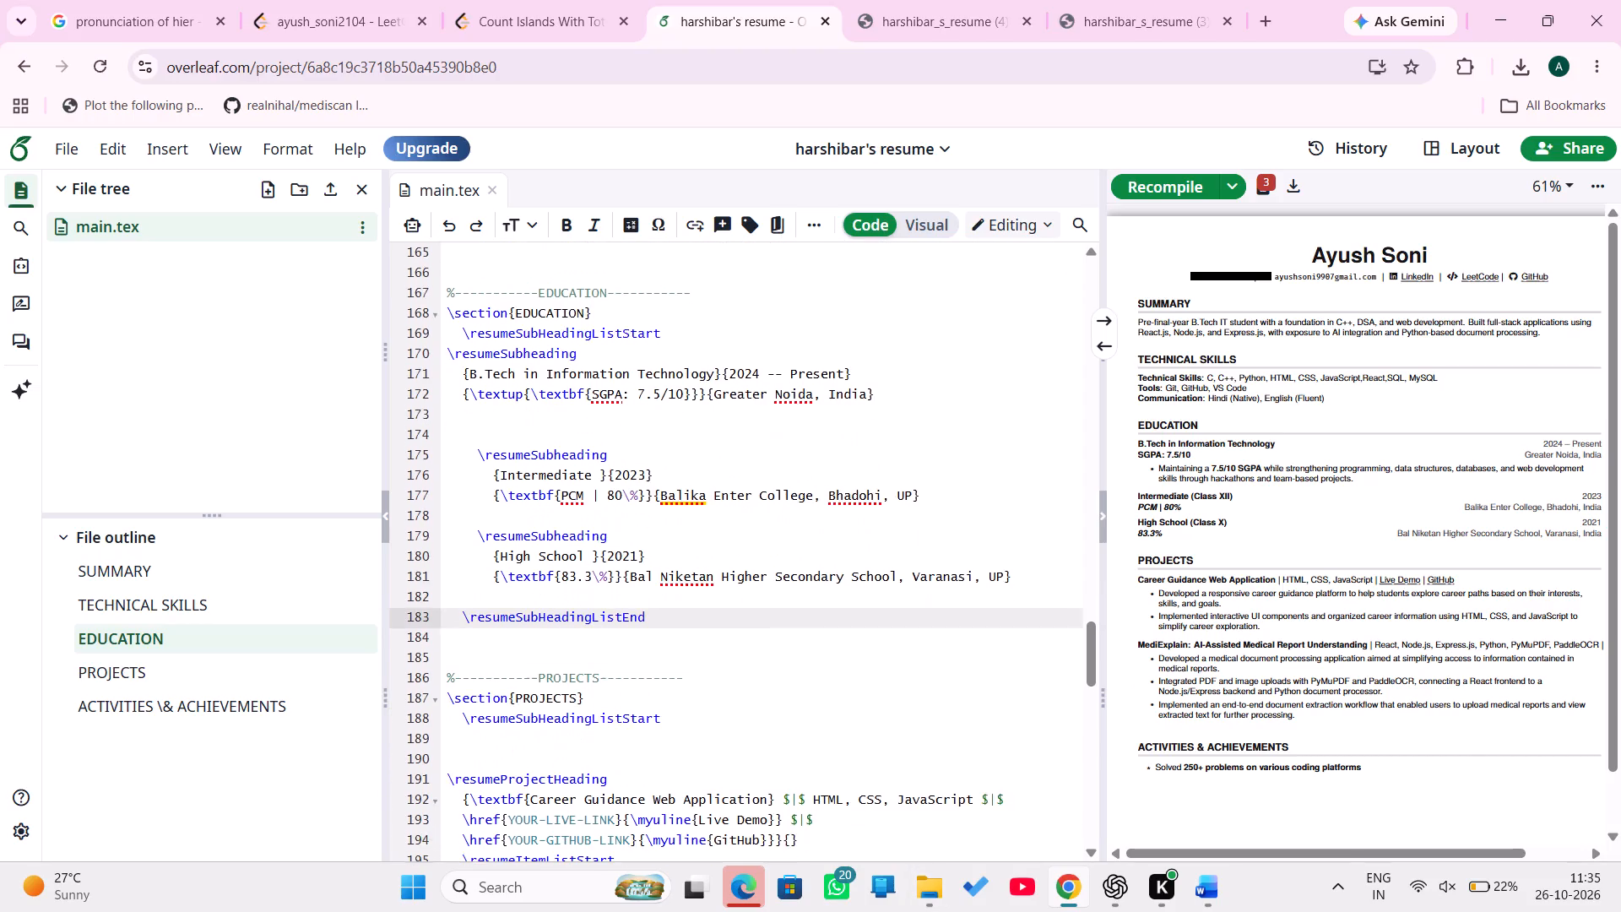
scroll(748, 622, "down", 3)
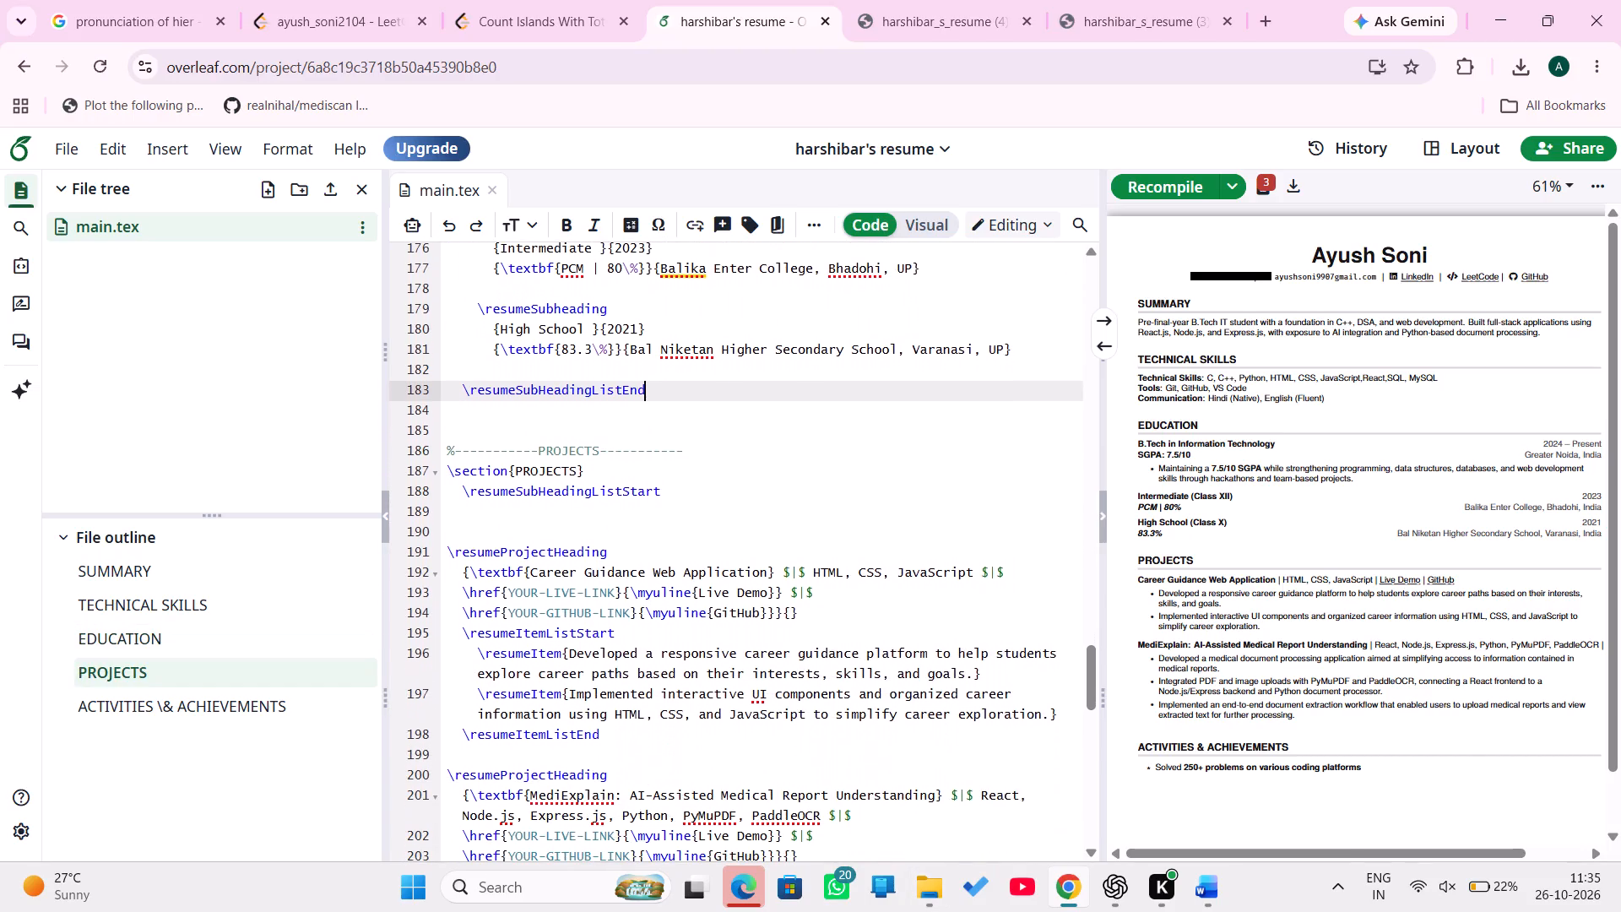
left_click(593, 816)
left_click(621, 711)
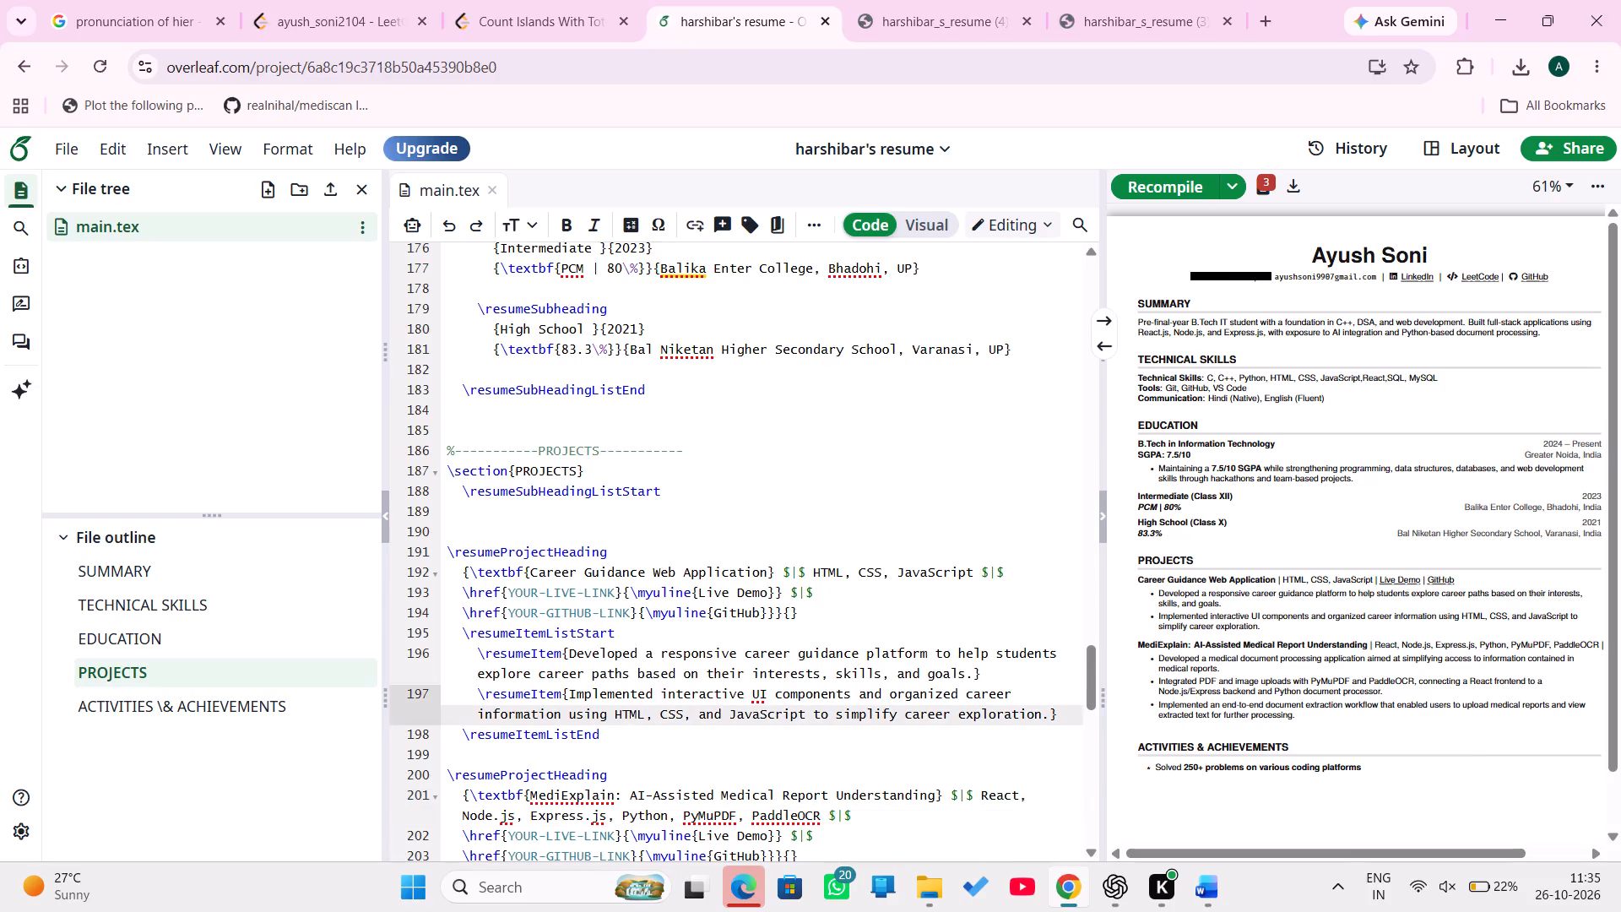
left_click(615, 723)
left_click(609, 732)
left_click_drag(609, 732, 433, 667)
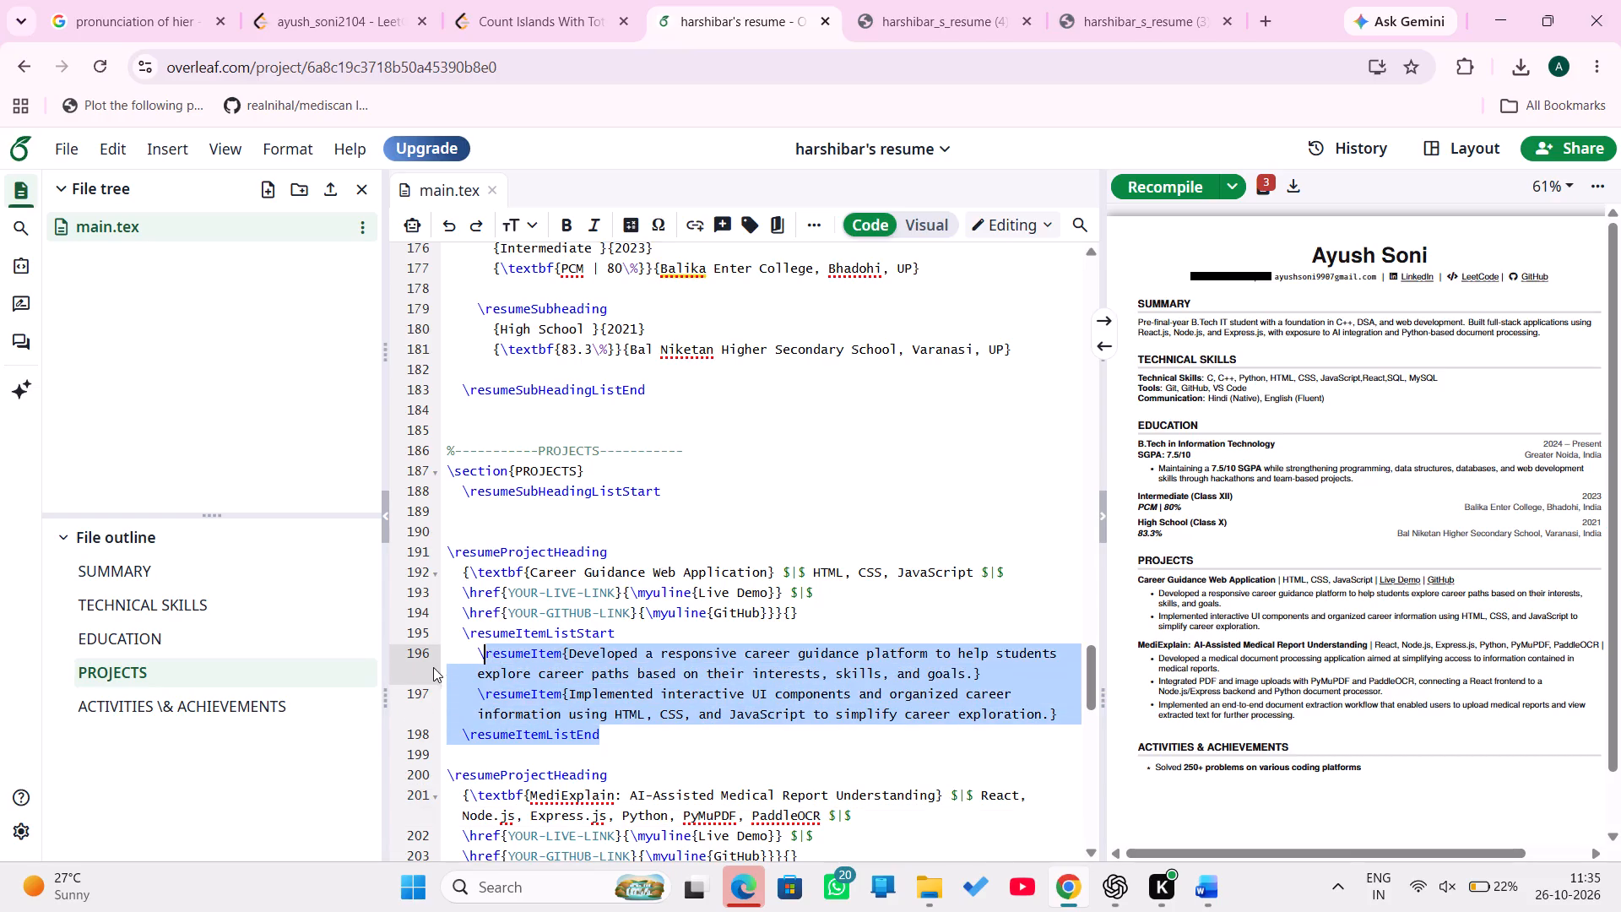
left_click_drag(433, 667, 432, 634)
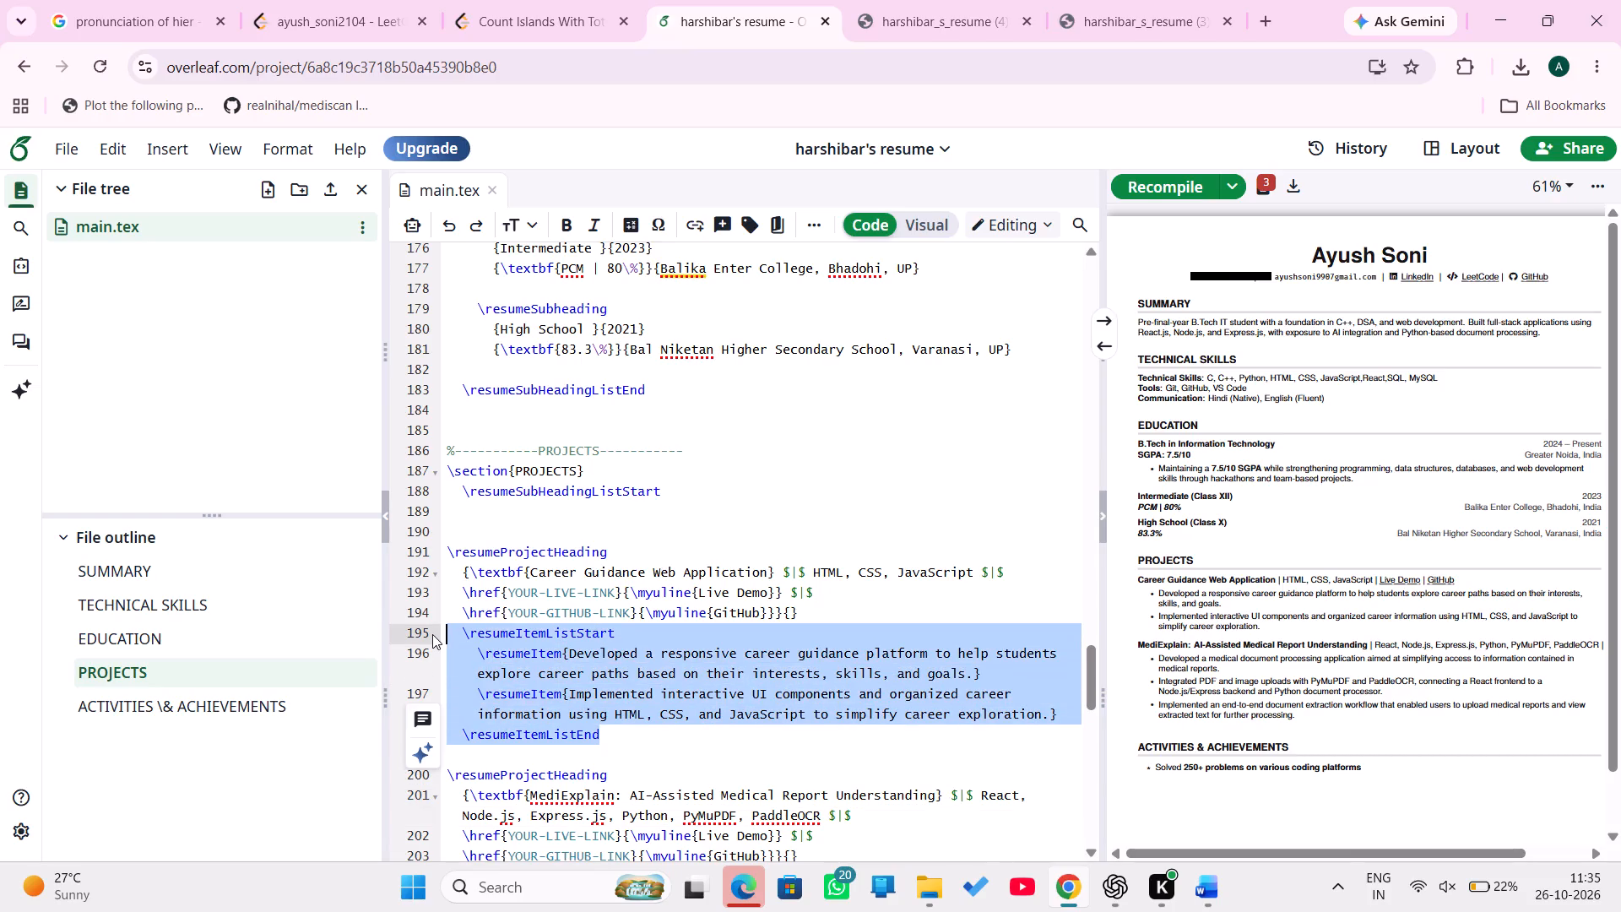
key("ctrl+c")
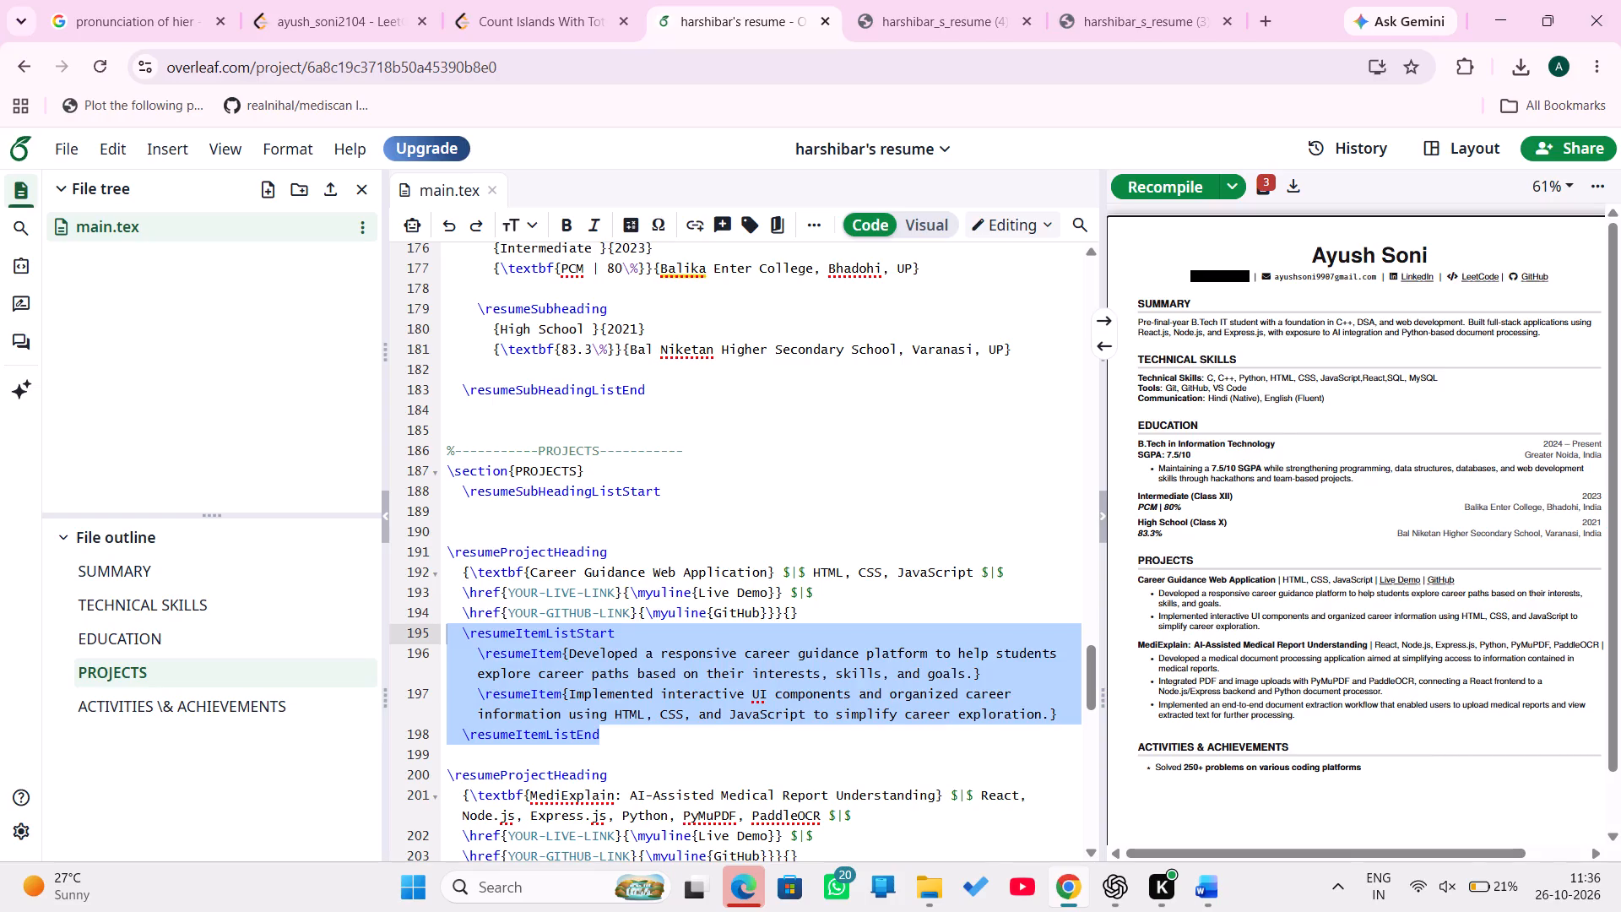
key("BackSpace")
left_click(650, 736)
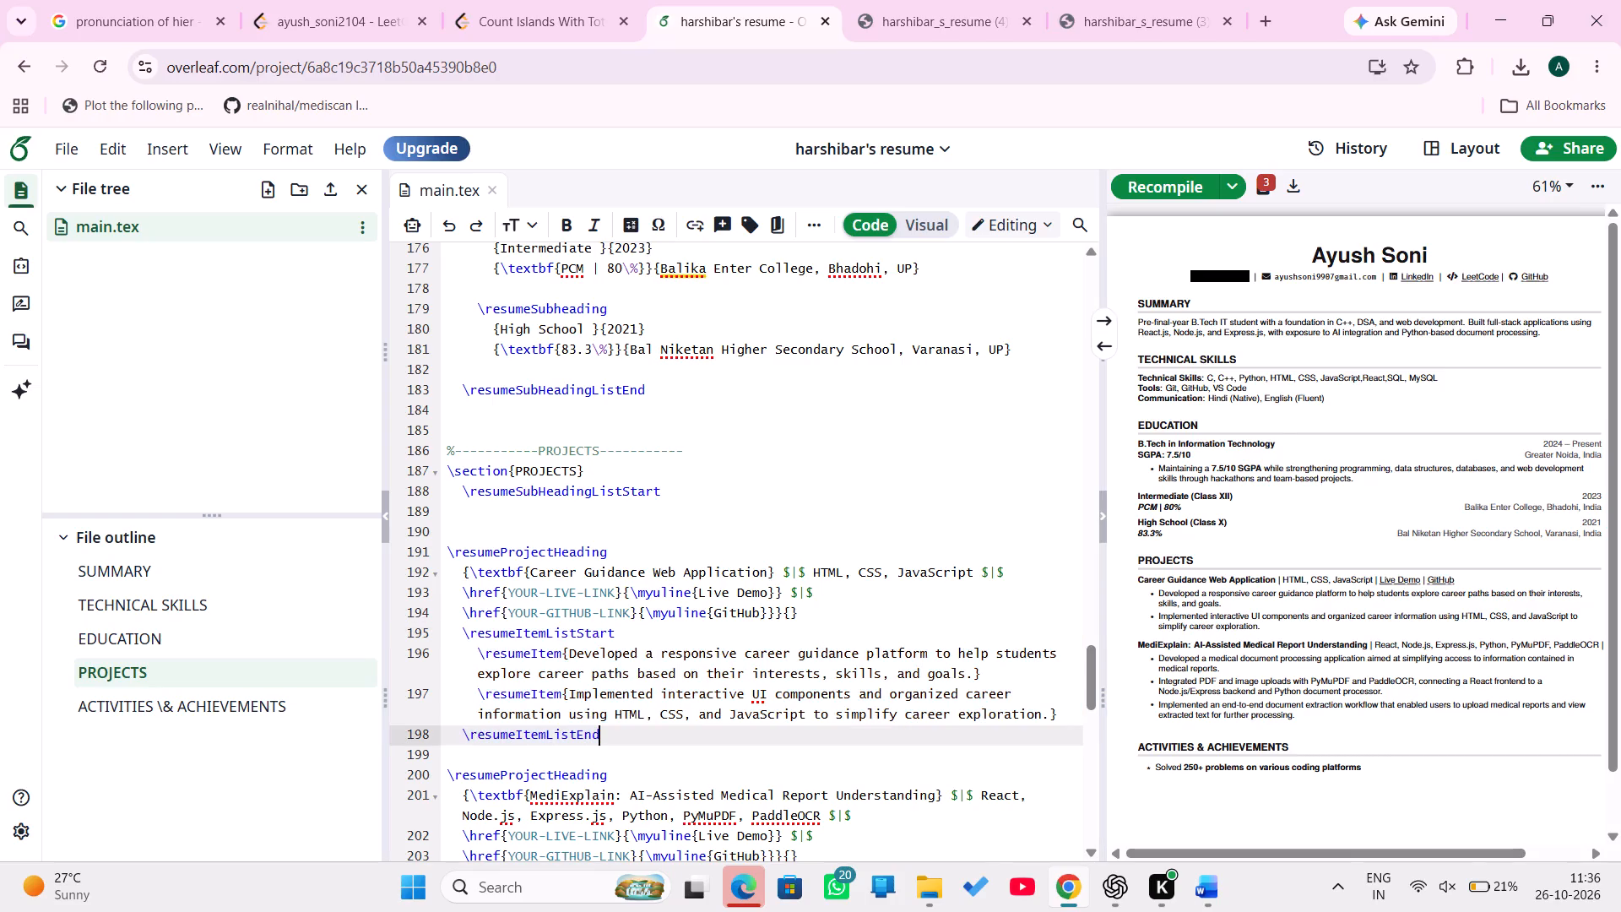
left_click_drag(650, 736, 426, 626)
key("BackSpace")
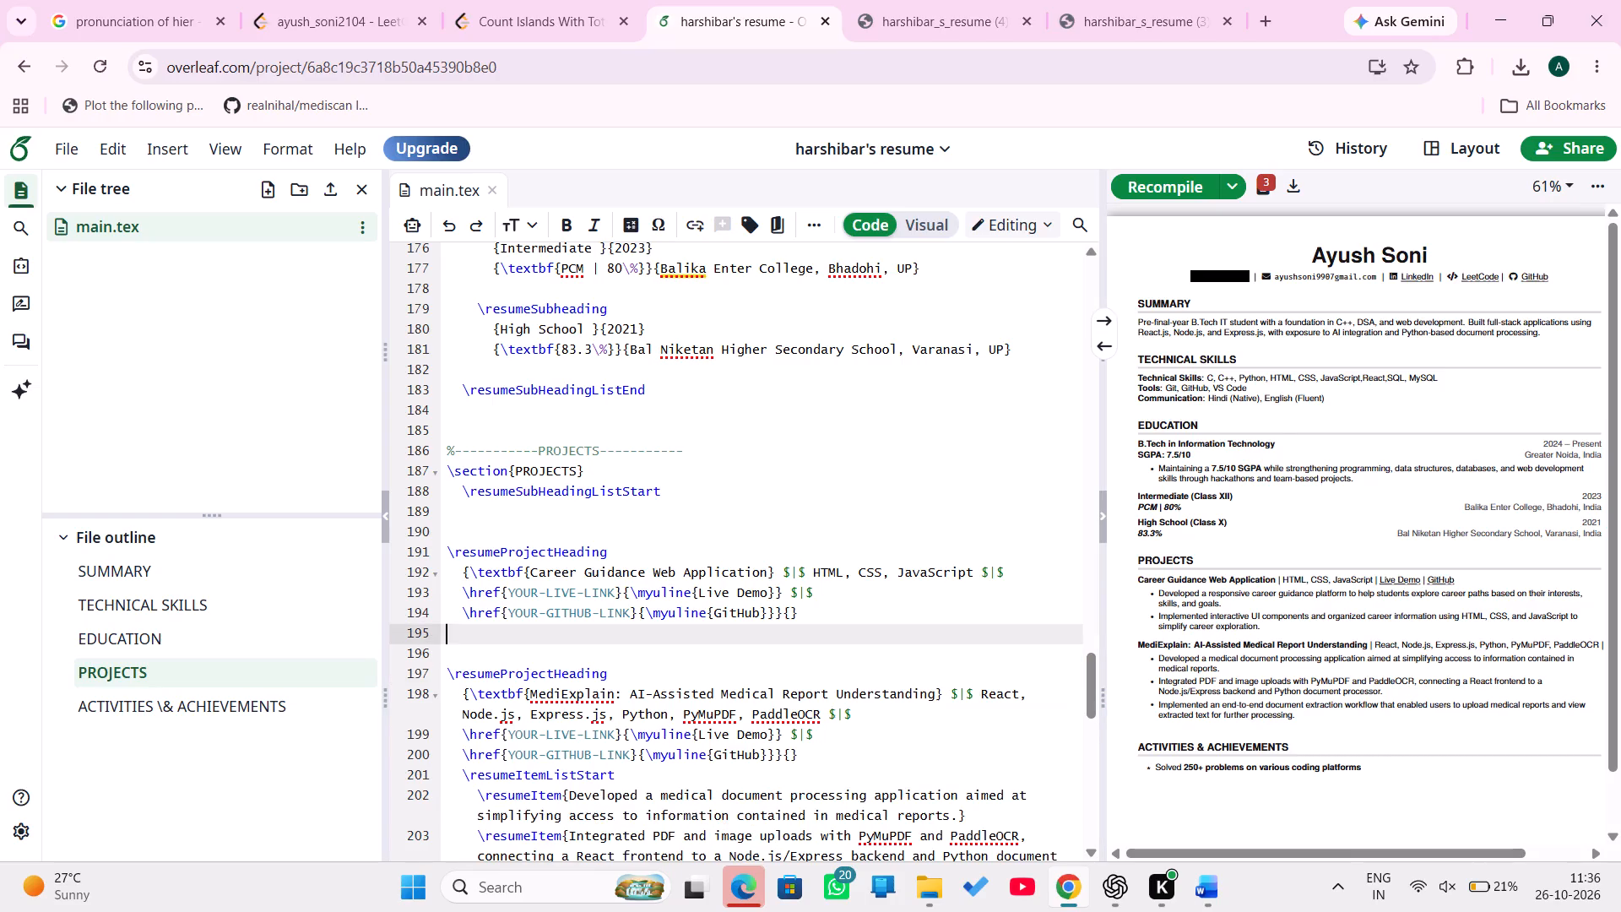
key("ctrl+v")
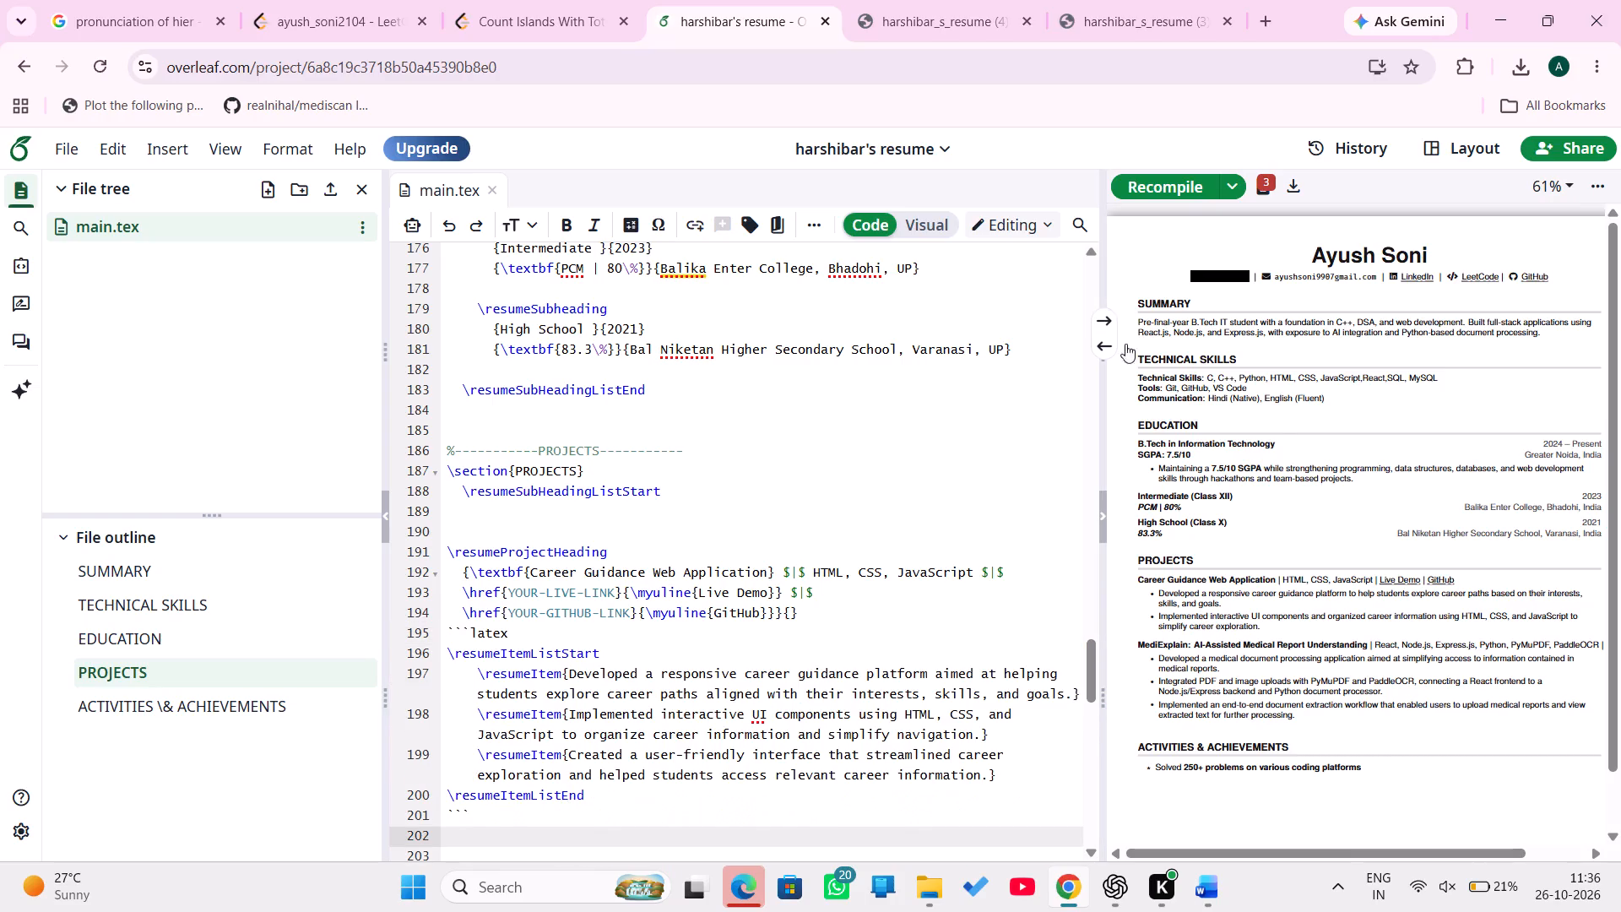
left_click(1181, 190)
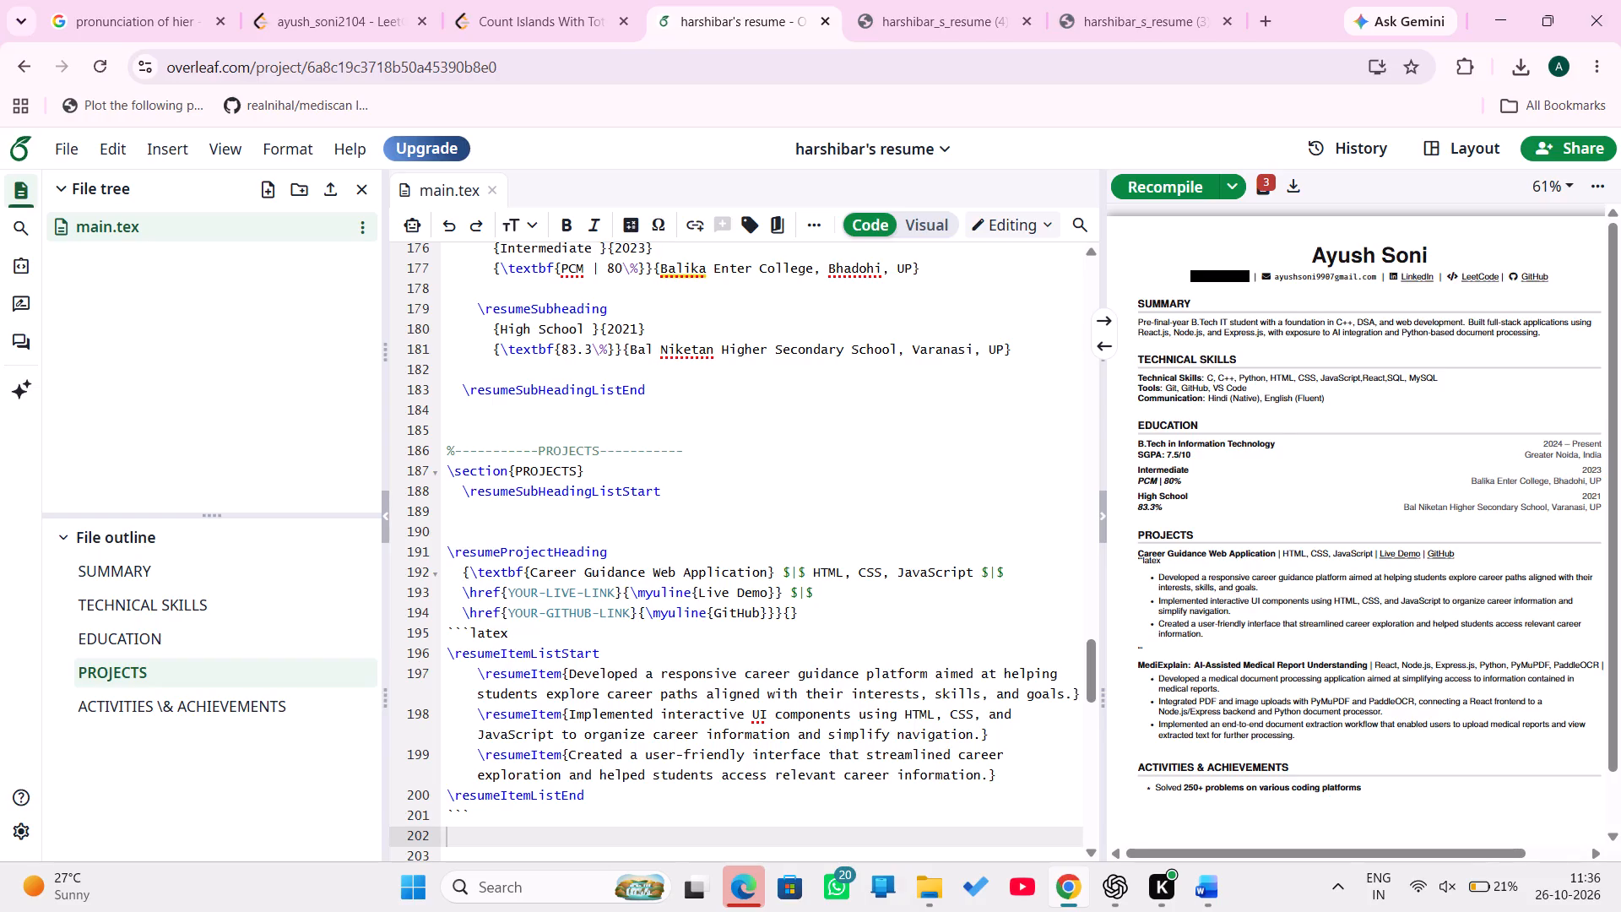
Delete the stray "```latex" line above the Career Guidance item list.
left_click_drag(514, 632, 388, 624)
key("BackSpace")
key("BackSpace")
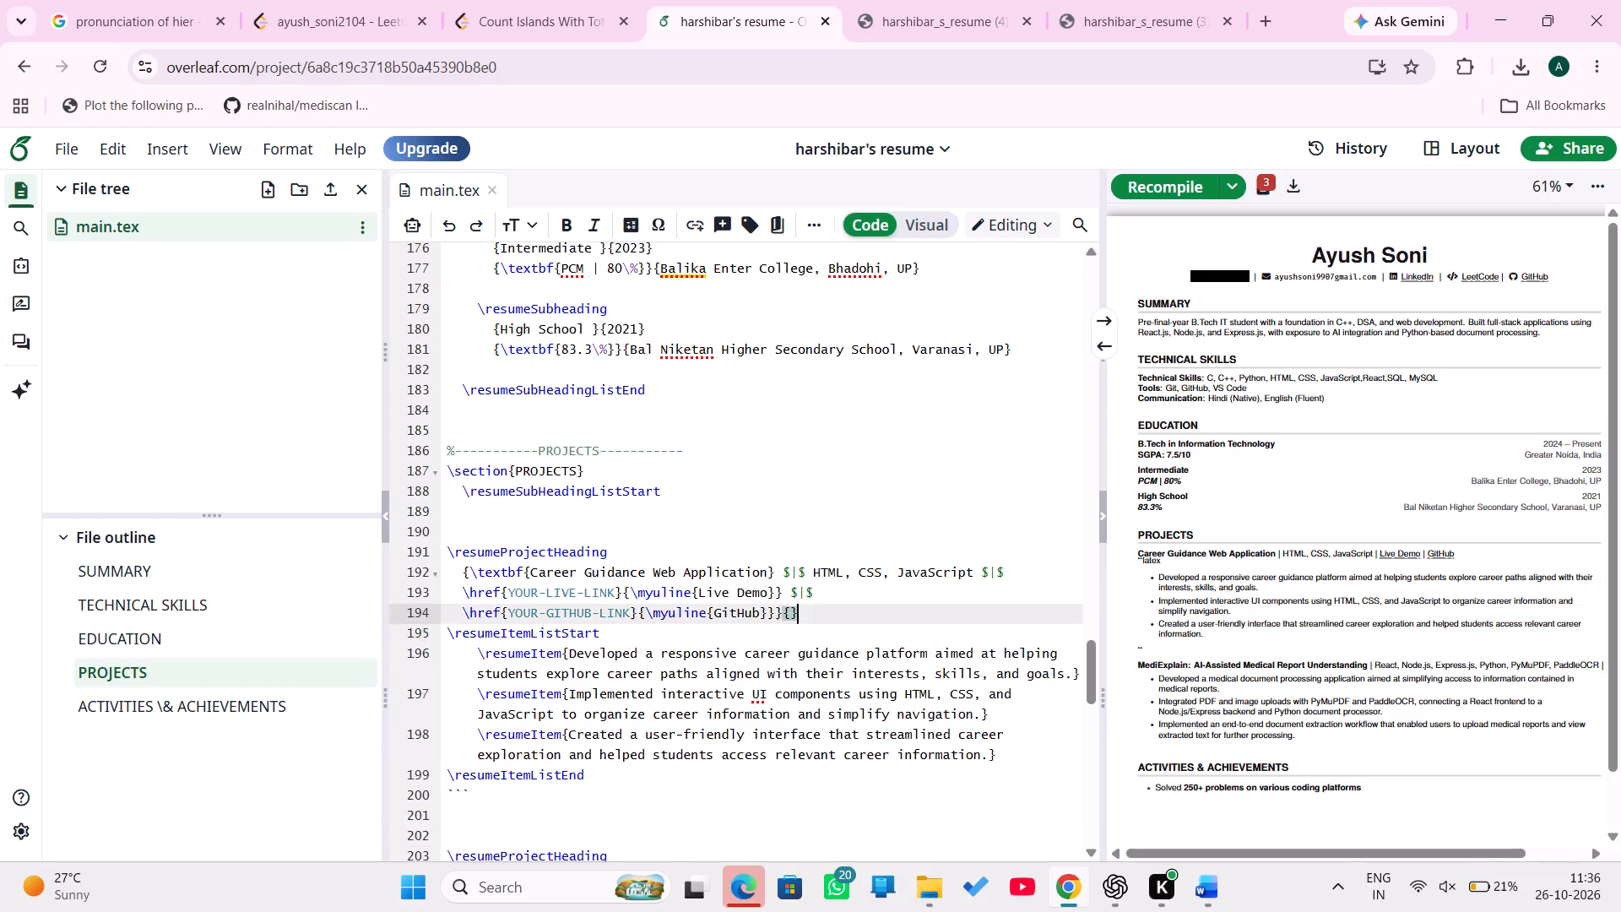
Delete the \resumeItemListEnd line and the stray closing backticks below the Career Guidance items.
scroll(529, 694, "down", 1)
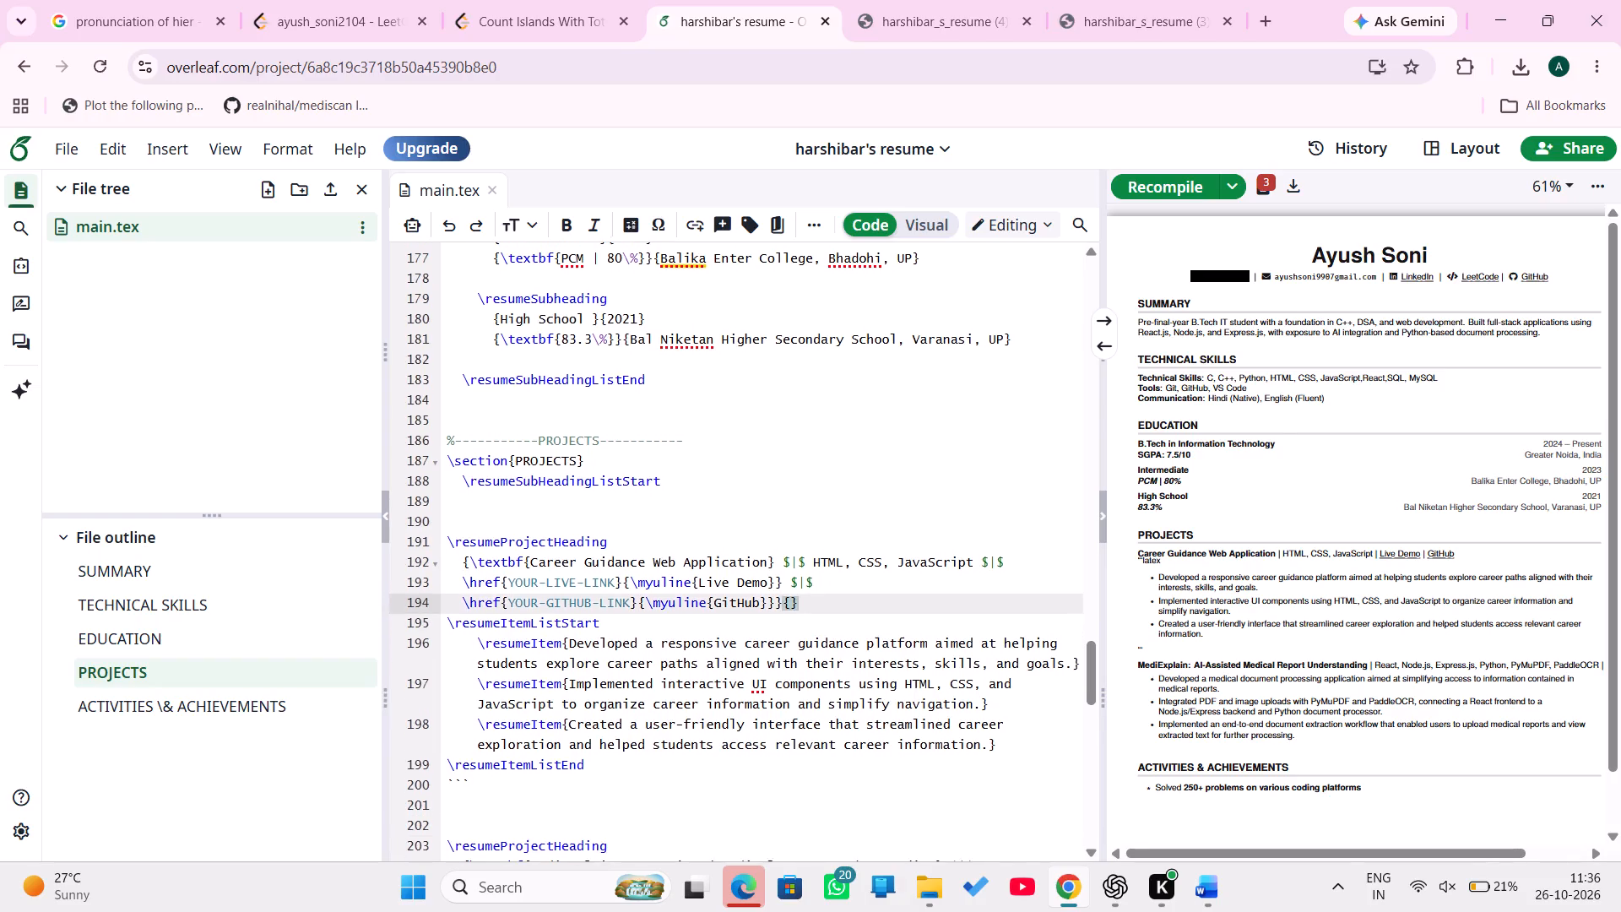
scroll(529, 694, "down", 1)
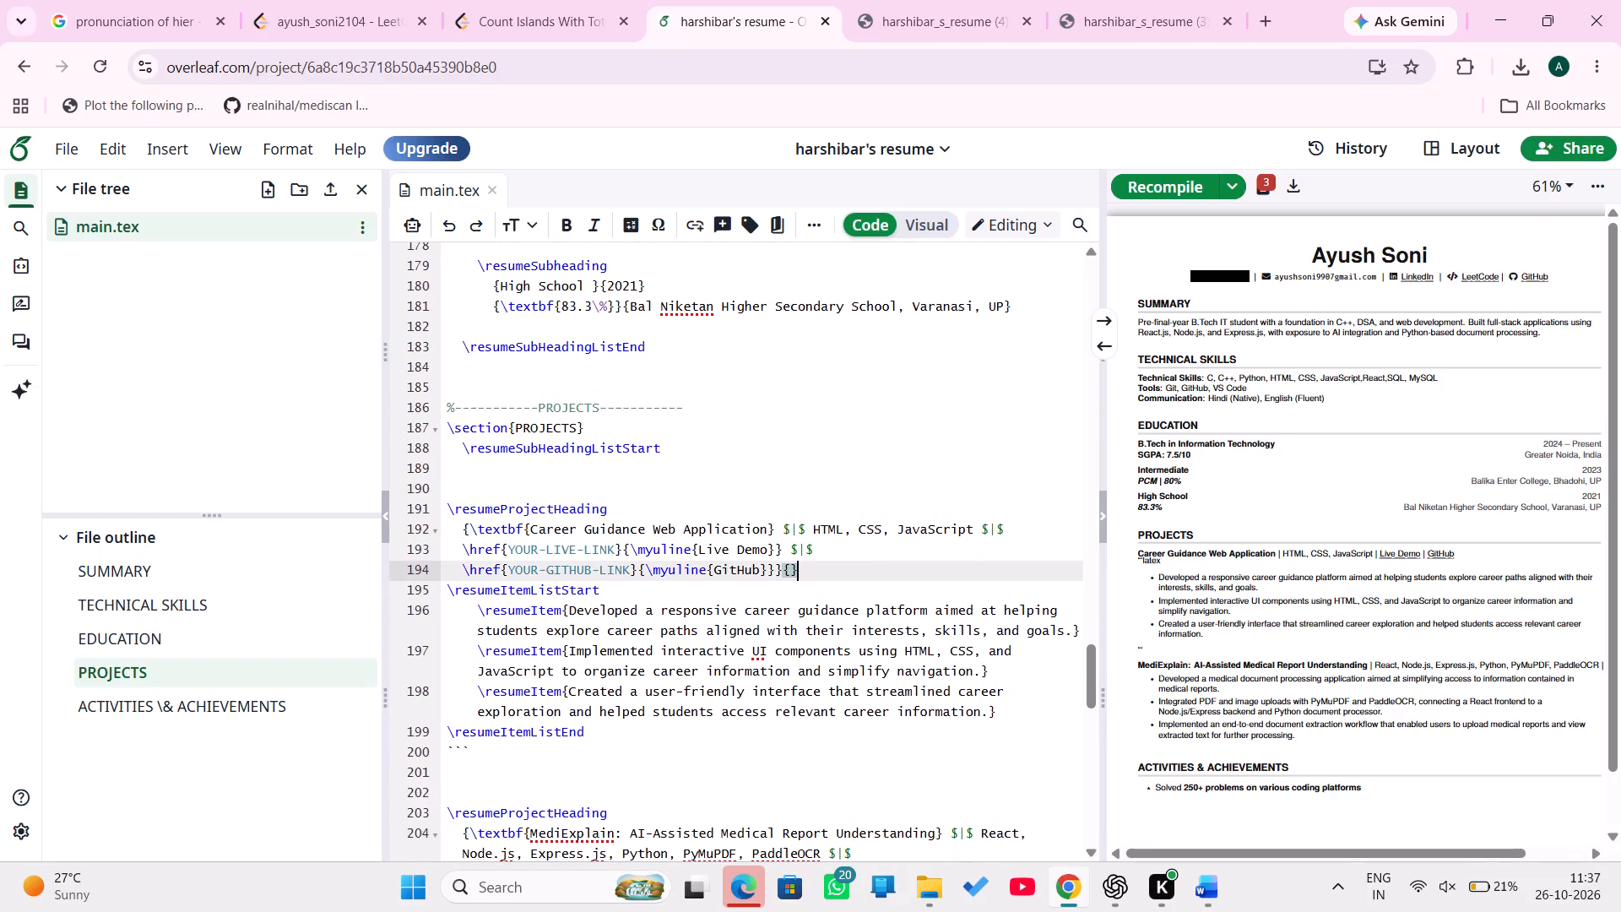
left_click_drag(523, 769, 416, 731)
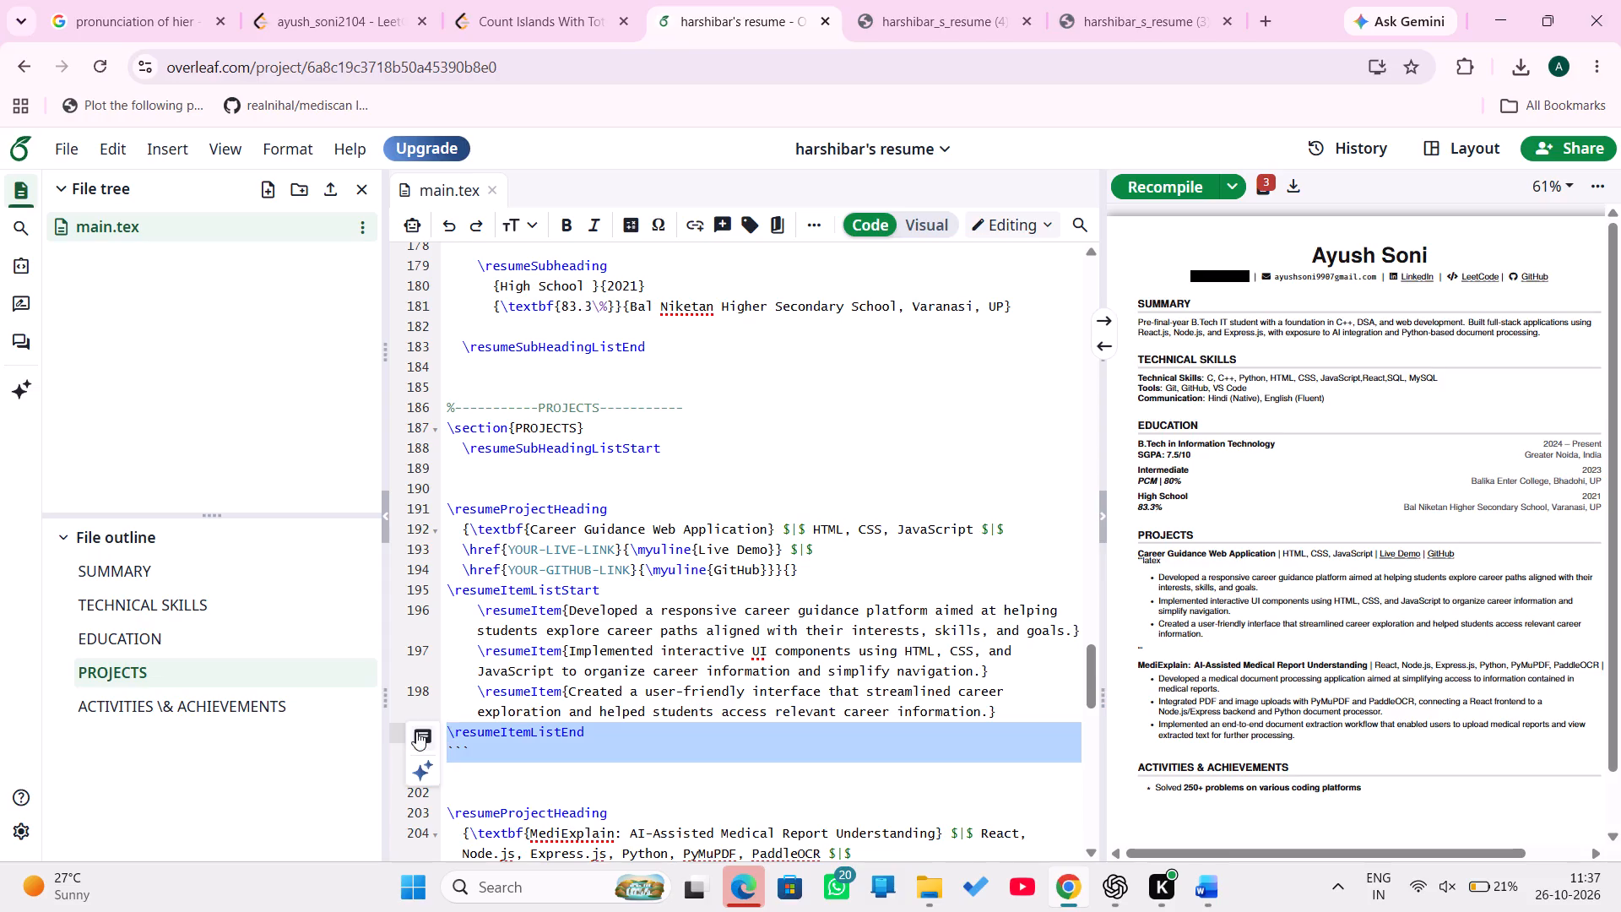
key("BackSpace")
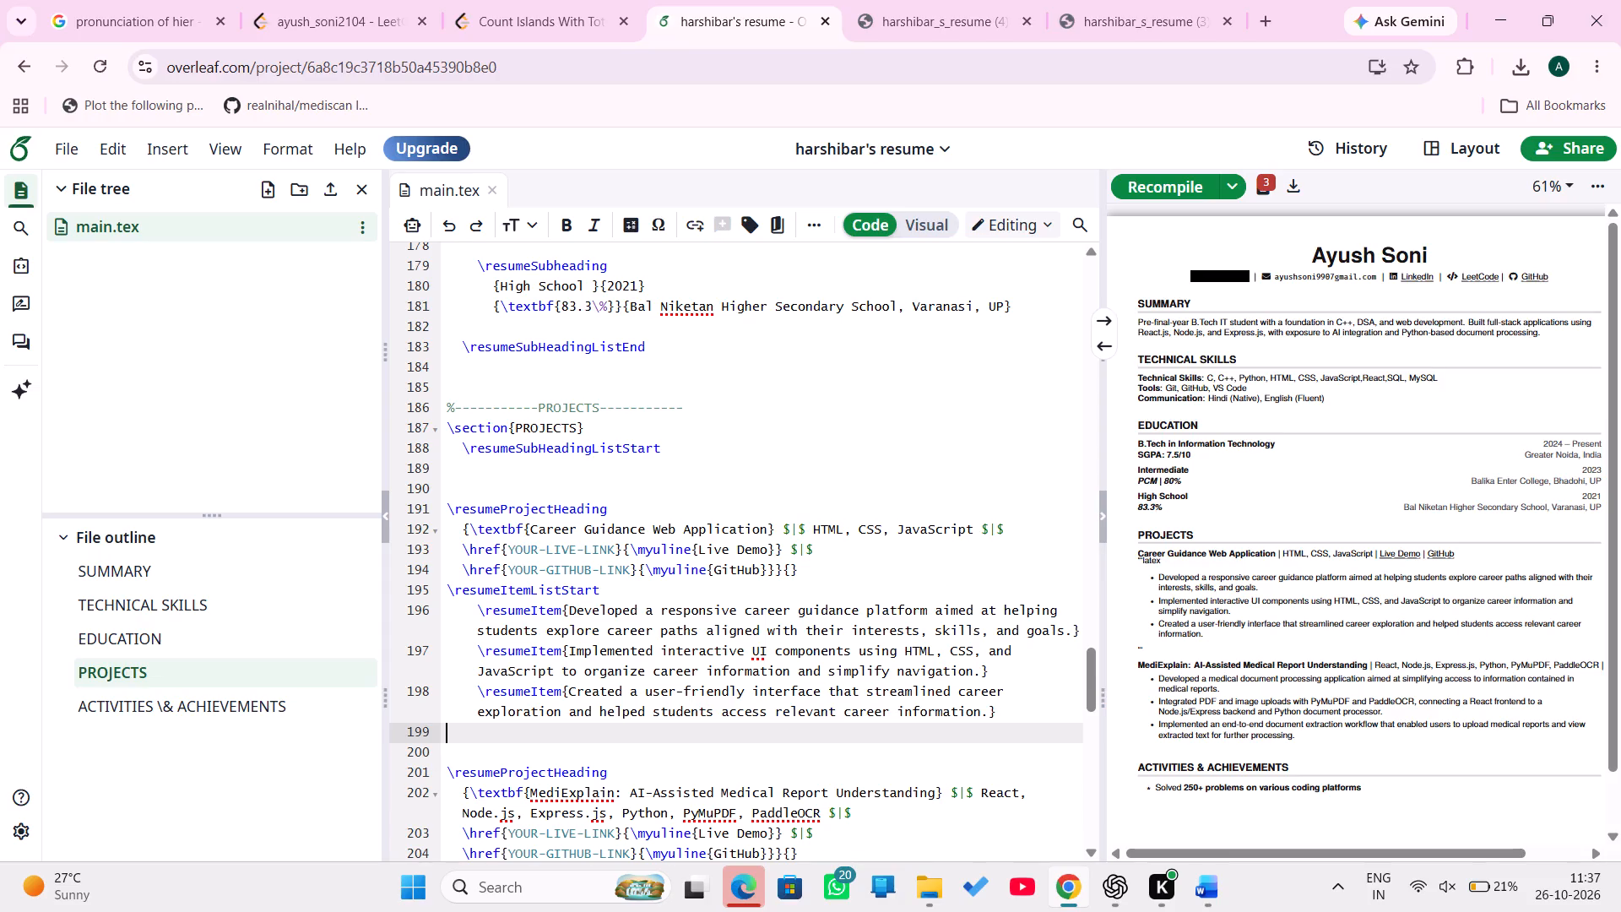
key("BackSpace")
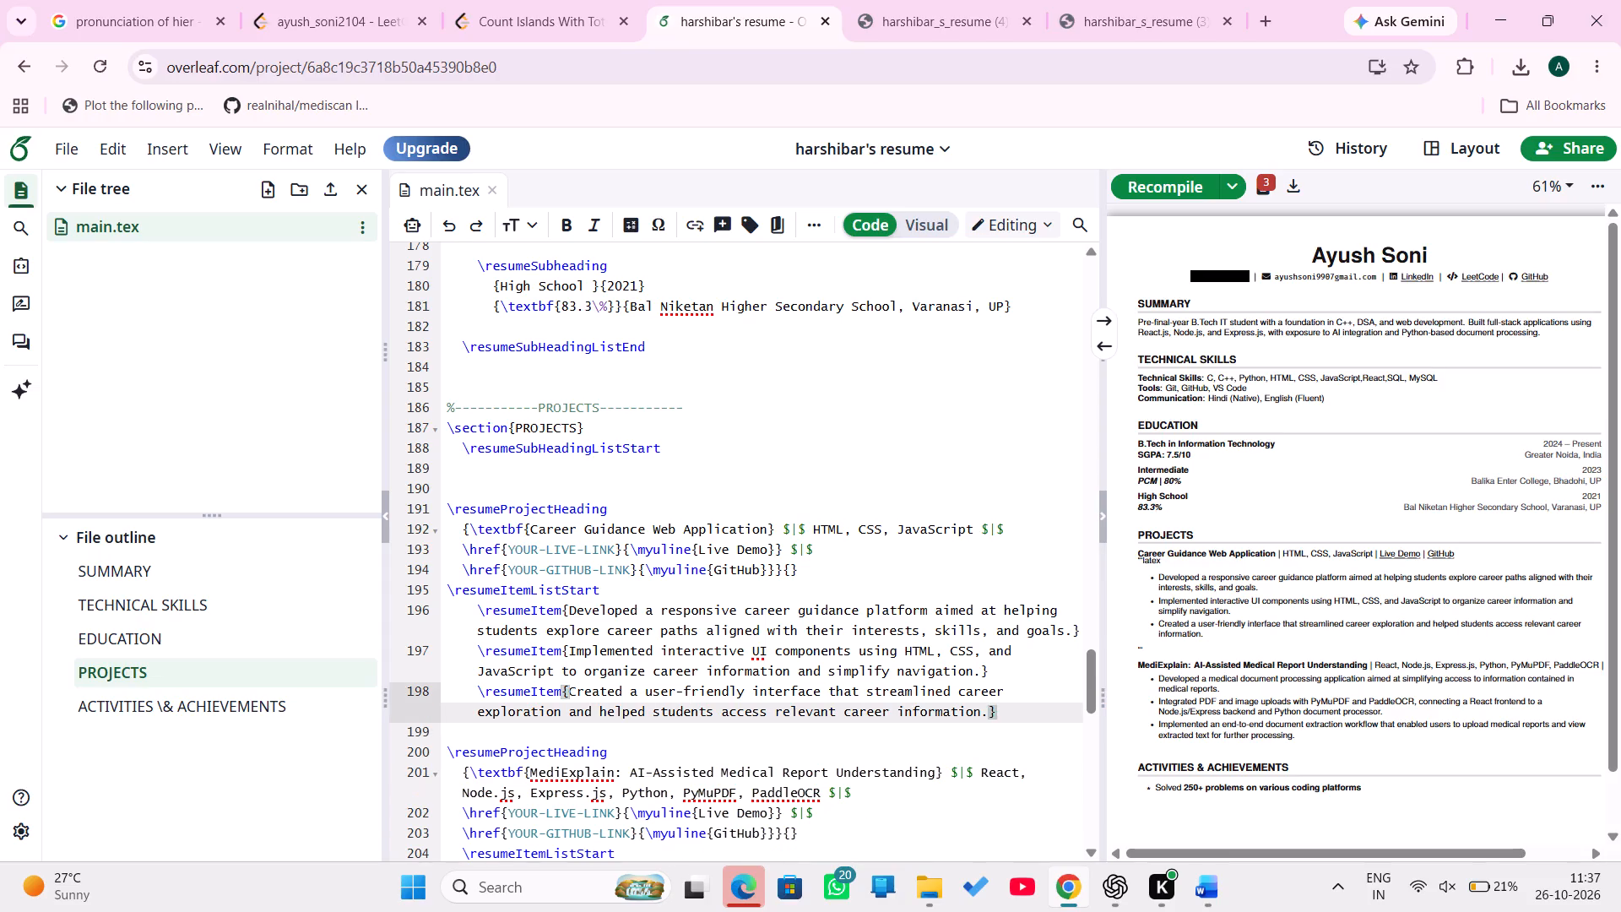
Recompile the resume and check the PROJECTS and ACTIVITIES & ACHIEVEMENTS layout in the PDF preview.
left_click(1186, 183)
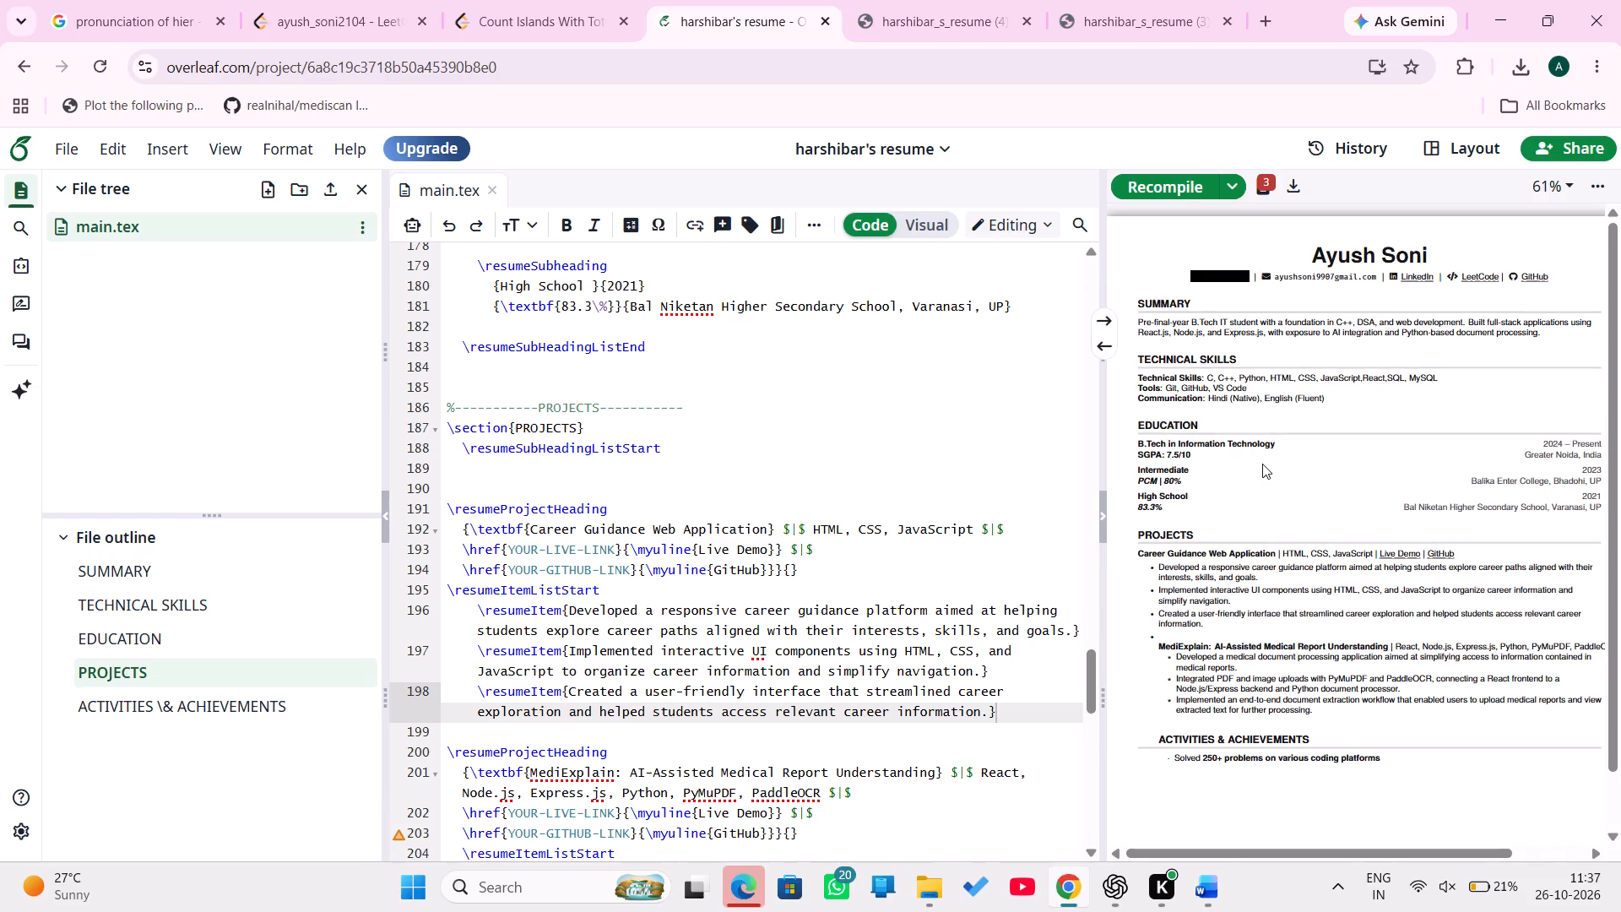
scroll(1262, 464, "down", 1)
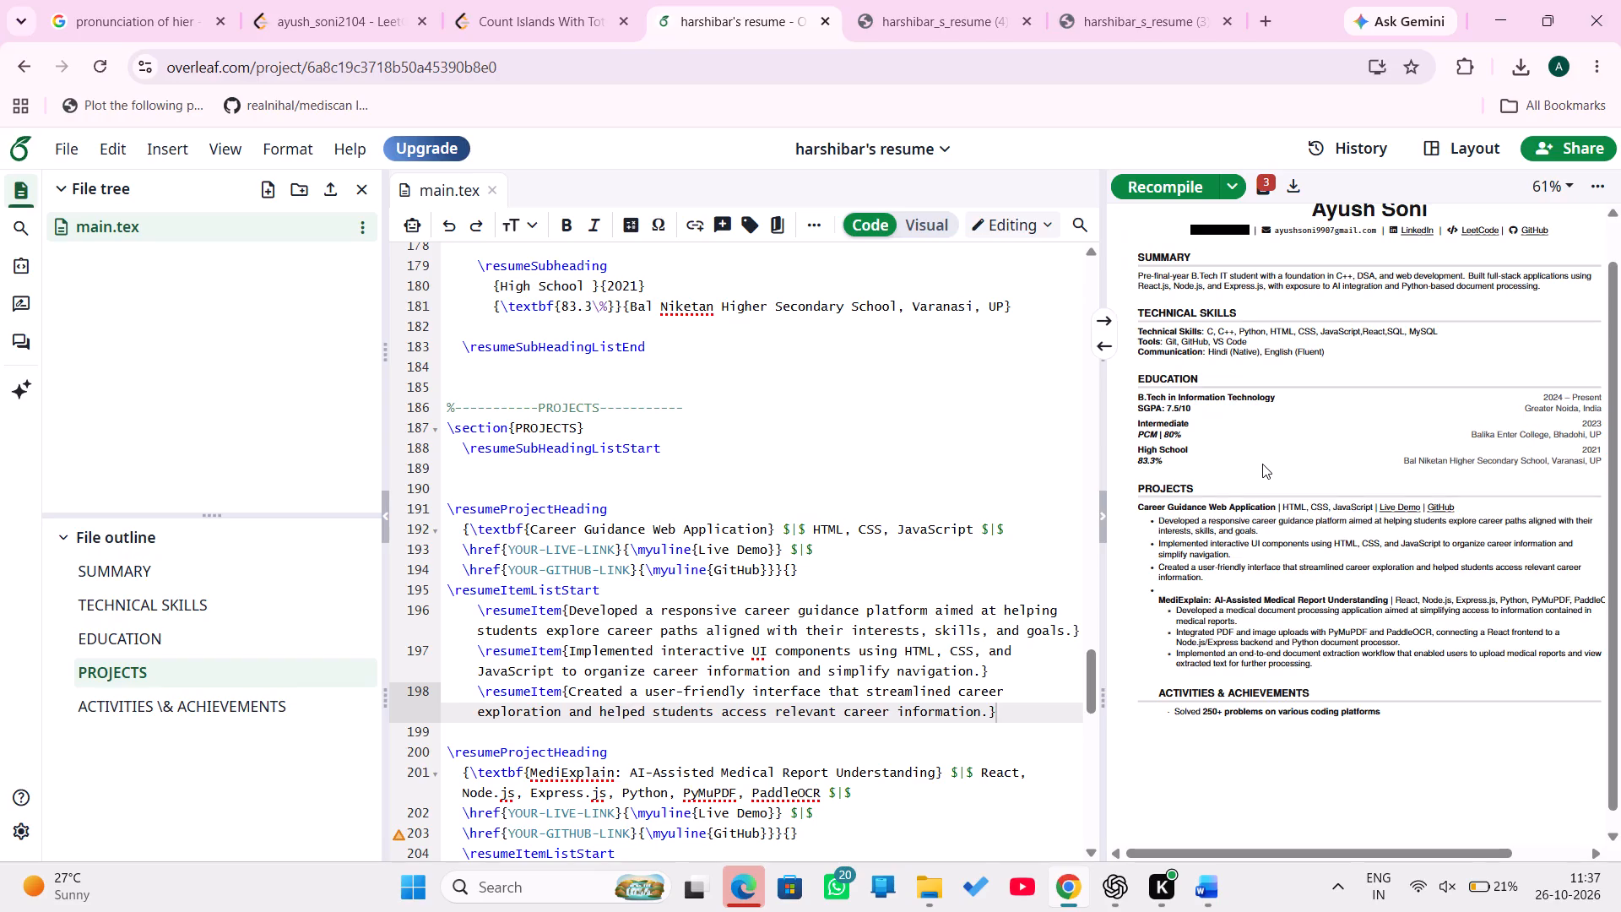
scroll(1262, 464, "up", 1)
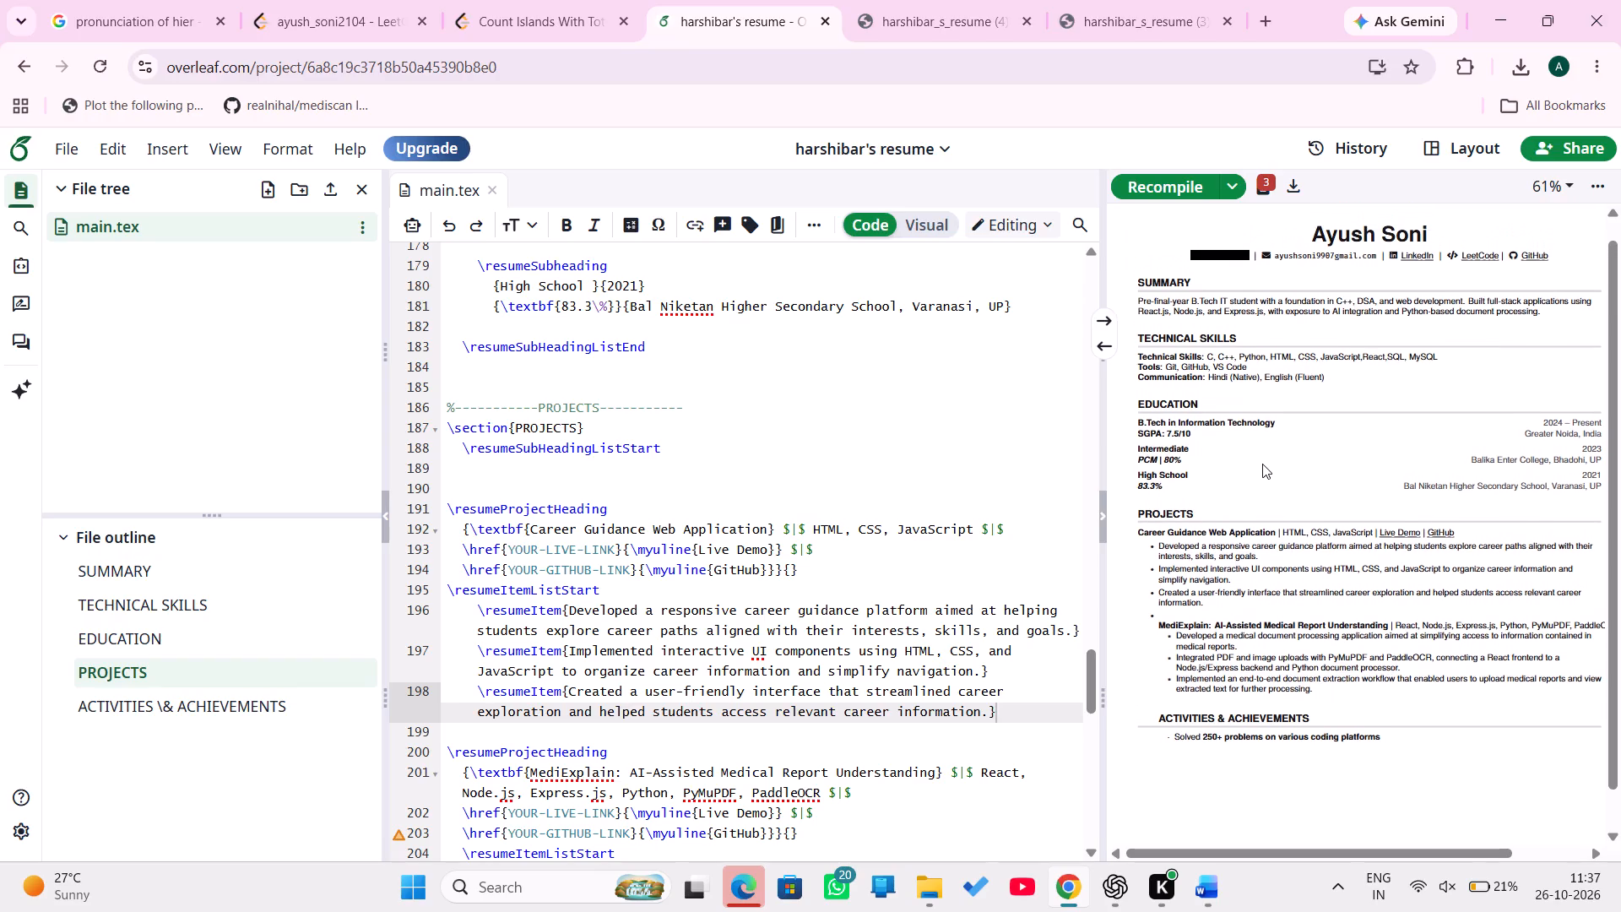
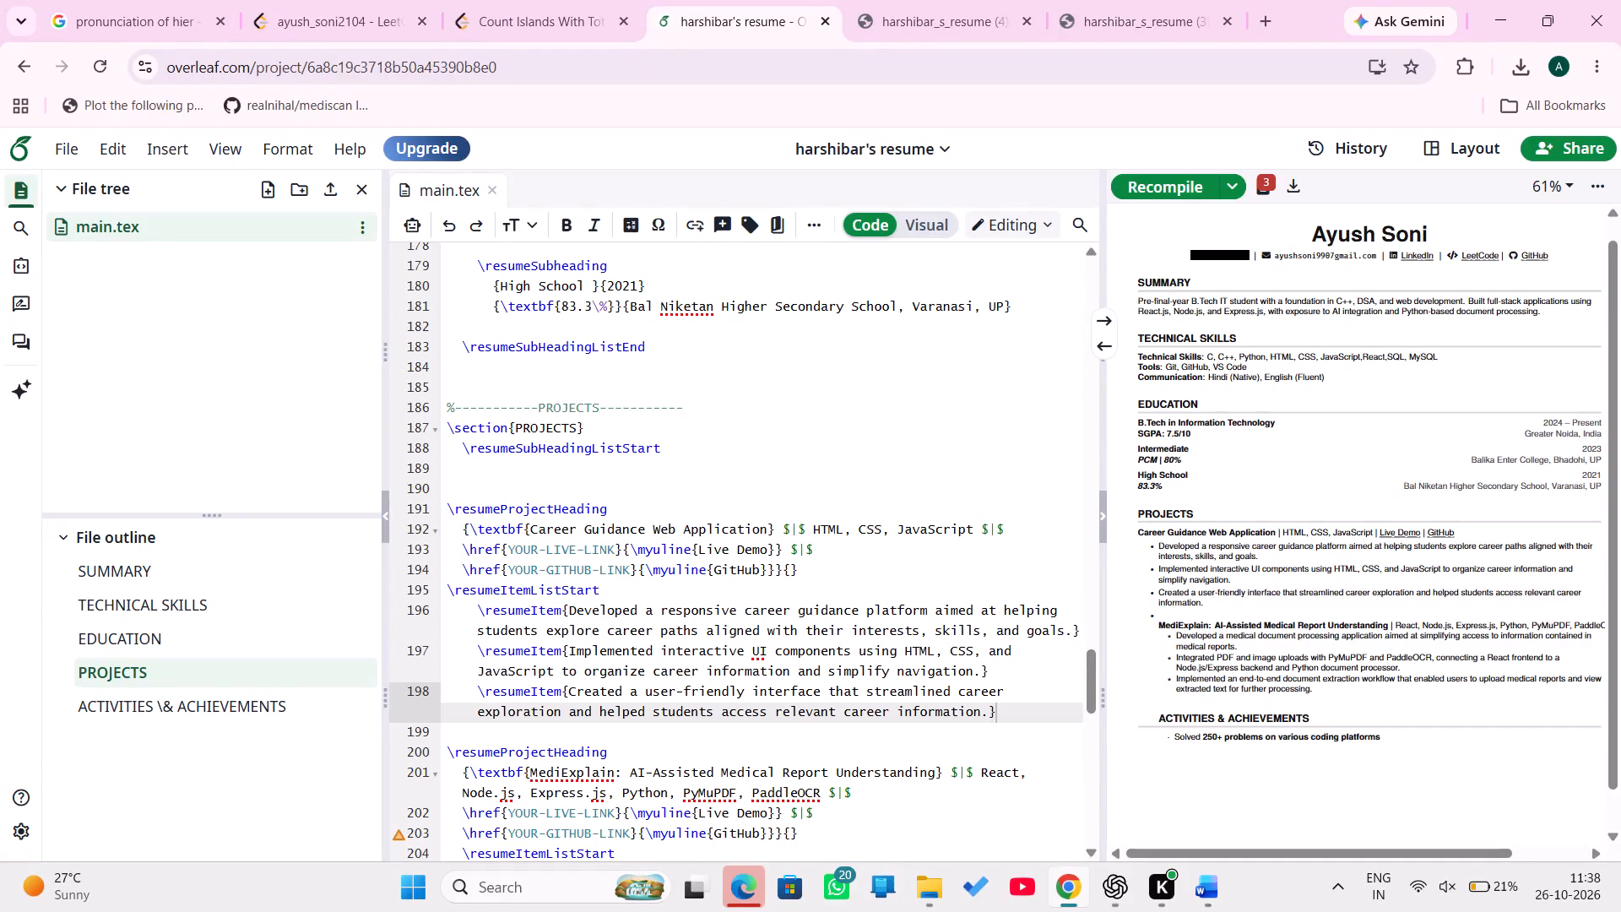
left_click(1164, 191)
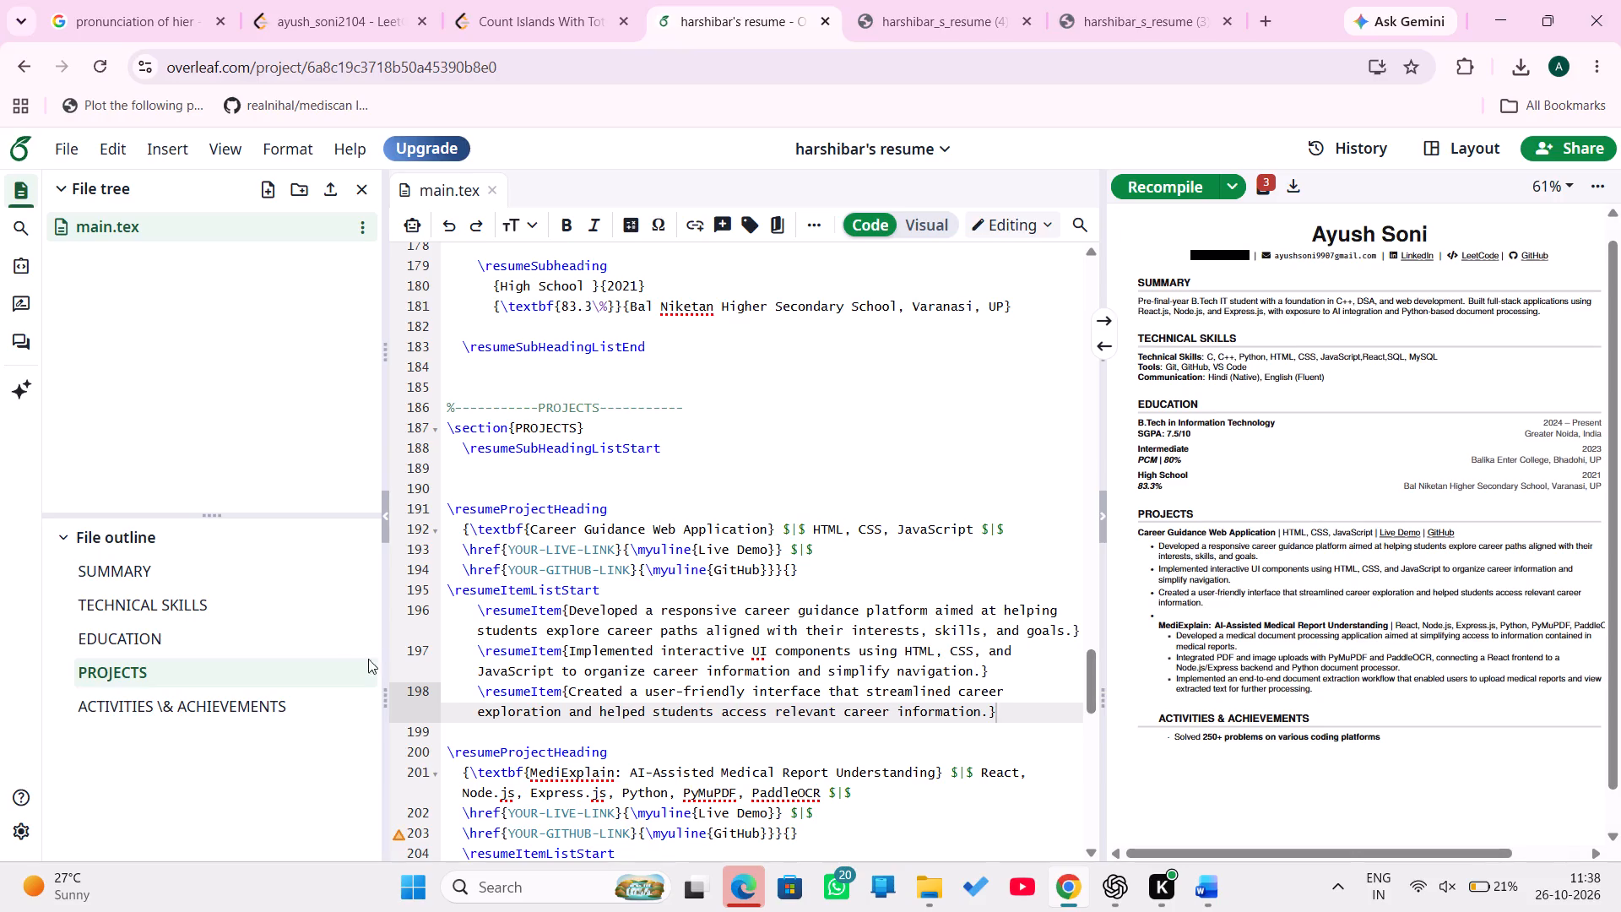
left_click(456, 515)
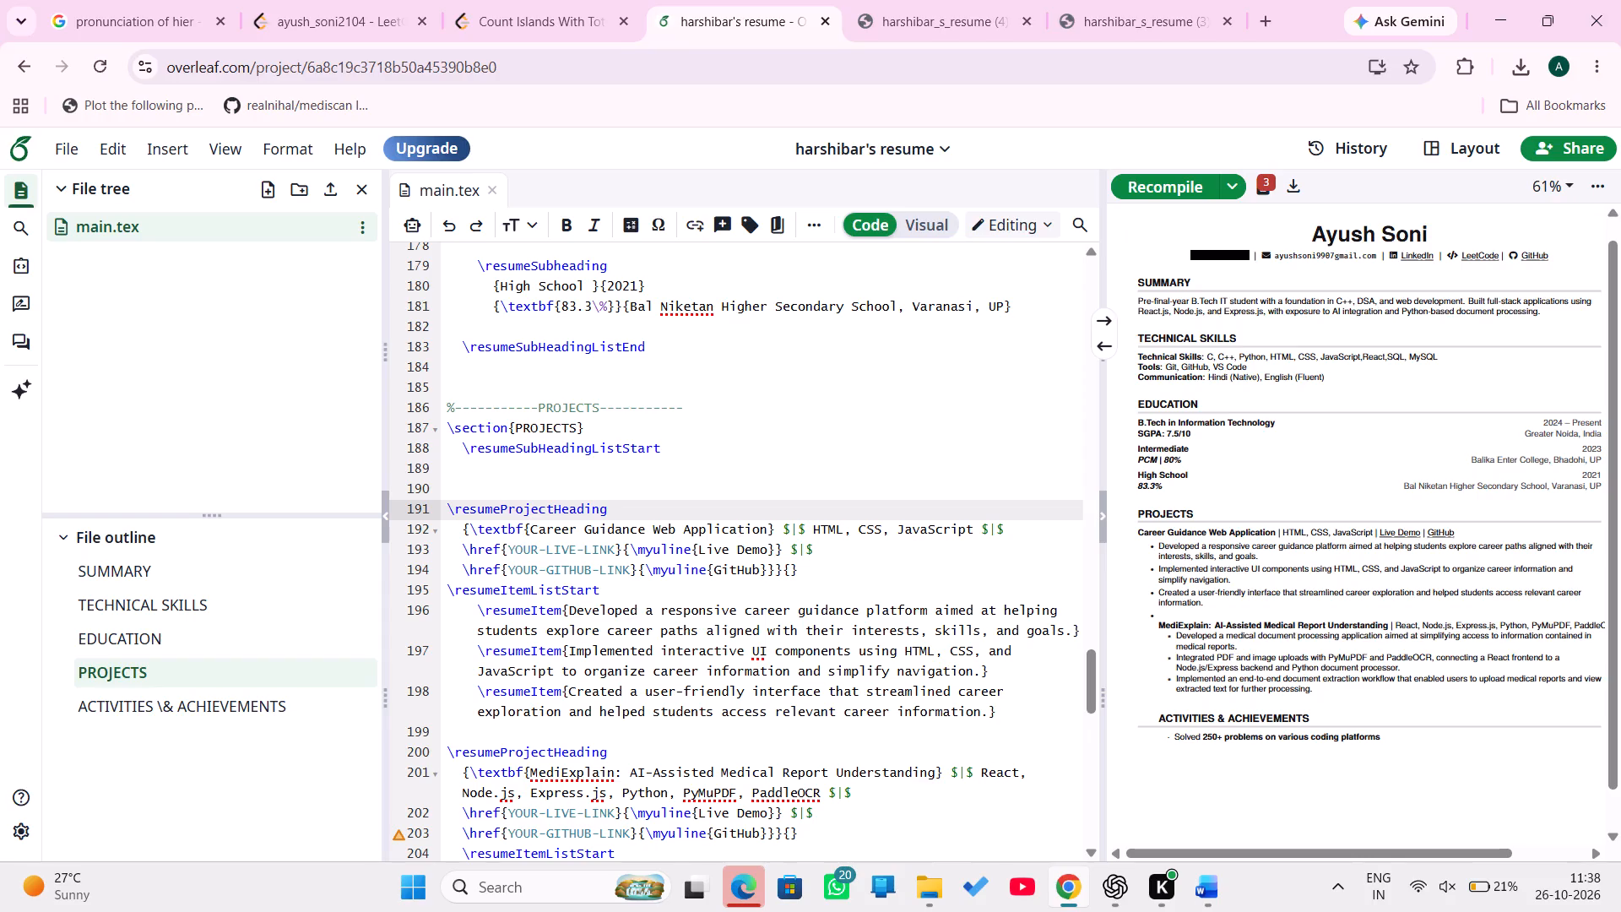
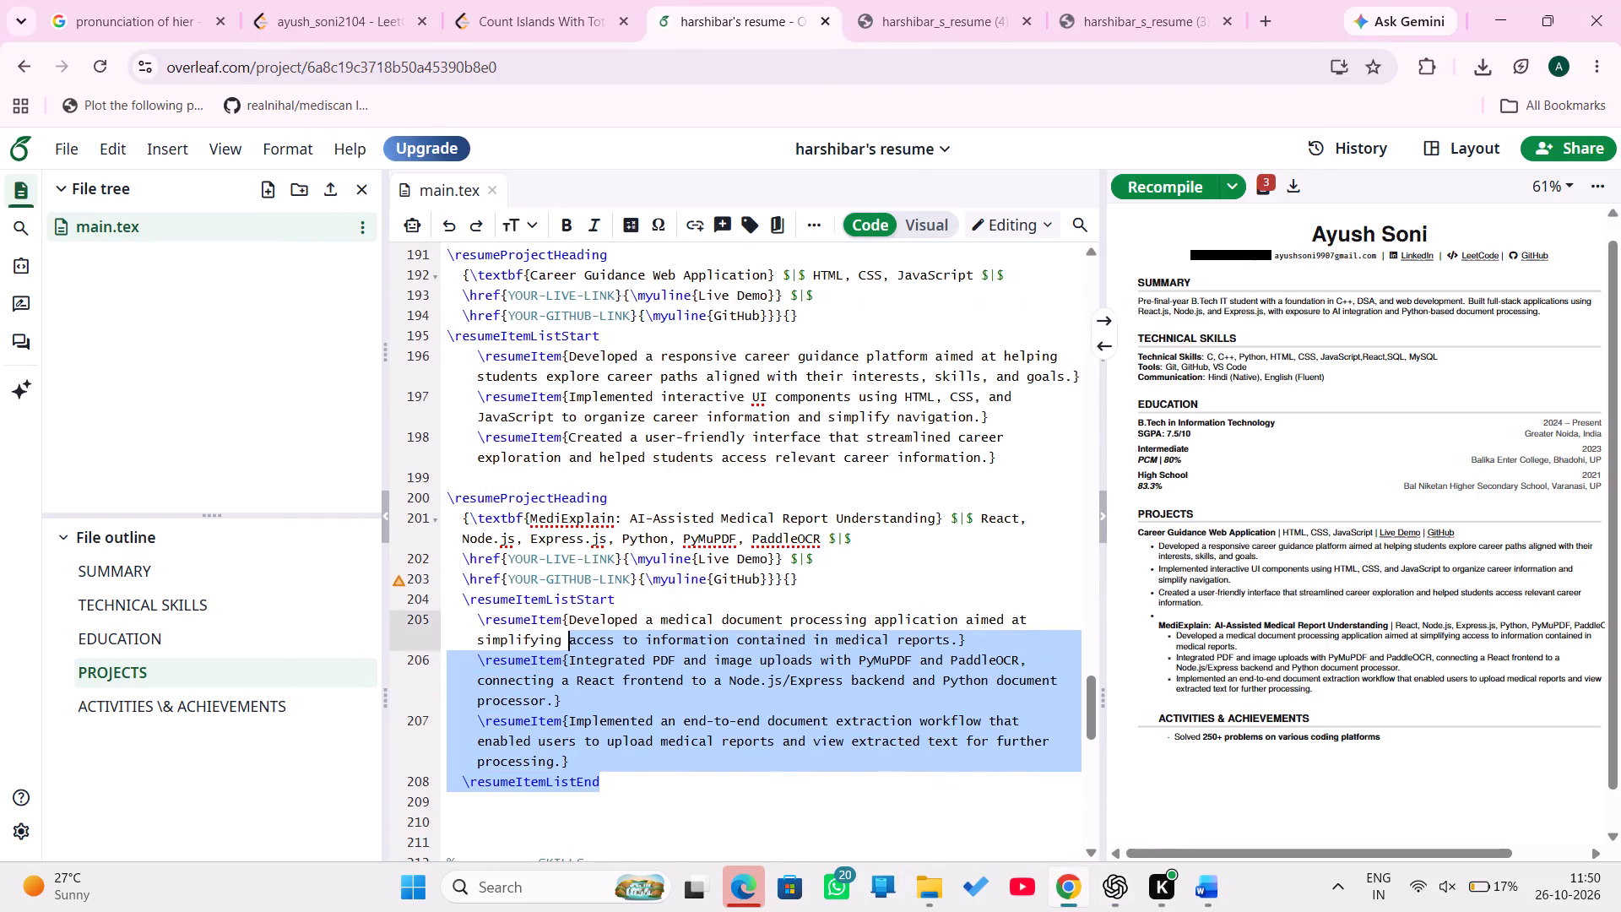
left_click_drag(570, 637, 408, 360)
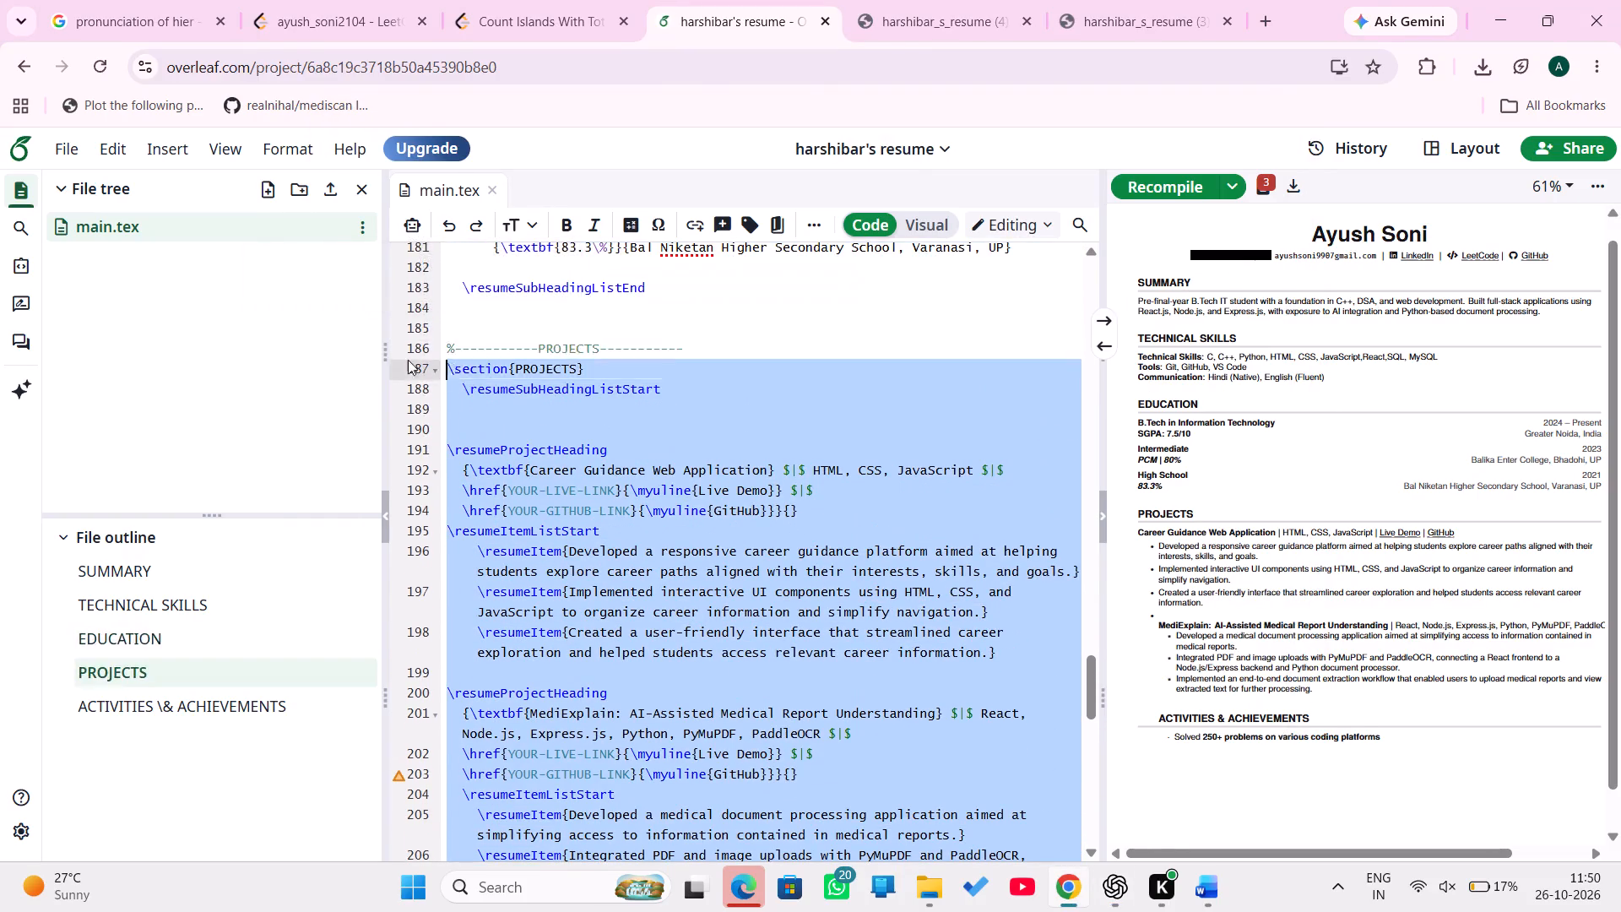
left_click_drag(408, 360, 401, 374)
key("BackSpace")
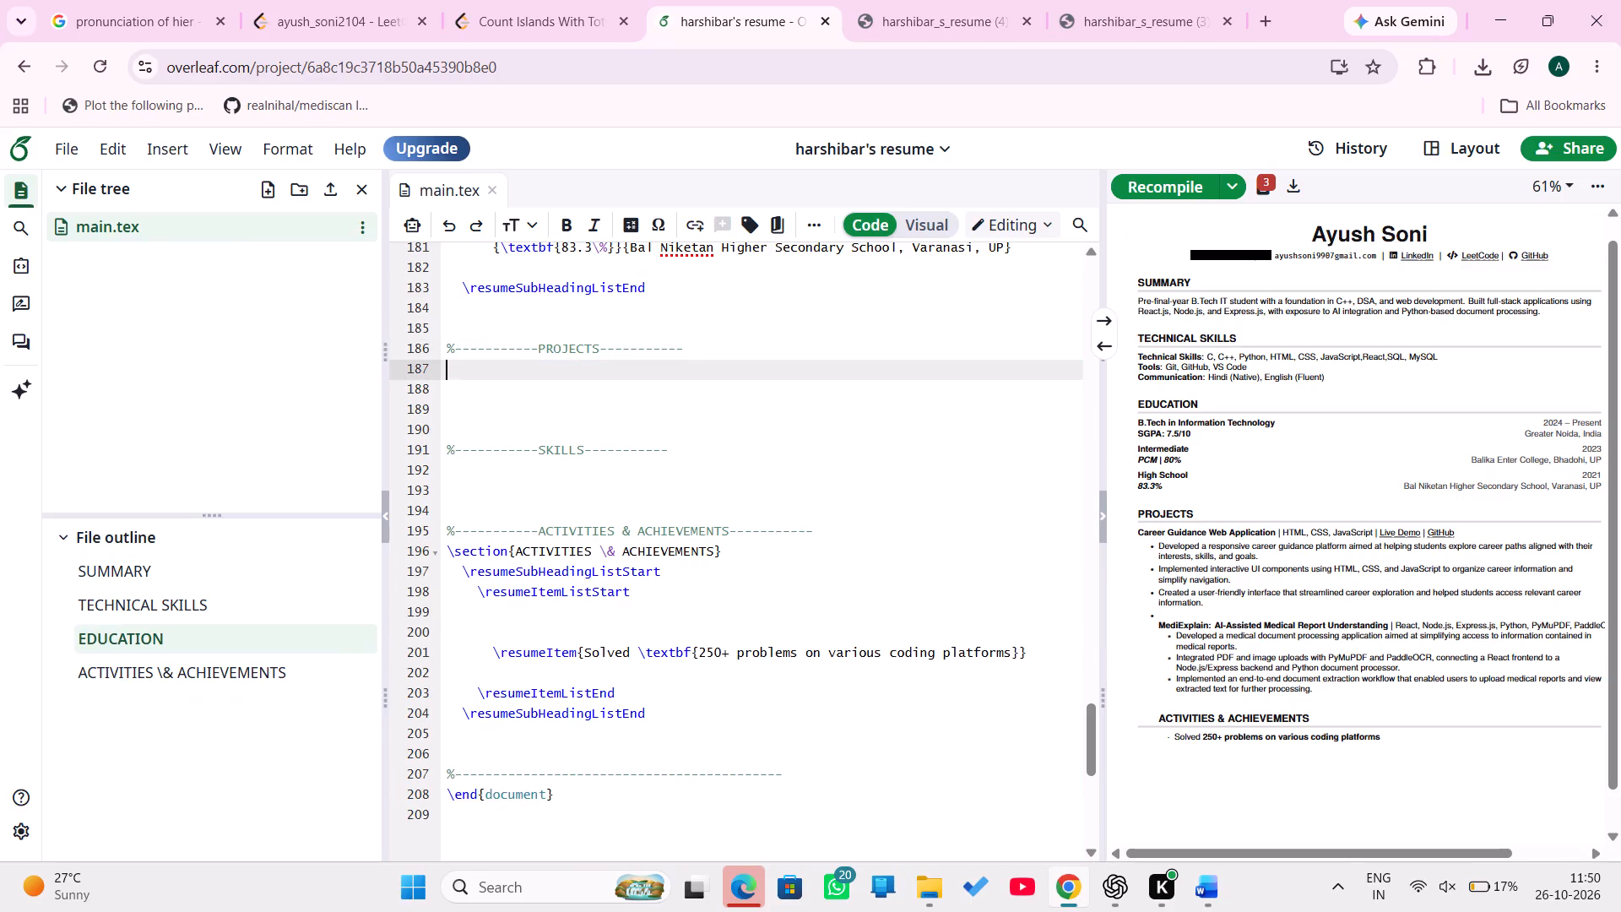
key("ctrl+v")
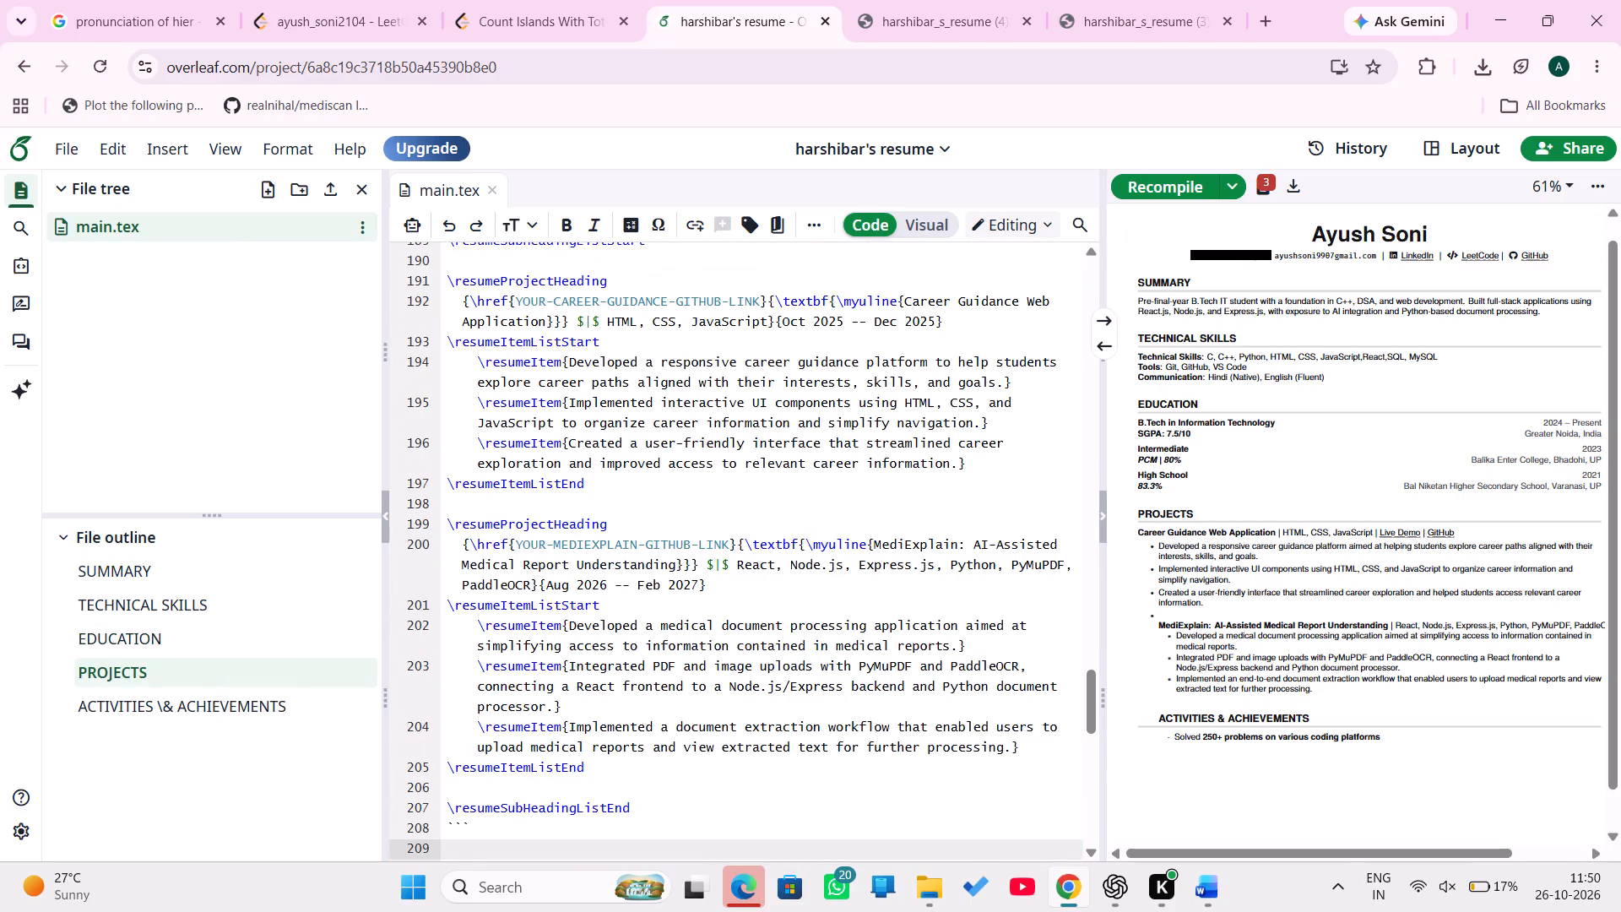
left_click(1141, 196)
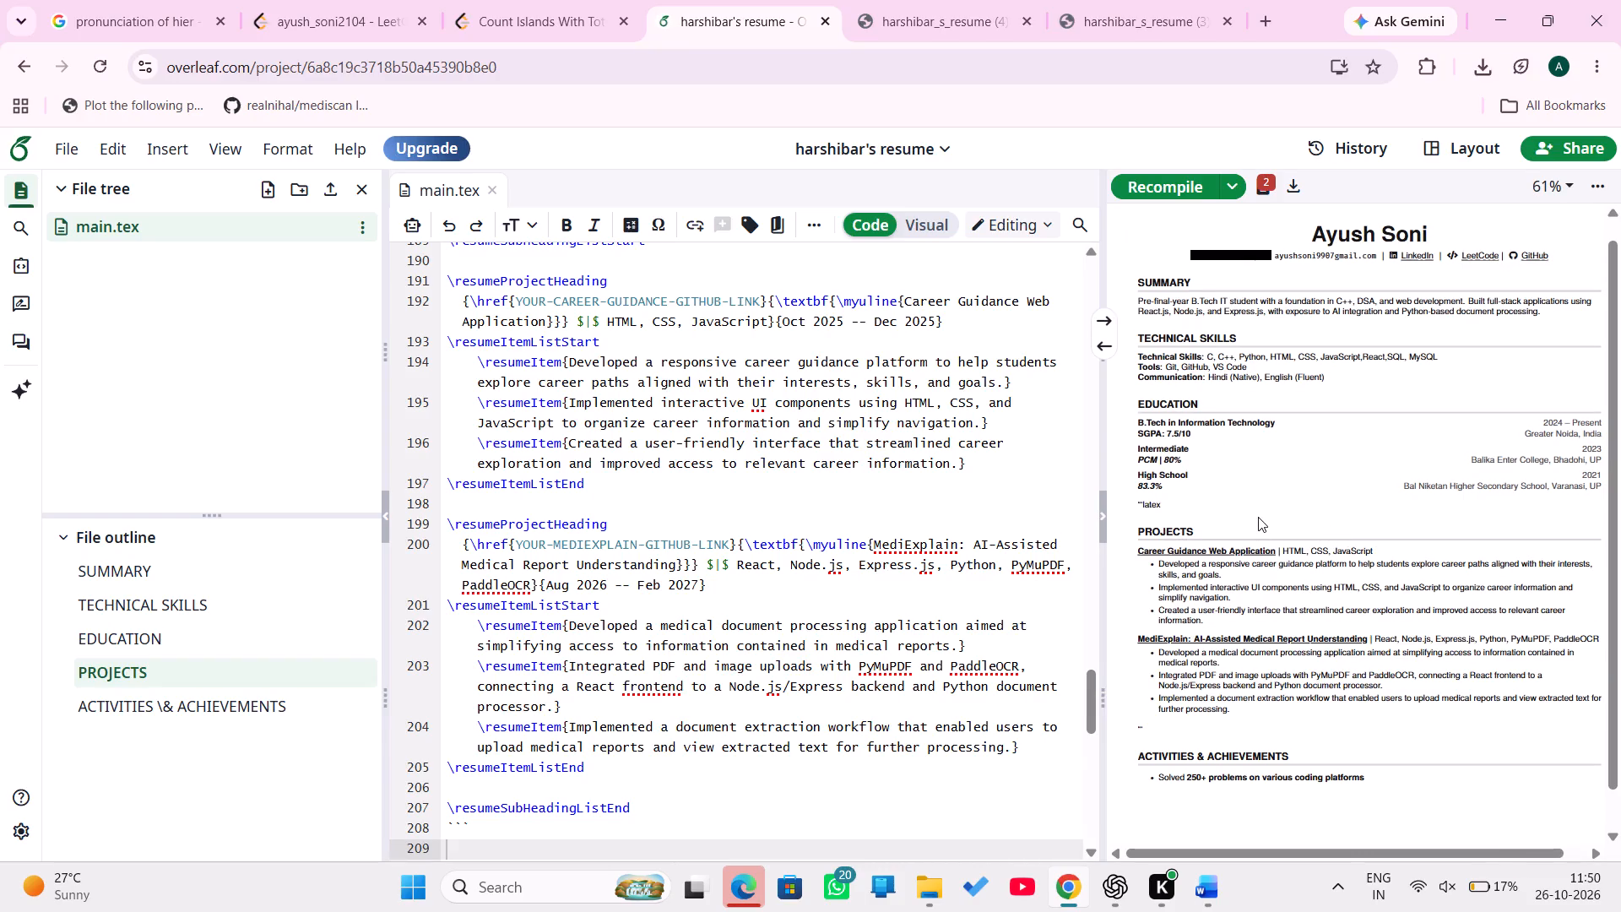
Delete the stray closing ``` line after \resumeSubHeadingListEnd in the PROJECTS section.
scroll(633, 703, "down", 1)
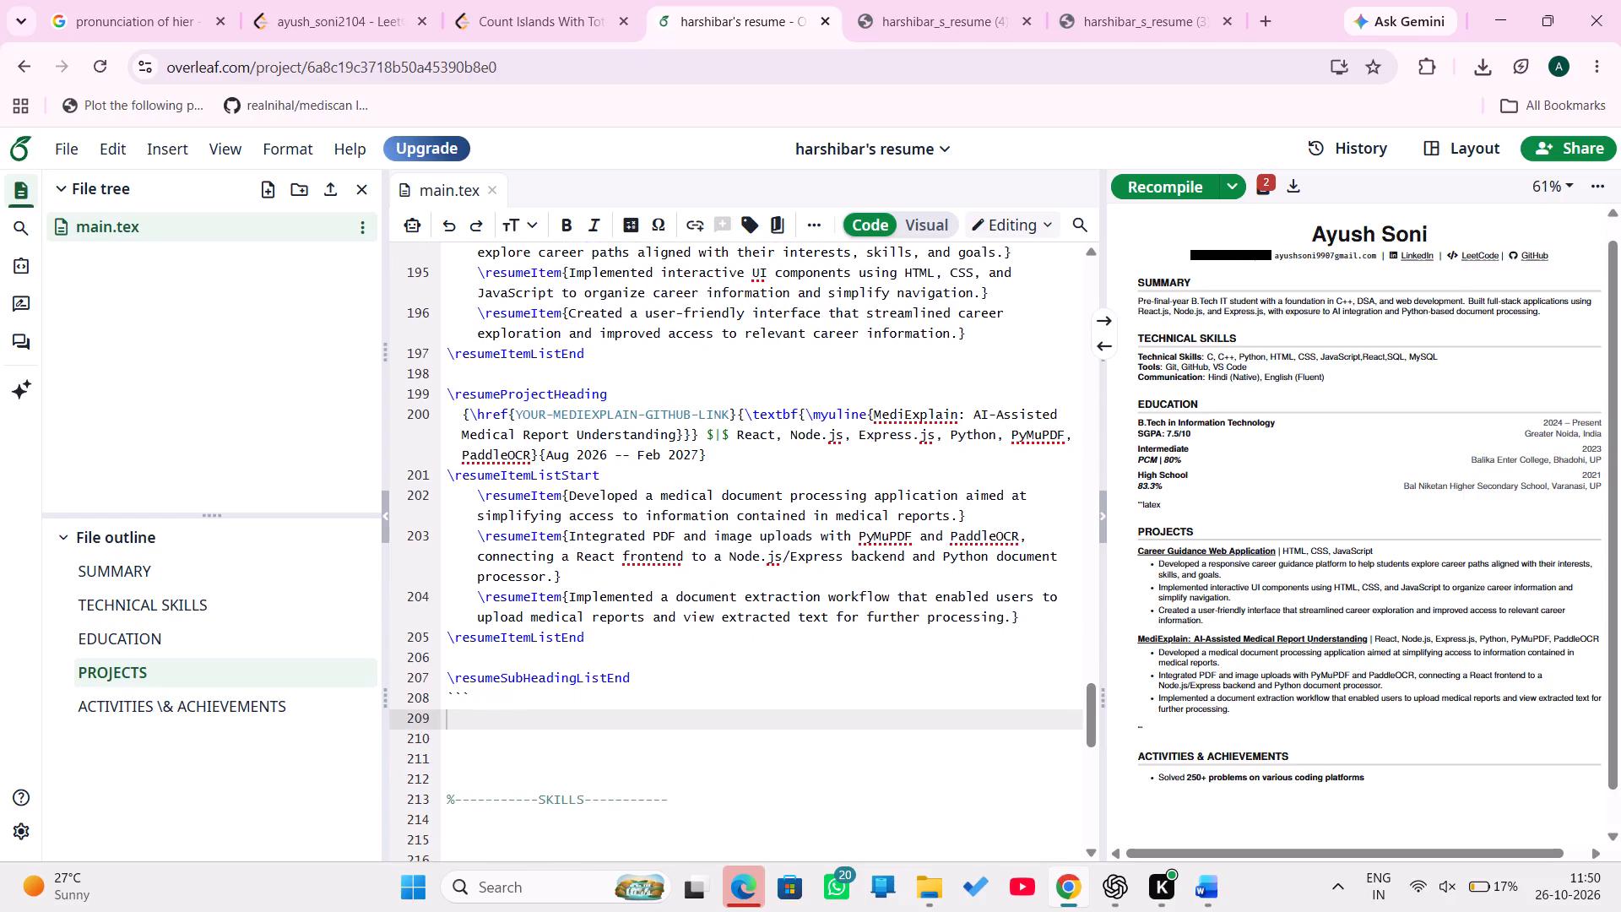
scroll(633, 703, "down", 1)
left_click(513, 696)
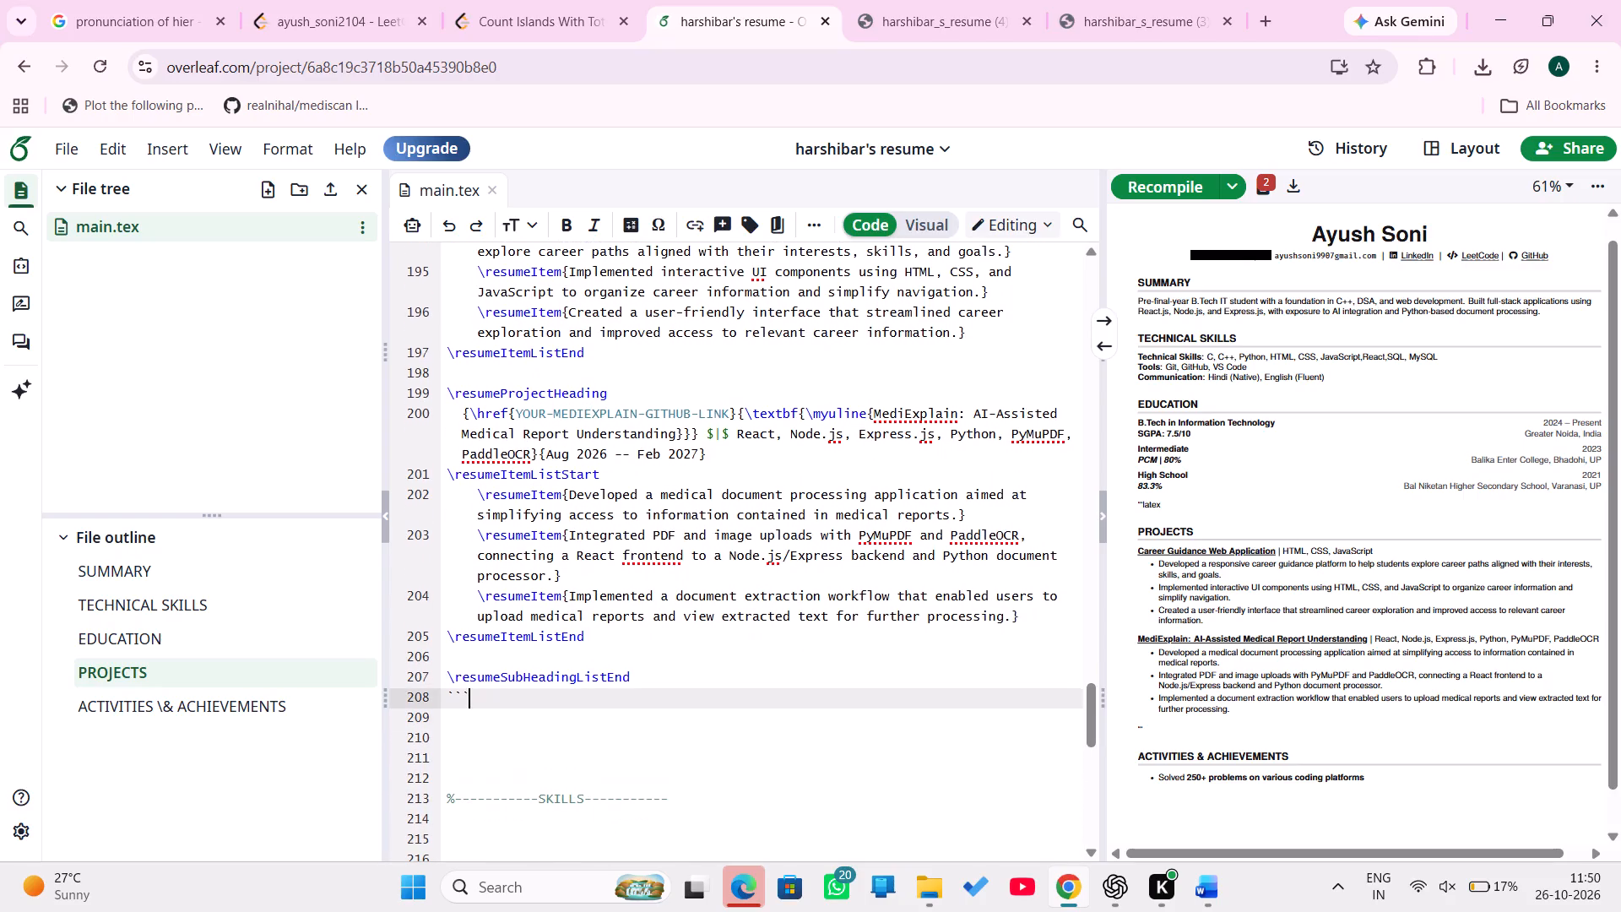
key("BackSpace")
key("BackSpace")
key("BackSpace")
key("BackSpace")
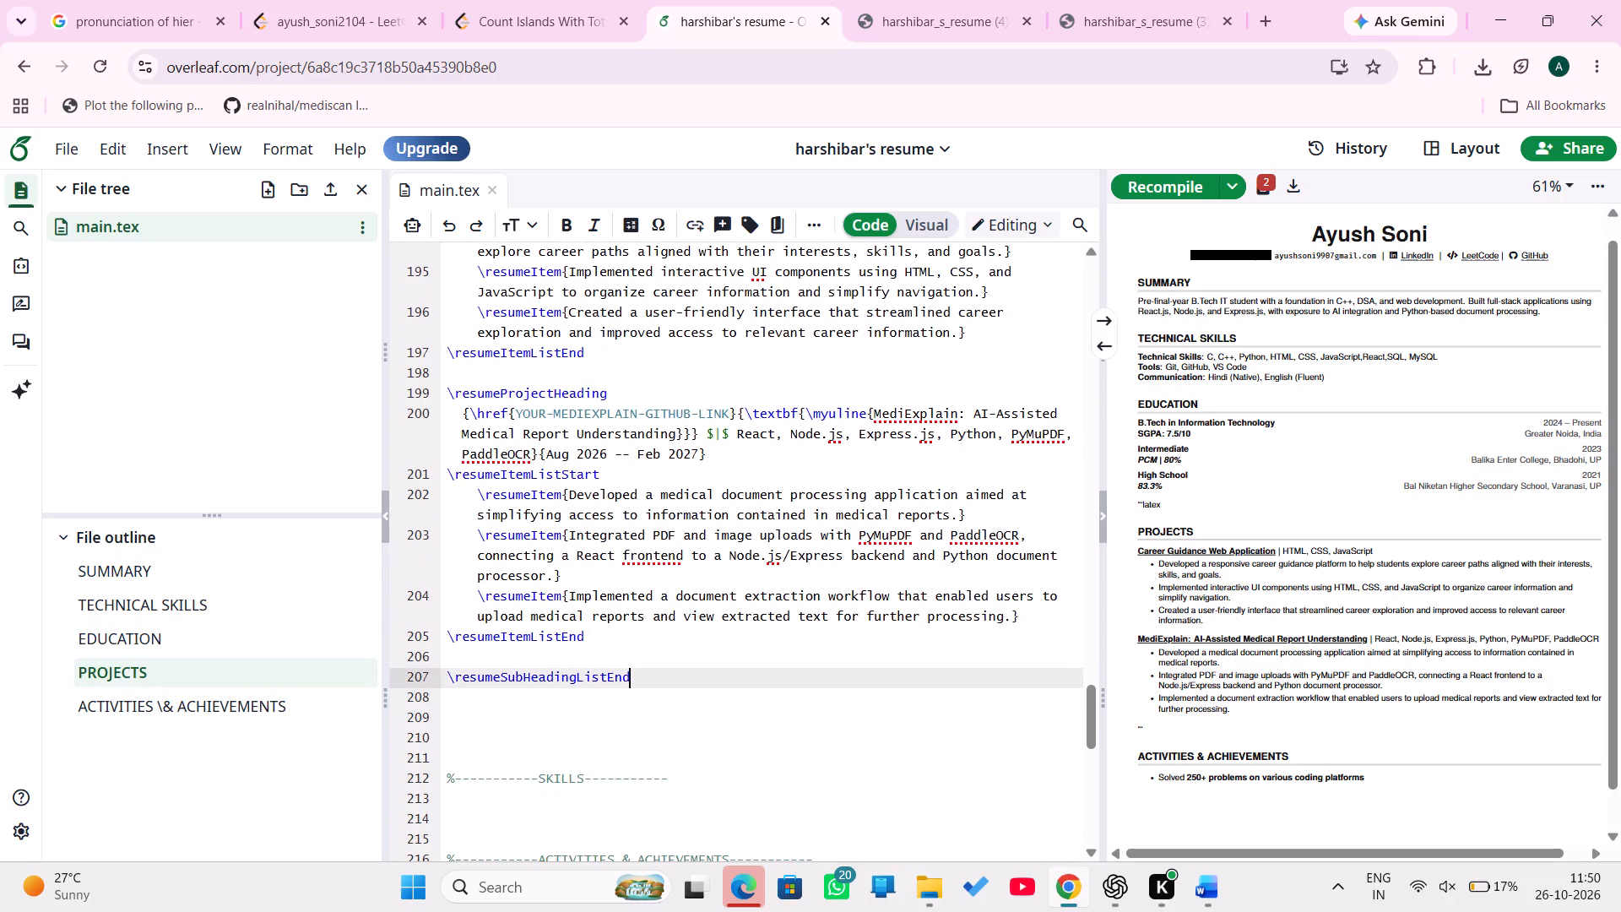
Delete the stray ```latex line above \section{PROJECTS} and recompile the resume.
scroll(513, 696, "up", 2)
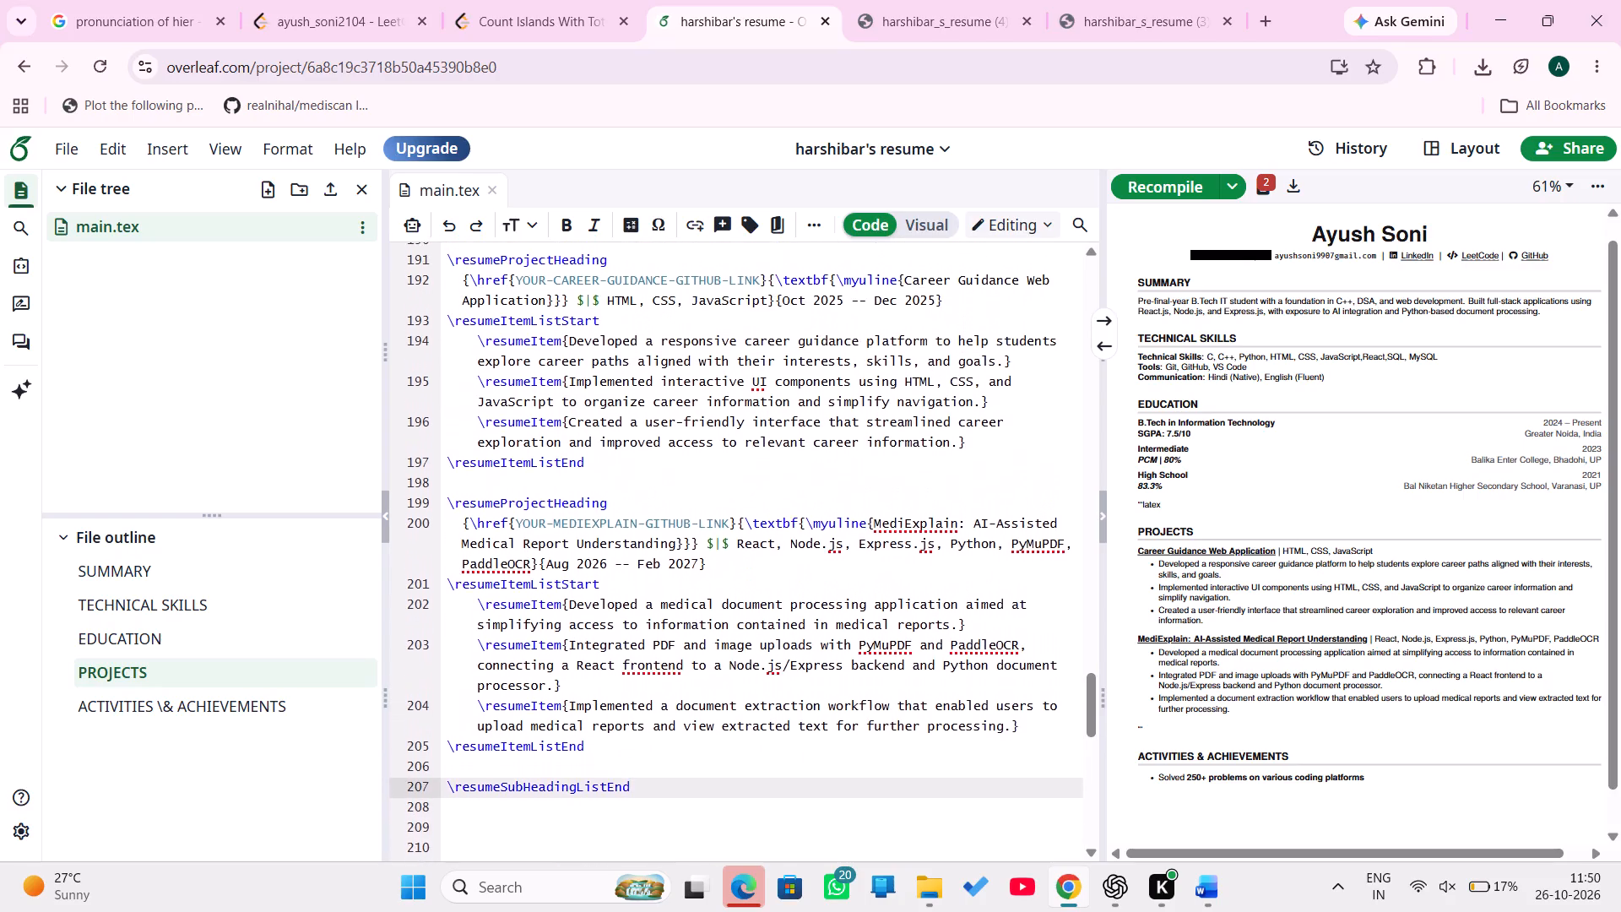
scroll(513, 696, "up", 1)
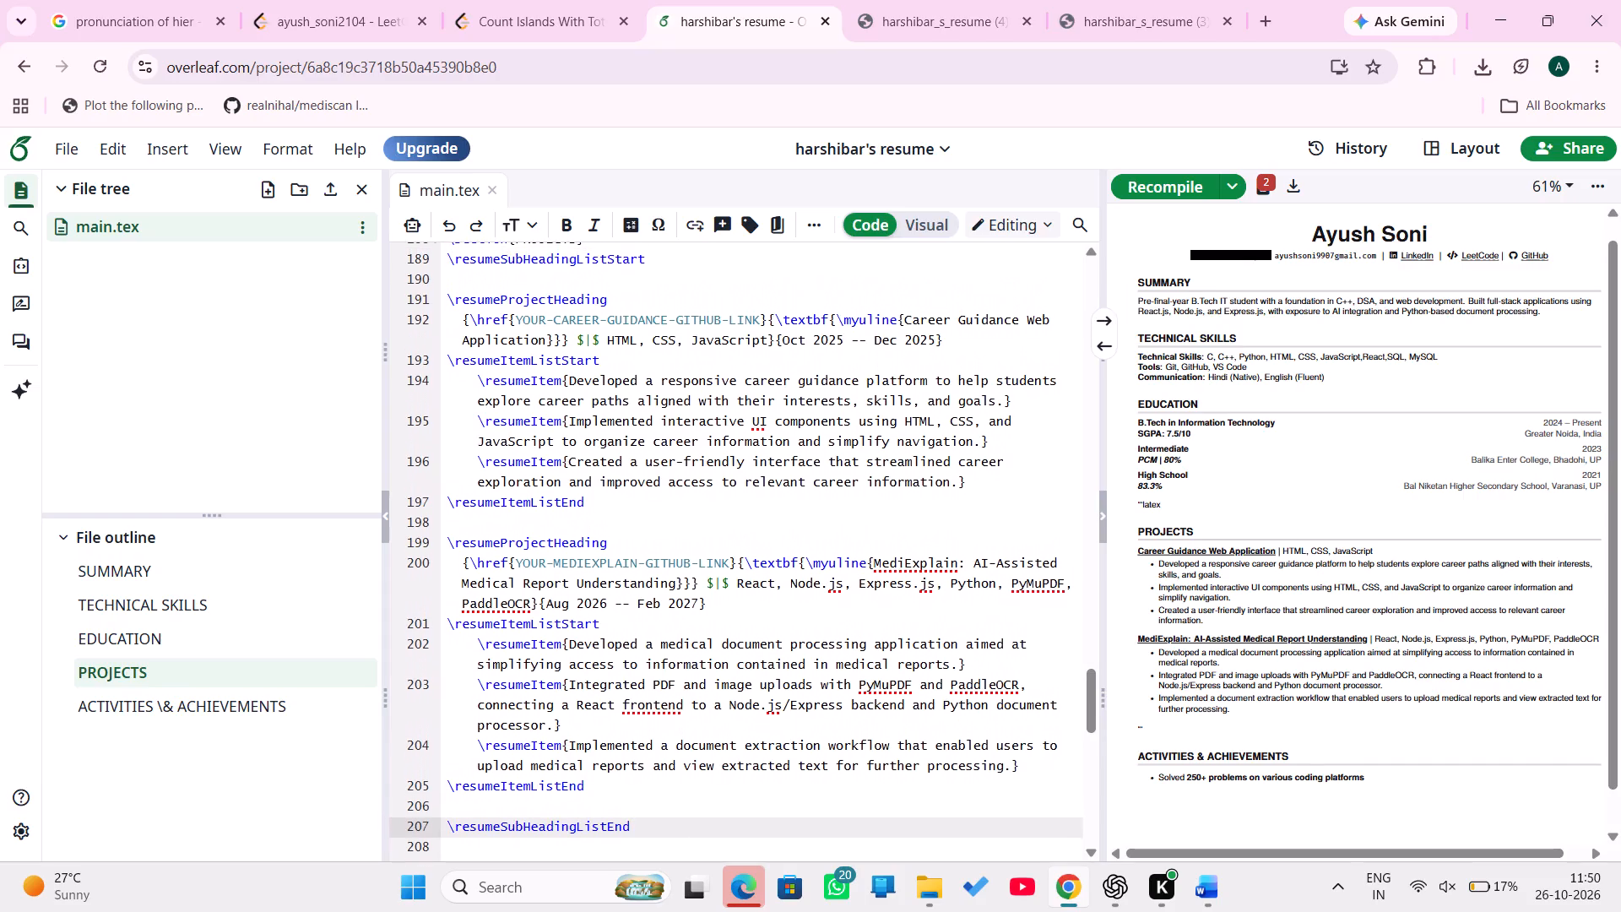
scroll(513, 696, "up", 2)
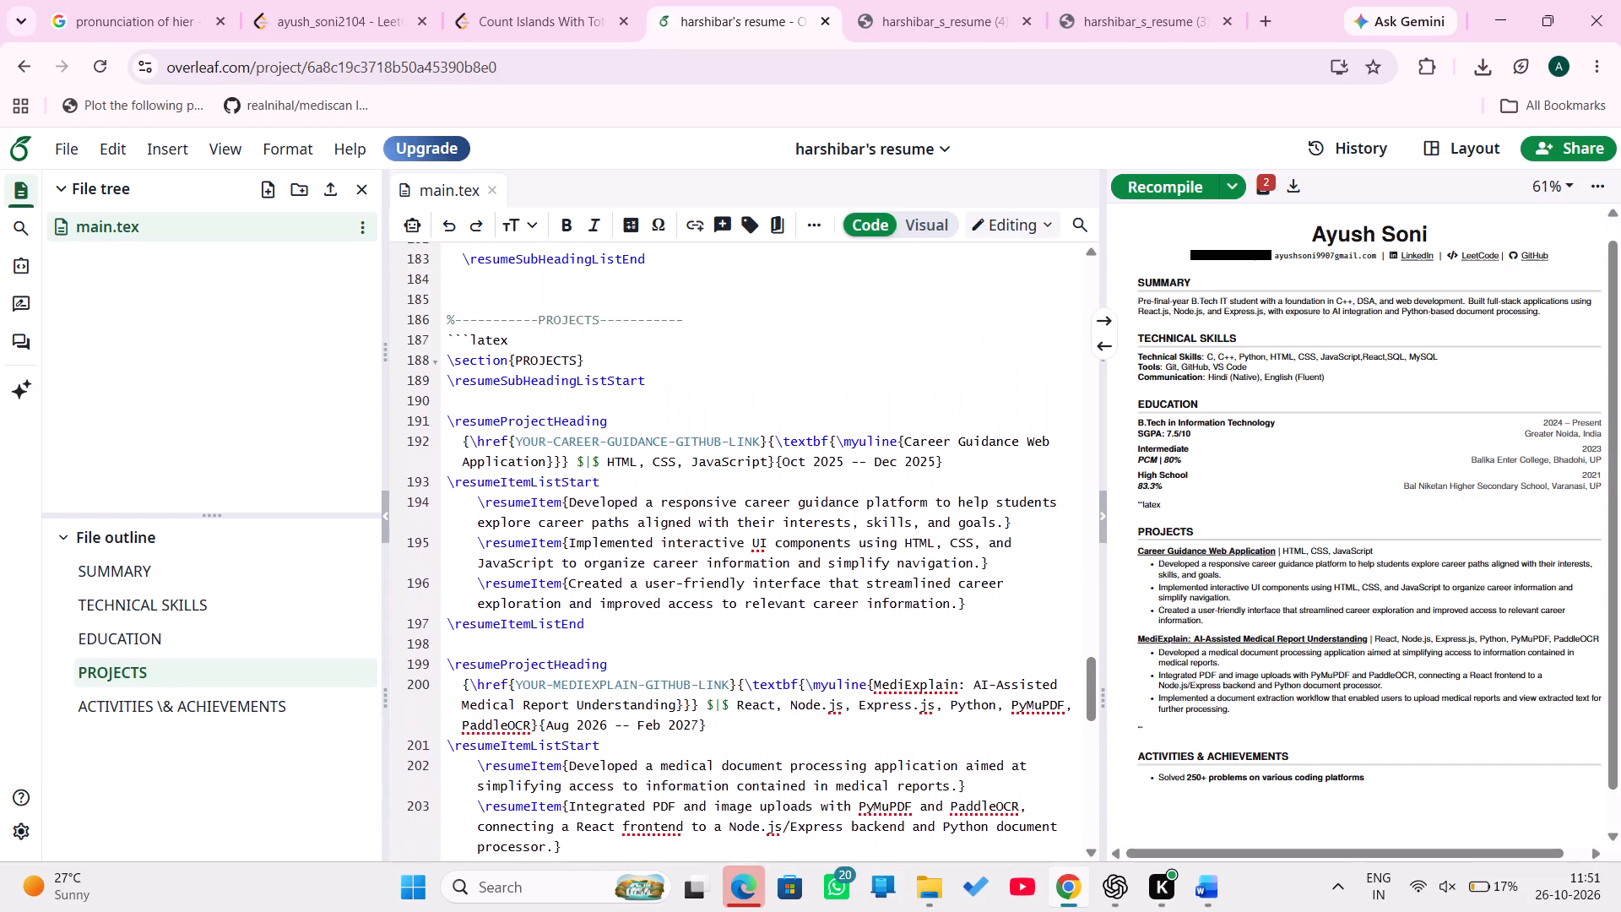
scroll(513, 696, "up", 3)
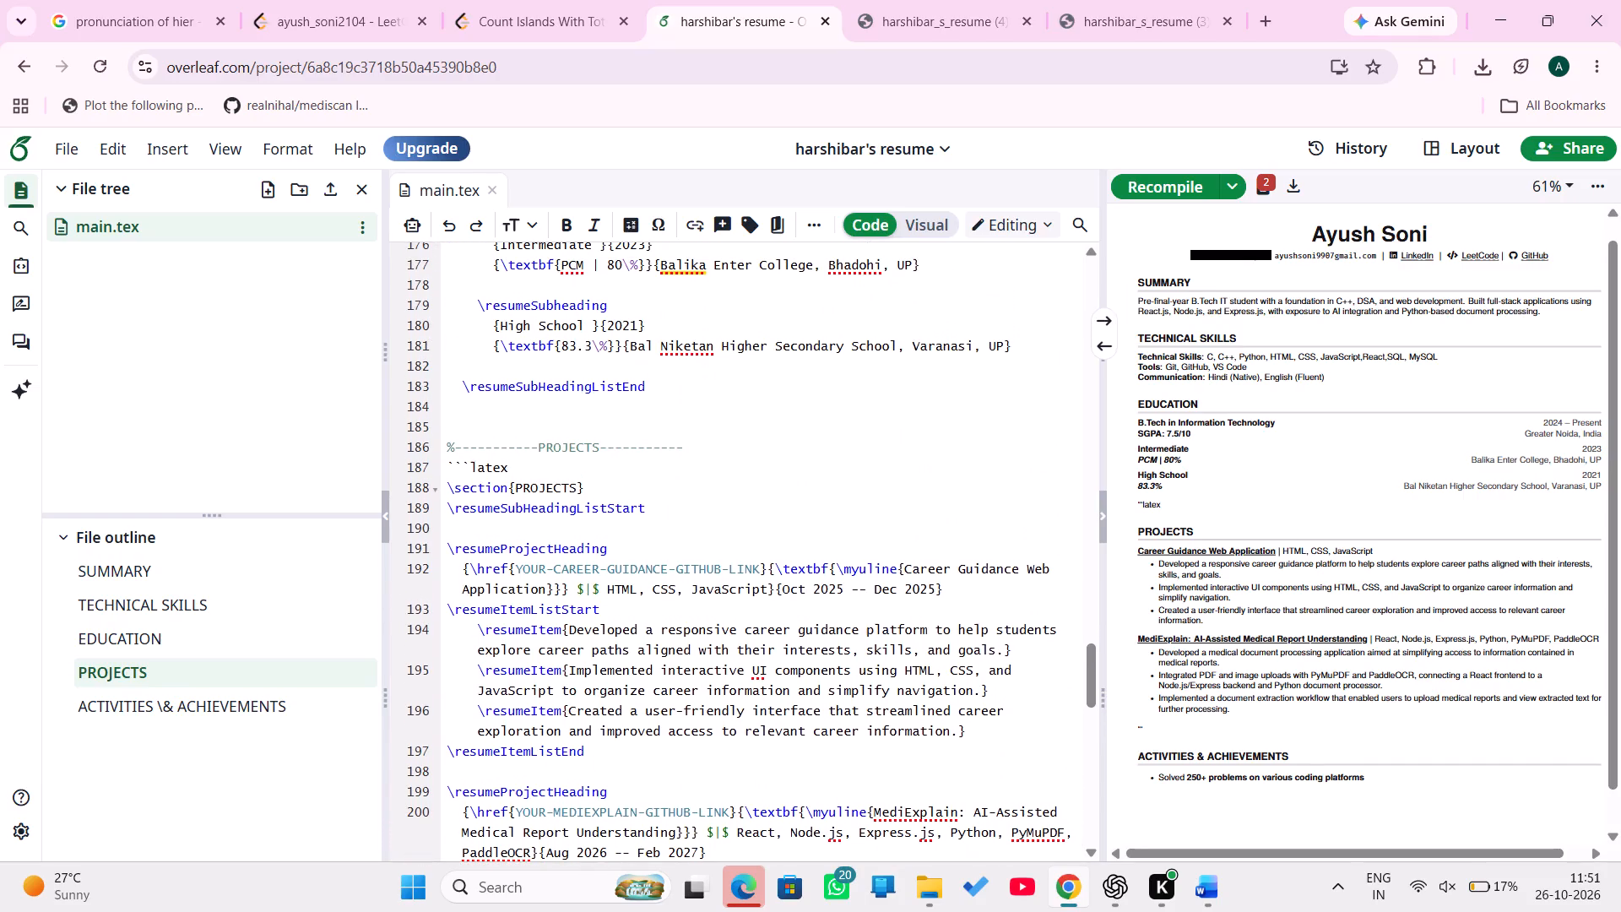
left_click(507, 470)
key("BackSpace")
key("BackSpace")
key("BackSpace")
key("BackSpace")
key("BackSpace")
key("BackSpace")
key("BackSpace")
key("BackSpace")
key("BackSpace")
key("BackSpace")
key("BackSpace")
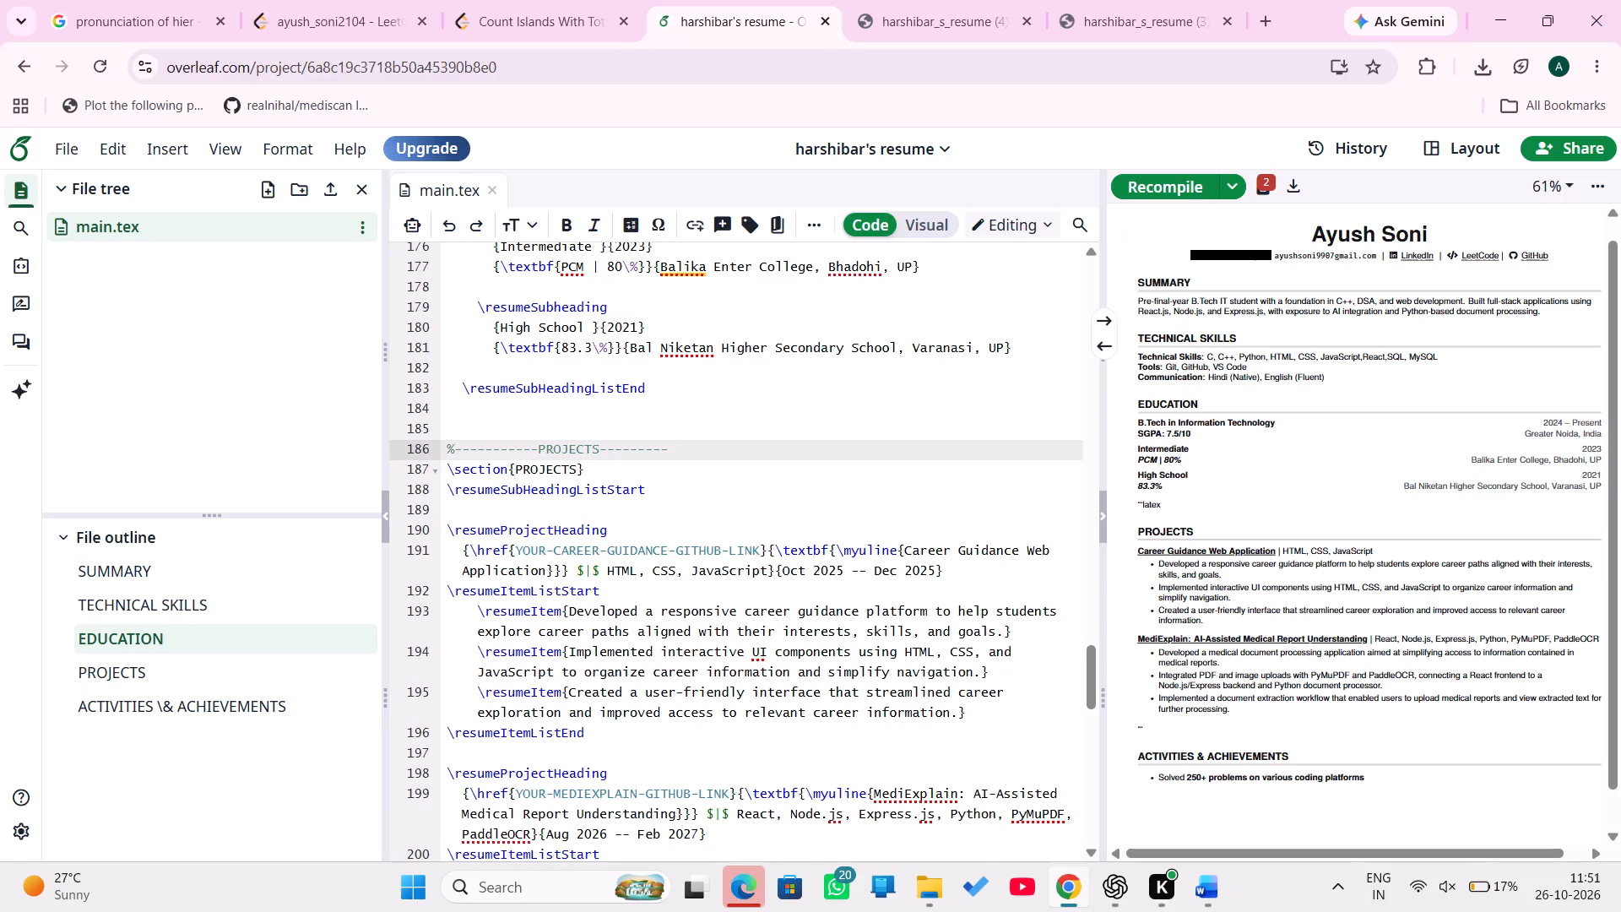
scroll(778, 512, "up", 1)
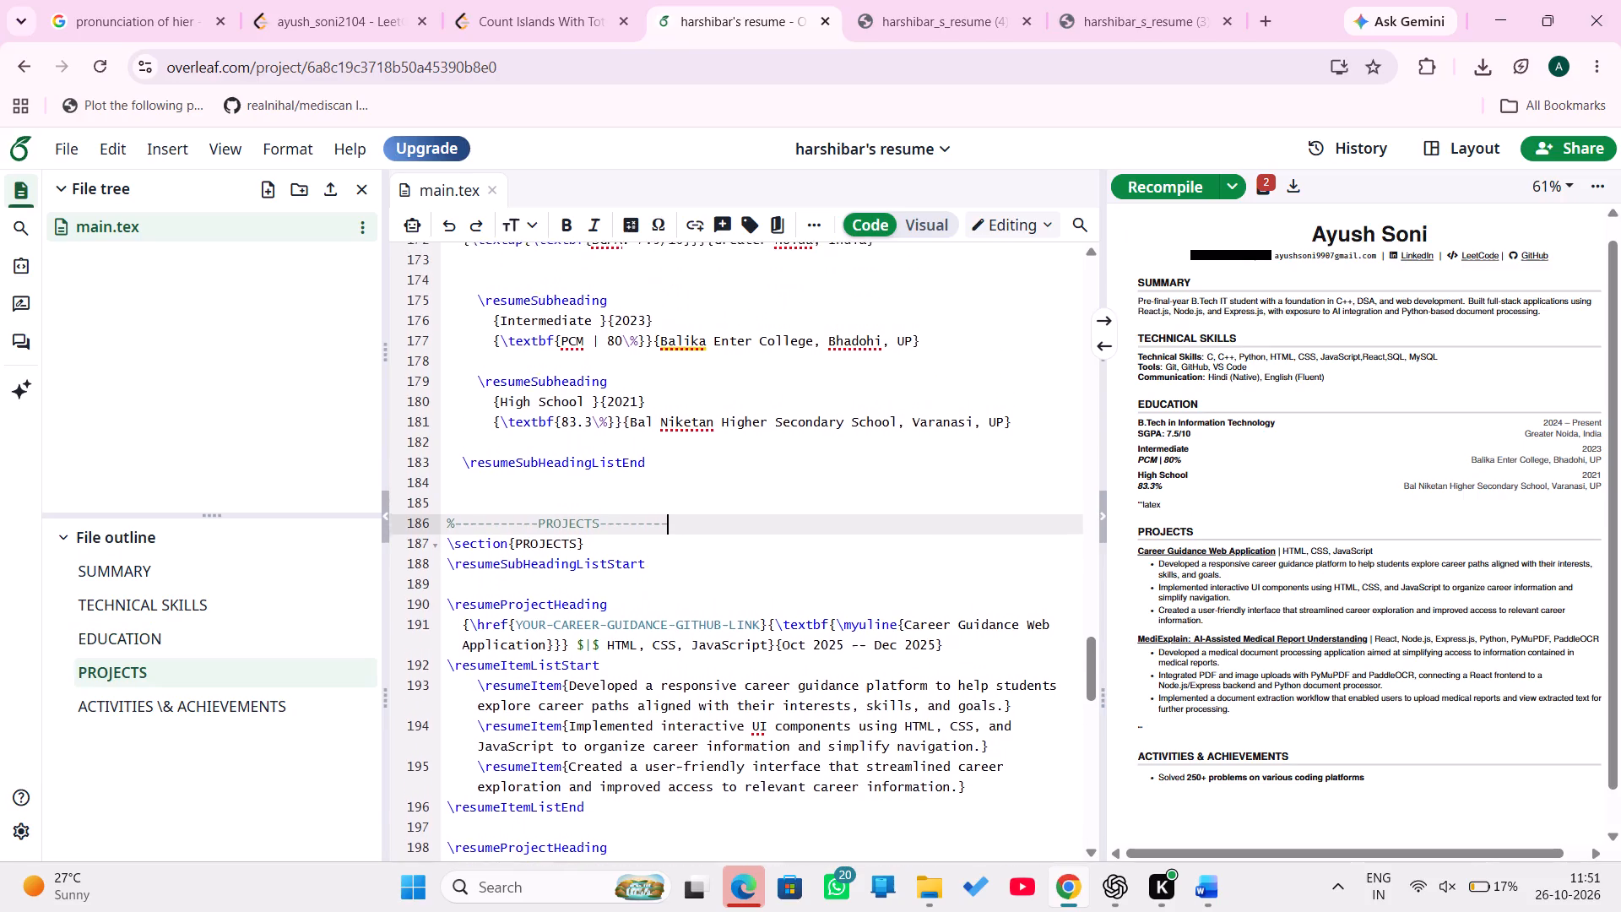
scroll(778, 512, "up", 1)
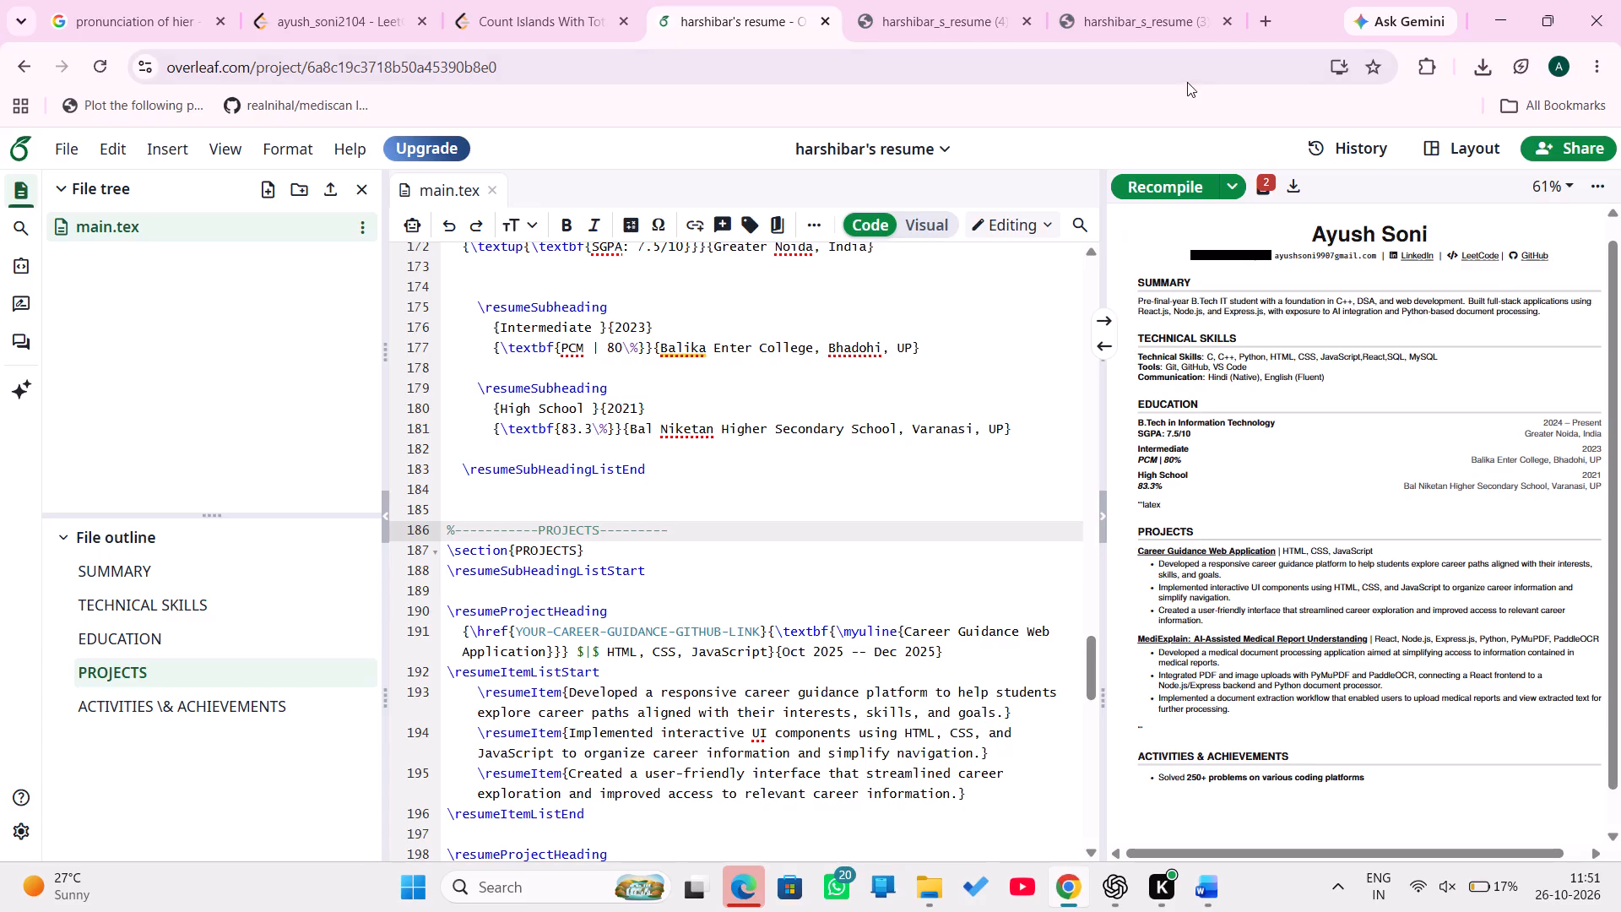
left_click(1170, 175)
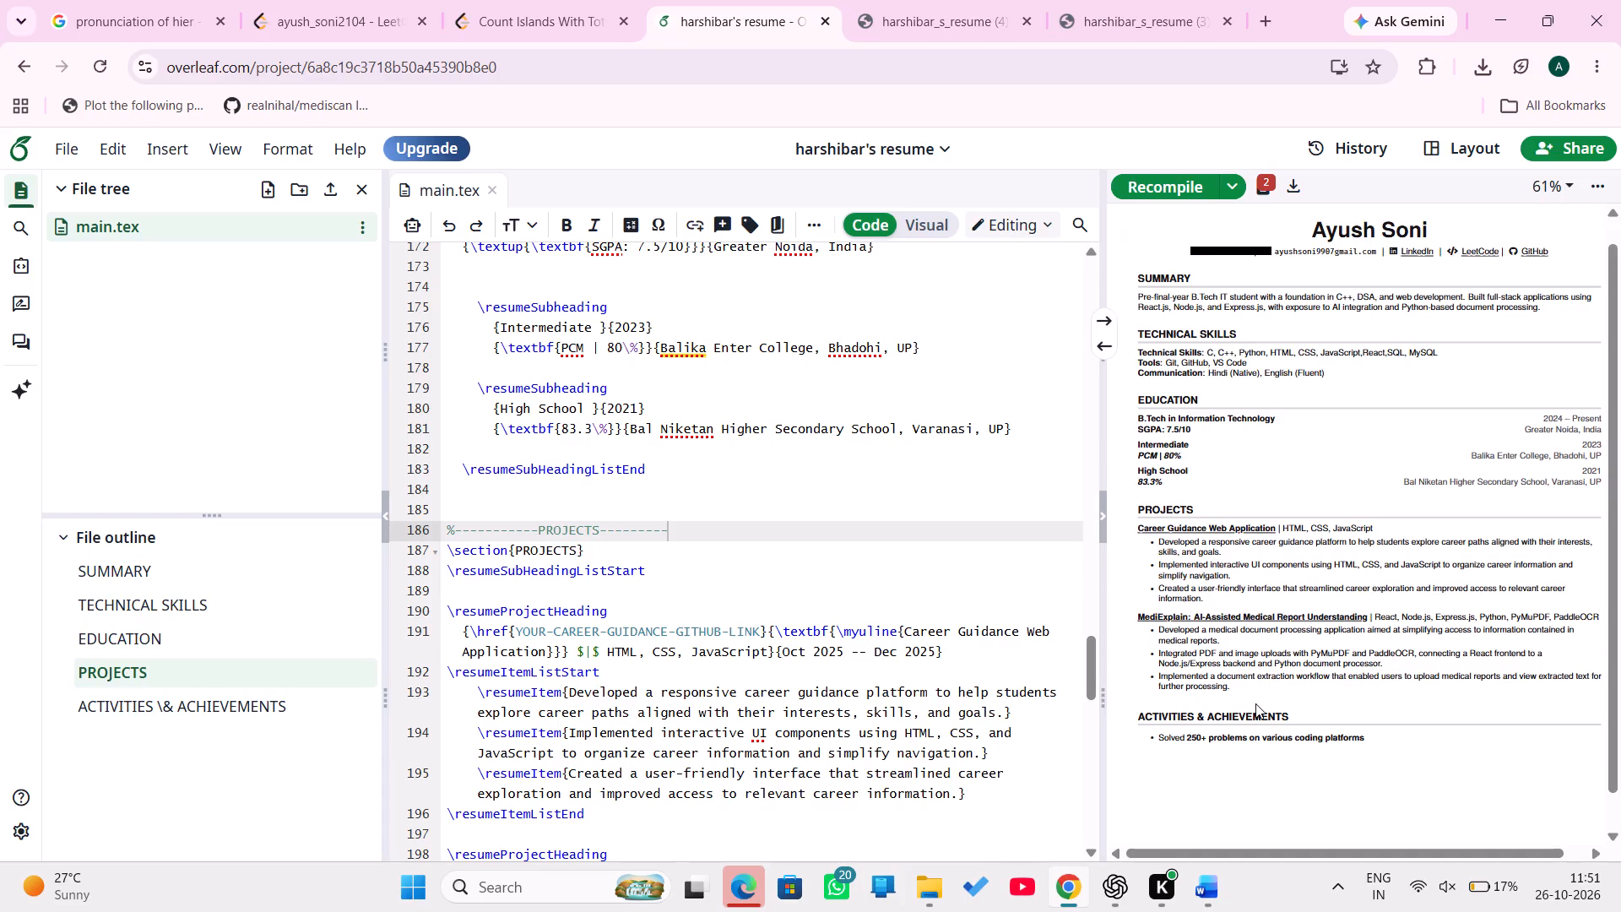
Remove the \textbf command from the SGPA value of the B.Tech entry in the EDUCATION section.
scroll(1337, 412, "up", 1)
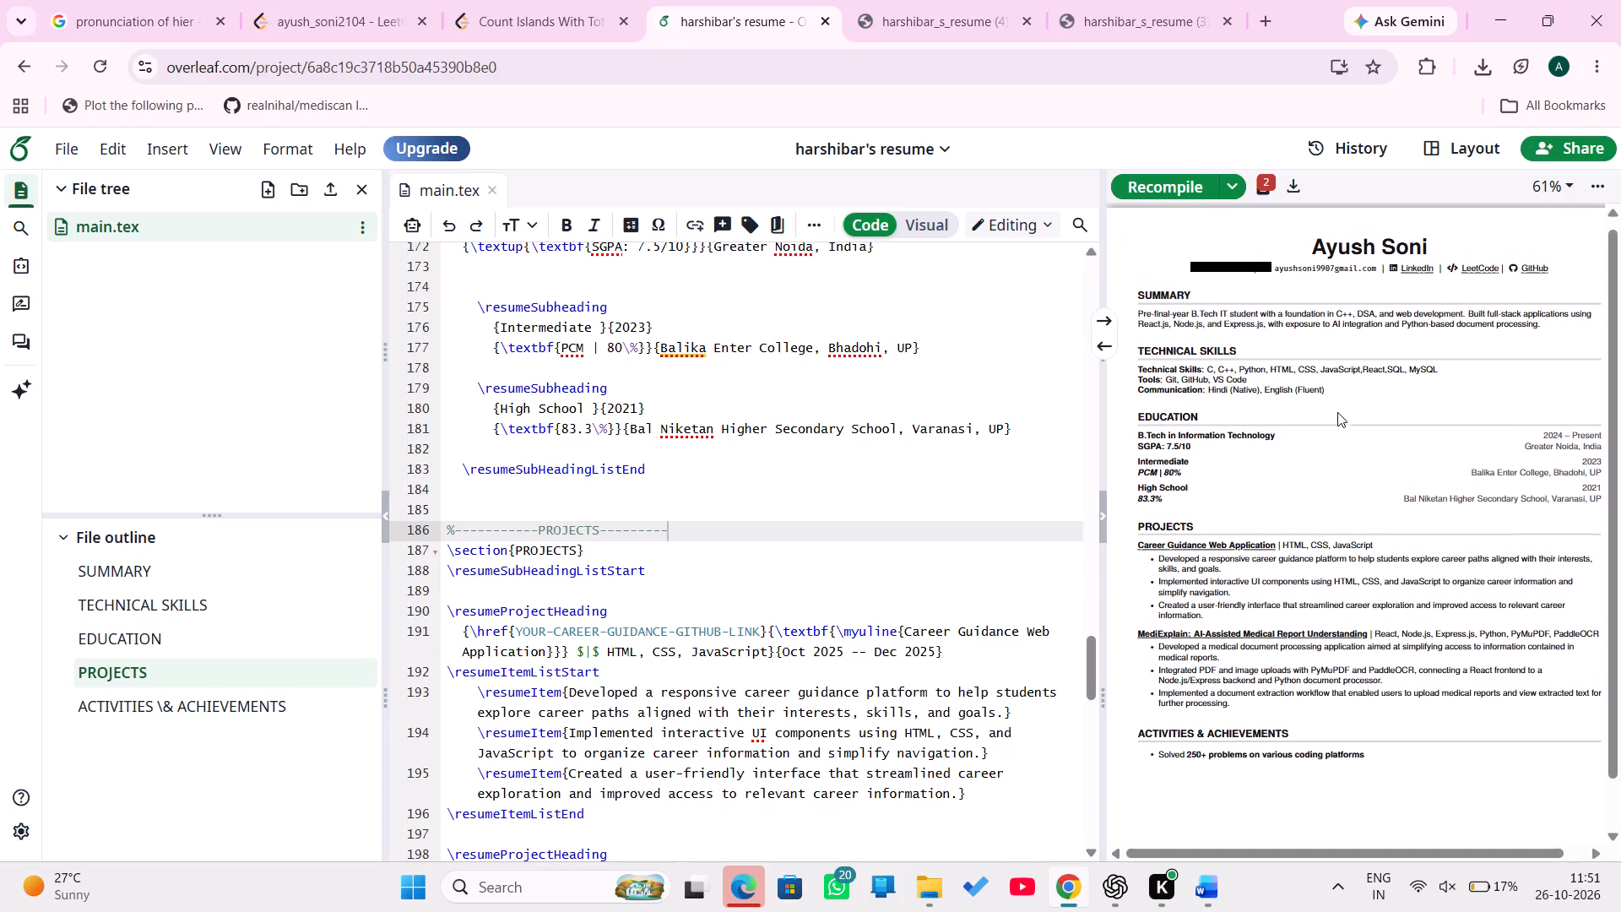
scroll(1337, 412, "up", 1)
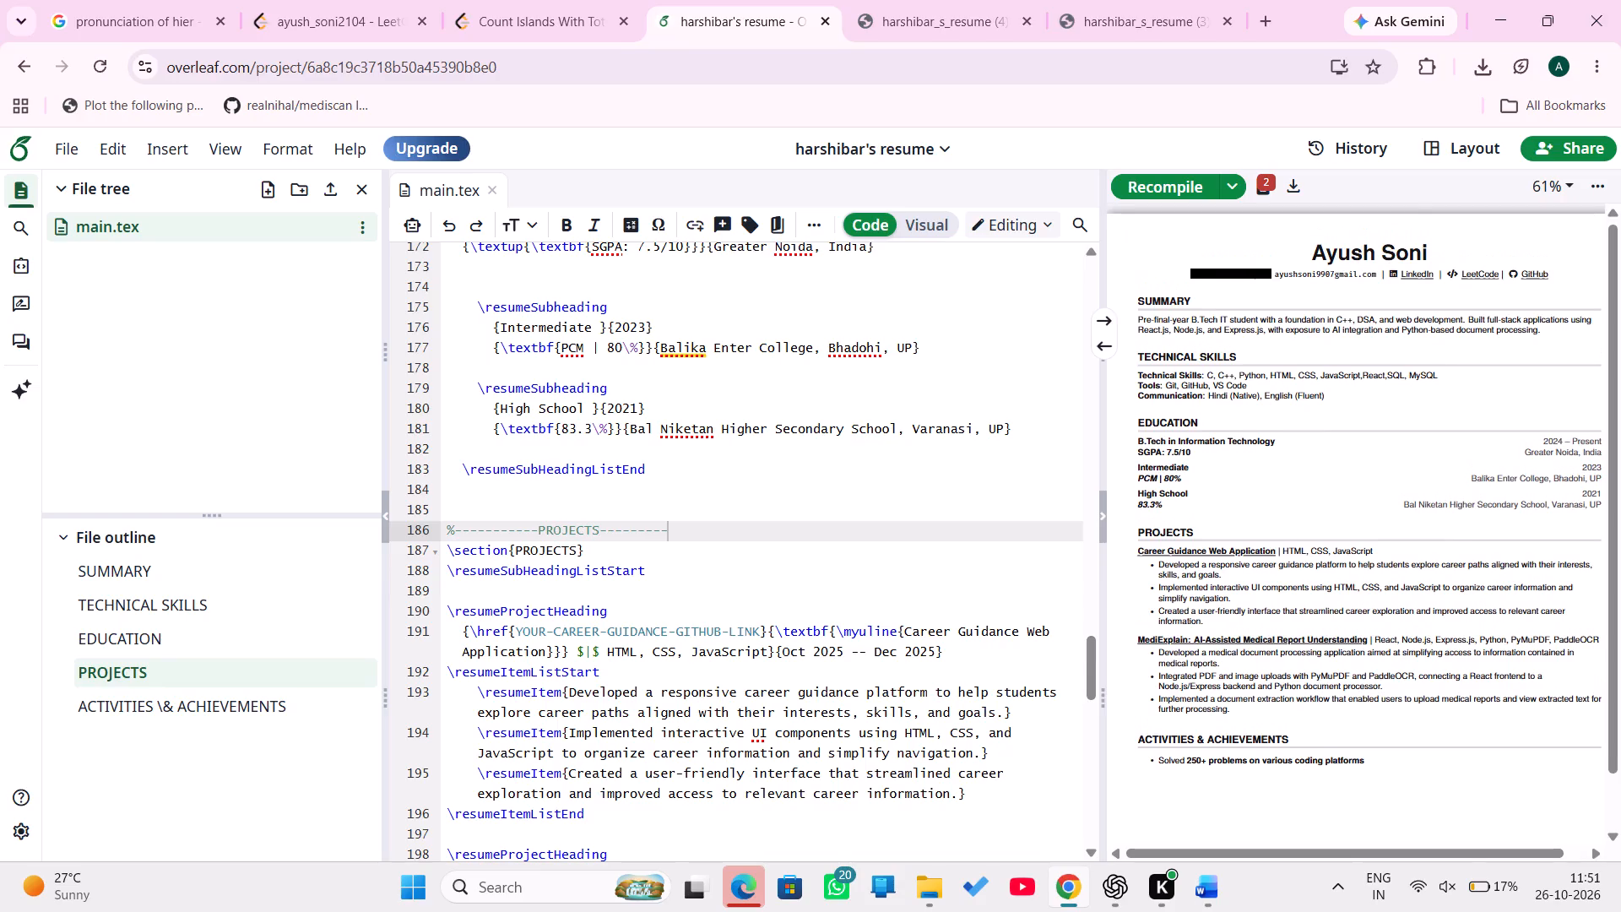
scroll(805, 644, "up", 1)
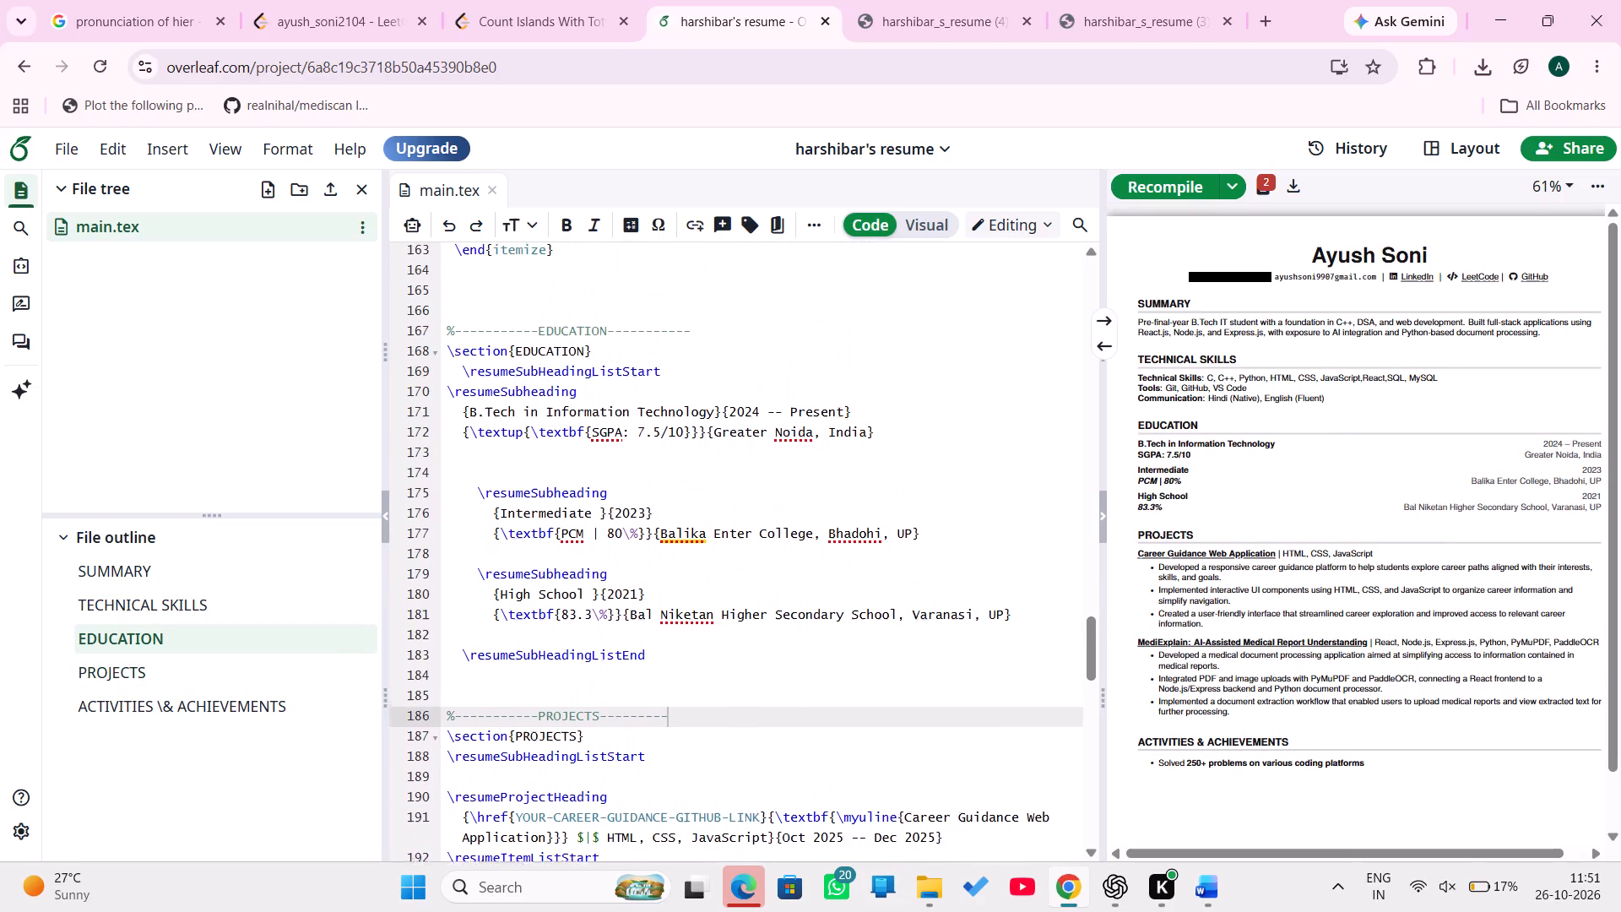
scroll(805, 644, "up", 2)
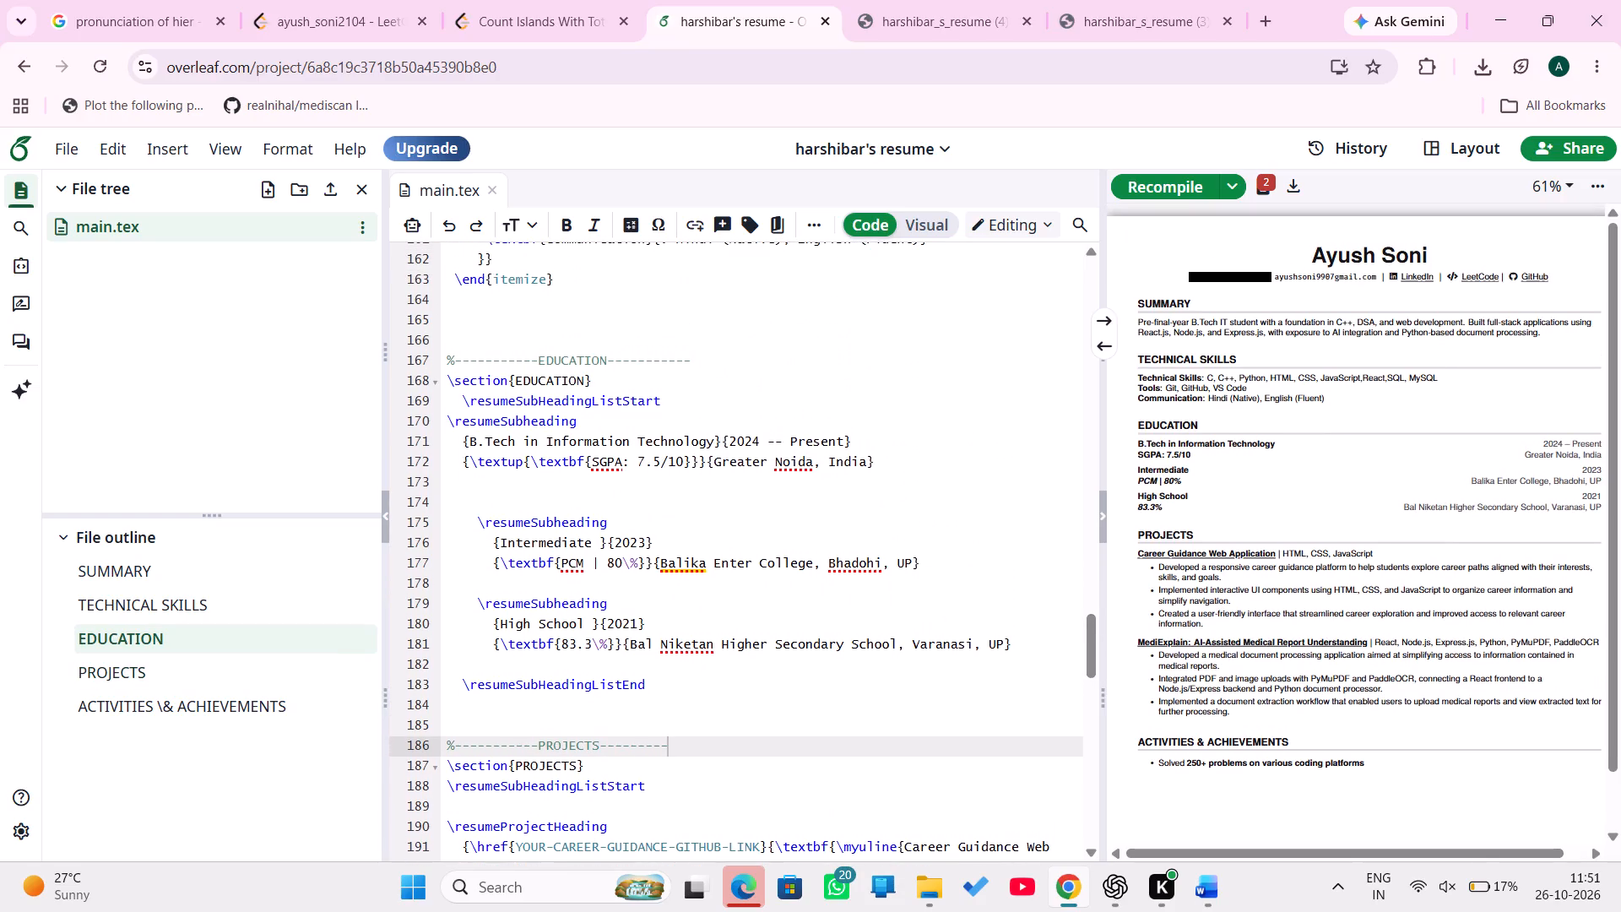
left_click(584, 462)
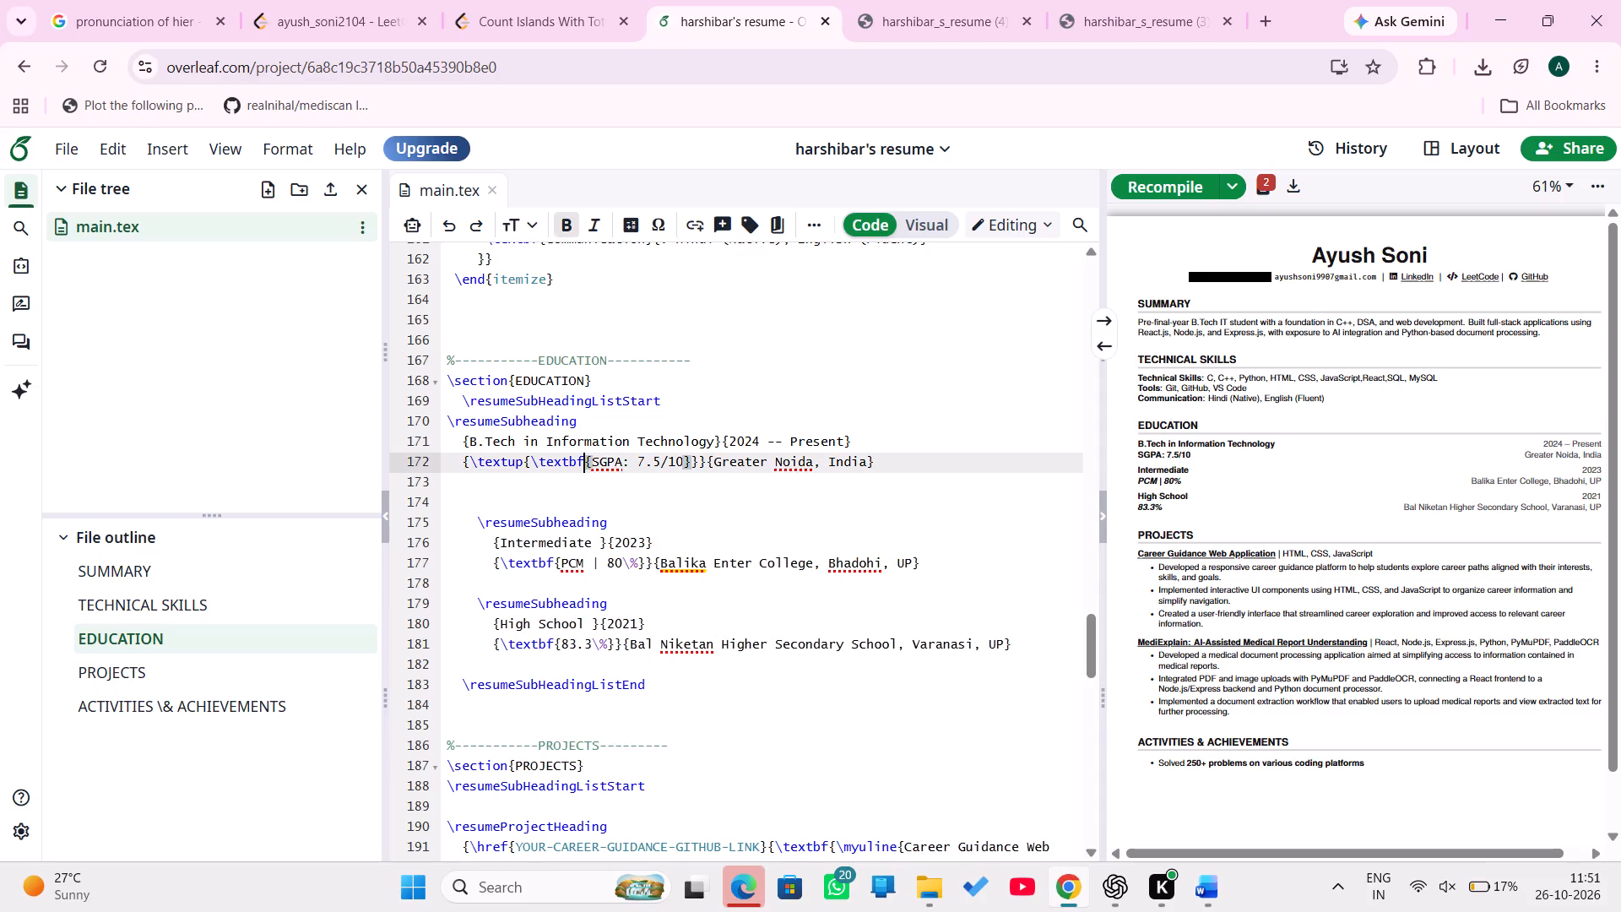
key("BackSpace")
key("BackSpace")
key("BackSpace")
key("BackSpace")
key("BackSpace")
key("BackSpace")
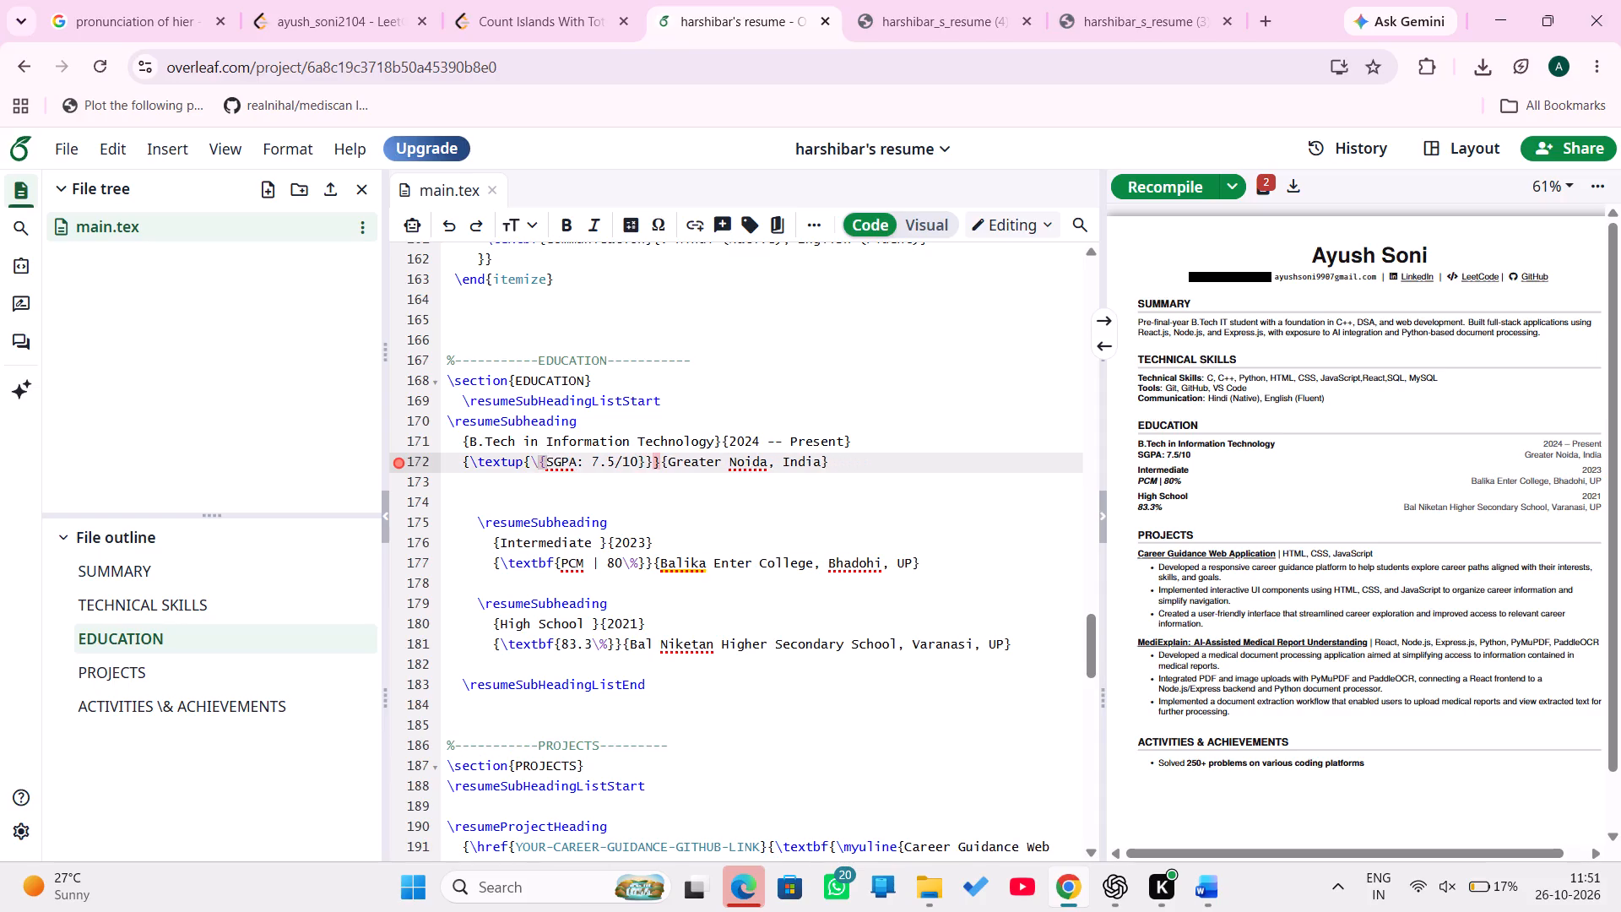
key("BackSpace")
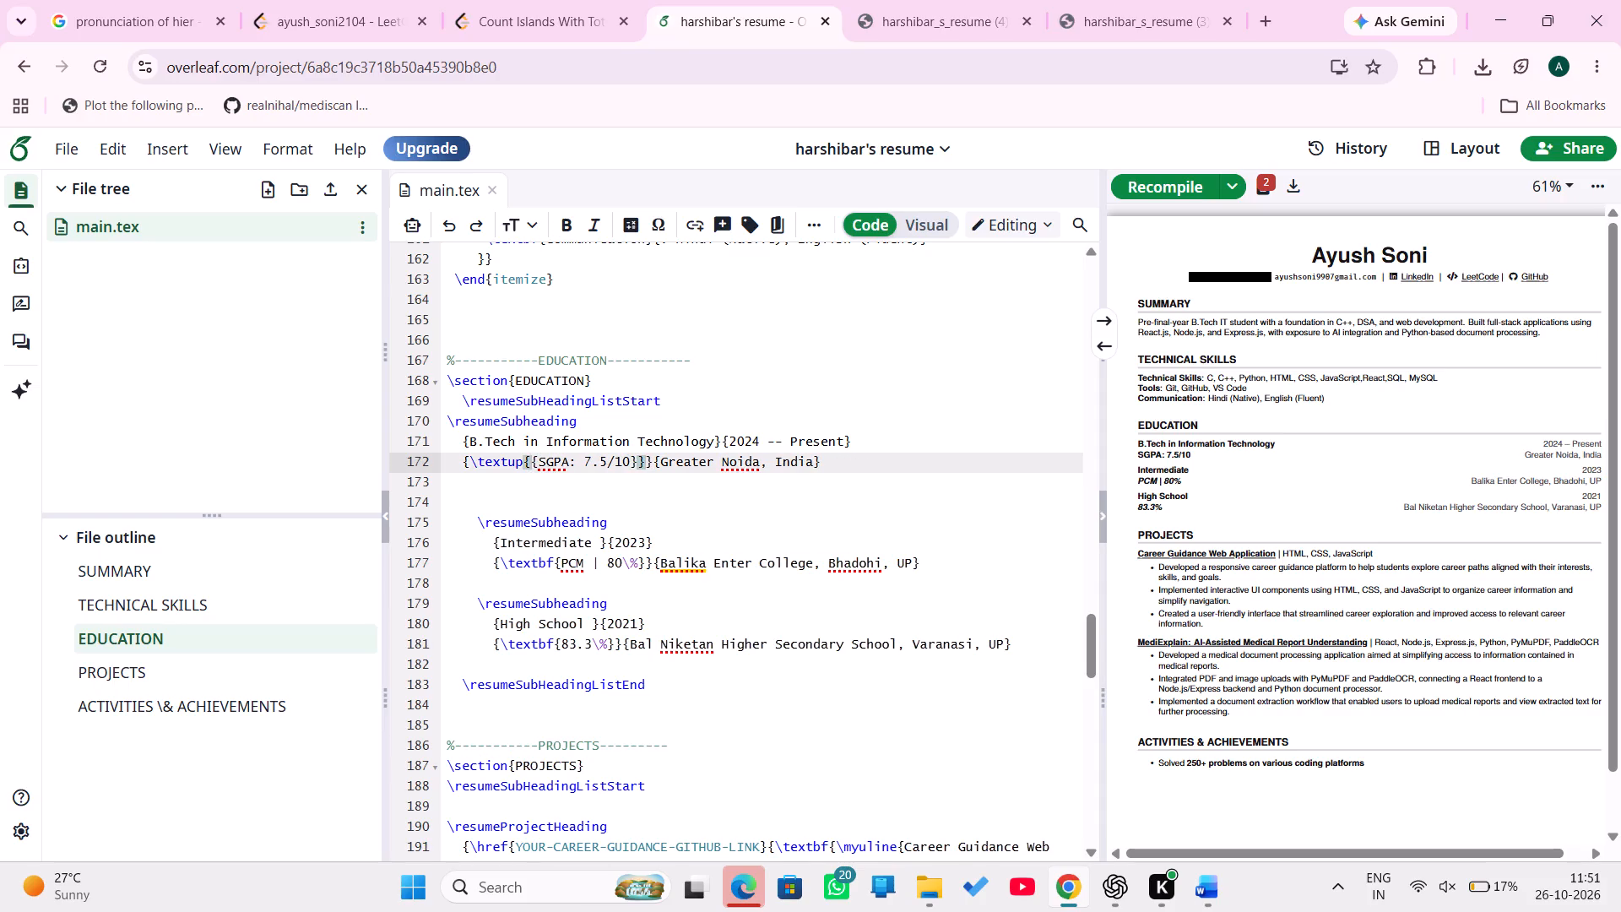
Remove the \textbf command from the percentage in the High School entry.
left_click(553, 643)
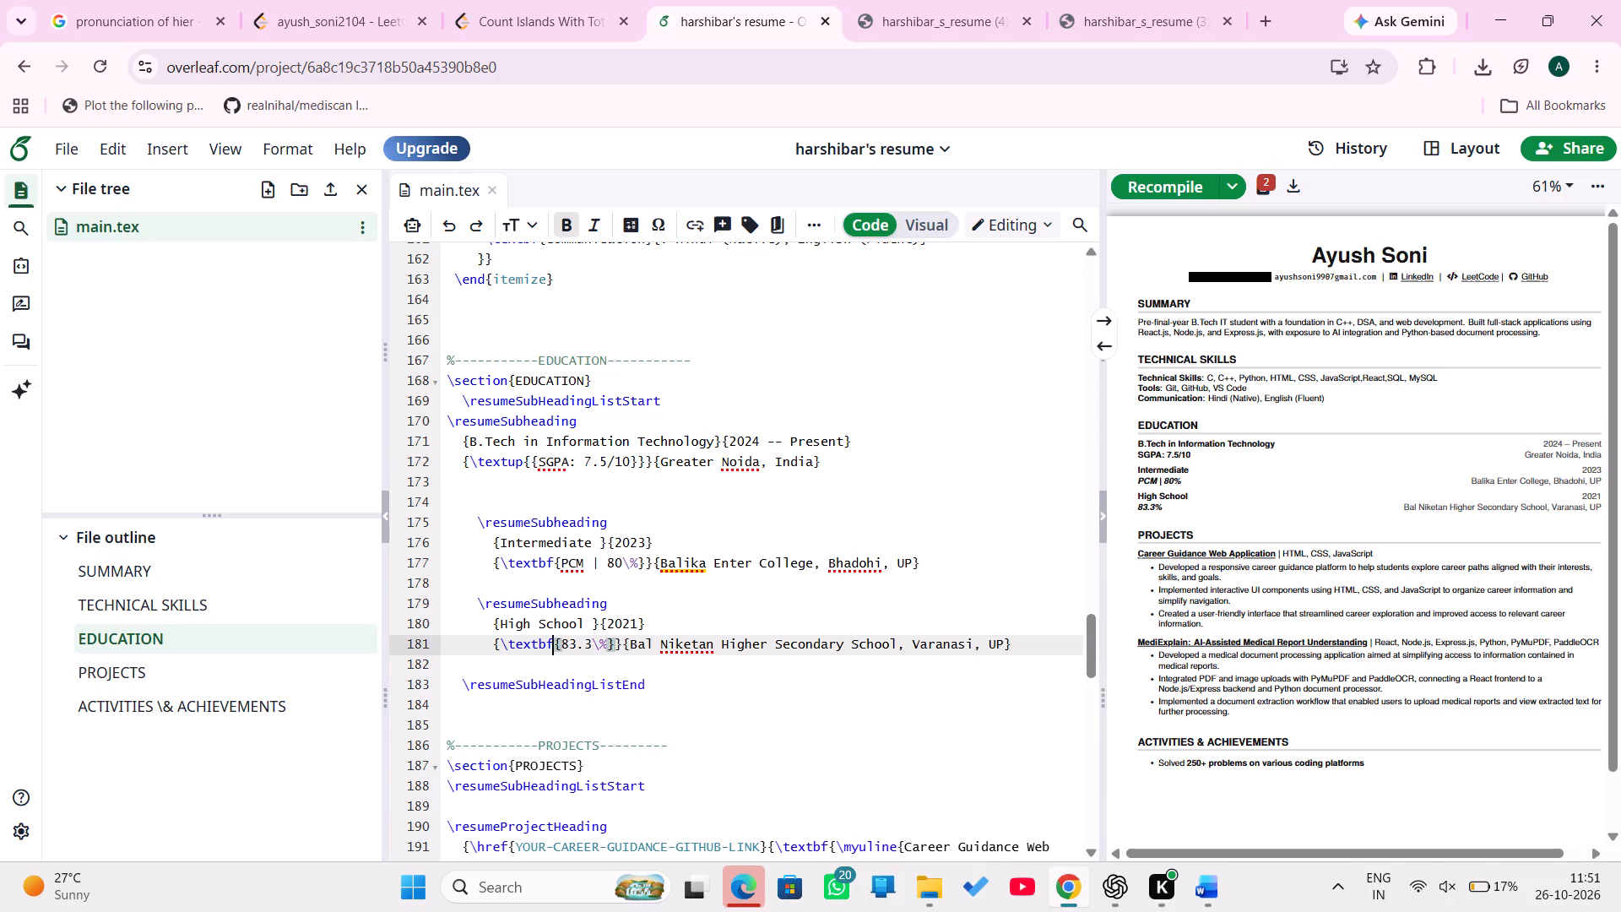
key("BackSpace")
key("BackSpace")
key("BackSpace")
key("BackSpace")
key("BackSpace")
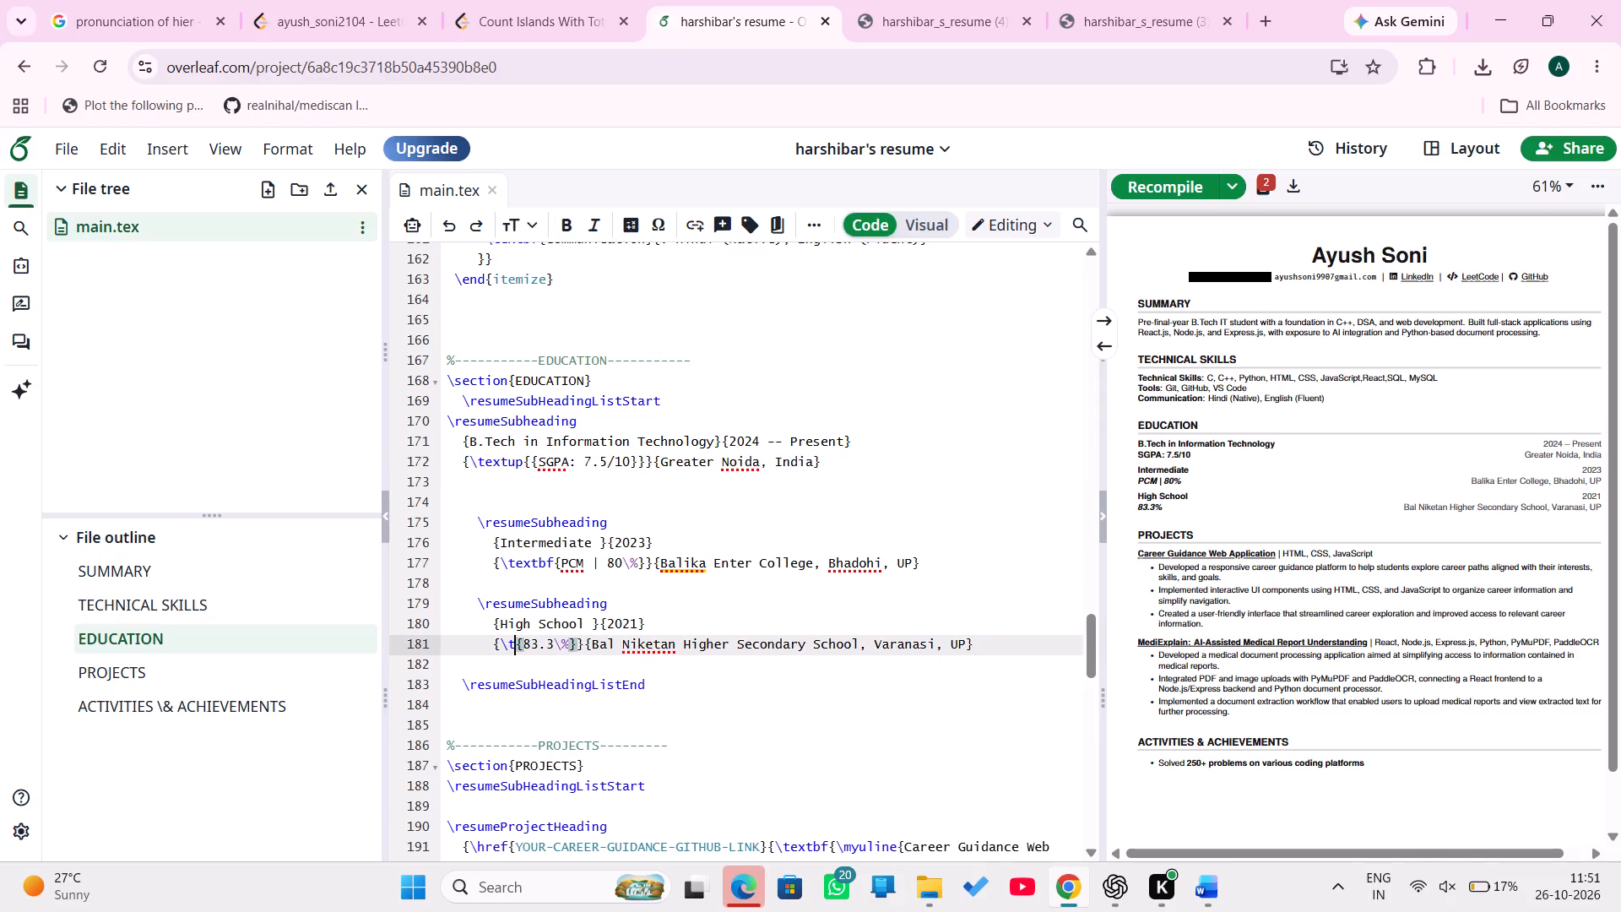
key("BackSpace")
key("BackSpace")
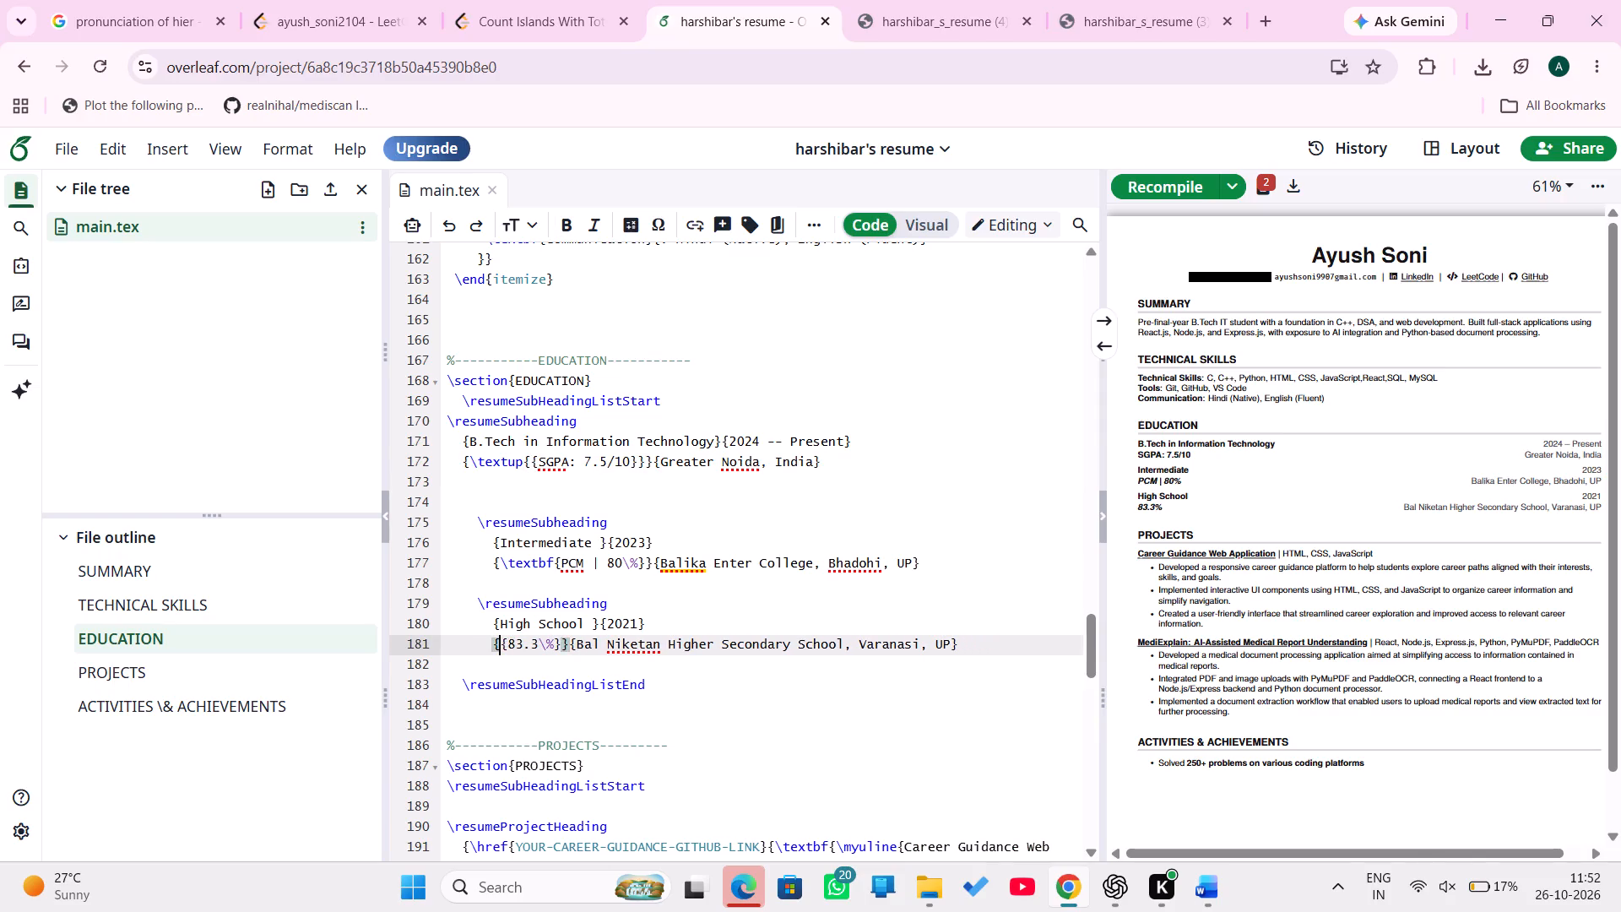
Remove the \textbf command from the PCM score in the Intermediate entry and recompile the resume.
left_click(550, 568)
key("BackSpace")
key("BackSpace")
key("BackSpace")
key("BackSpace")
key("BackSpace")
key("BackSpace")
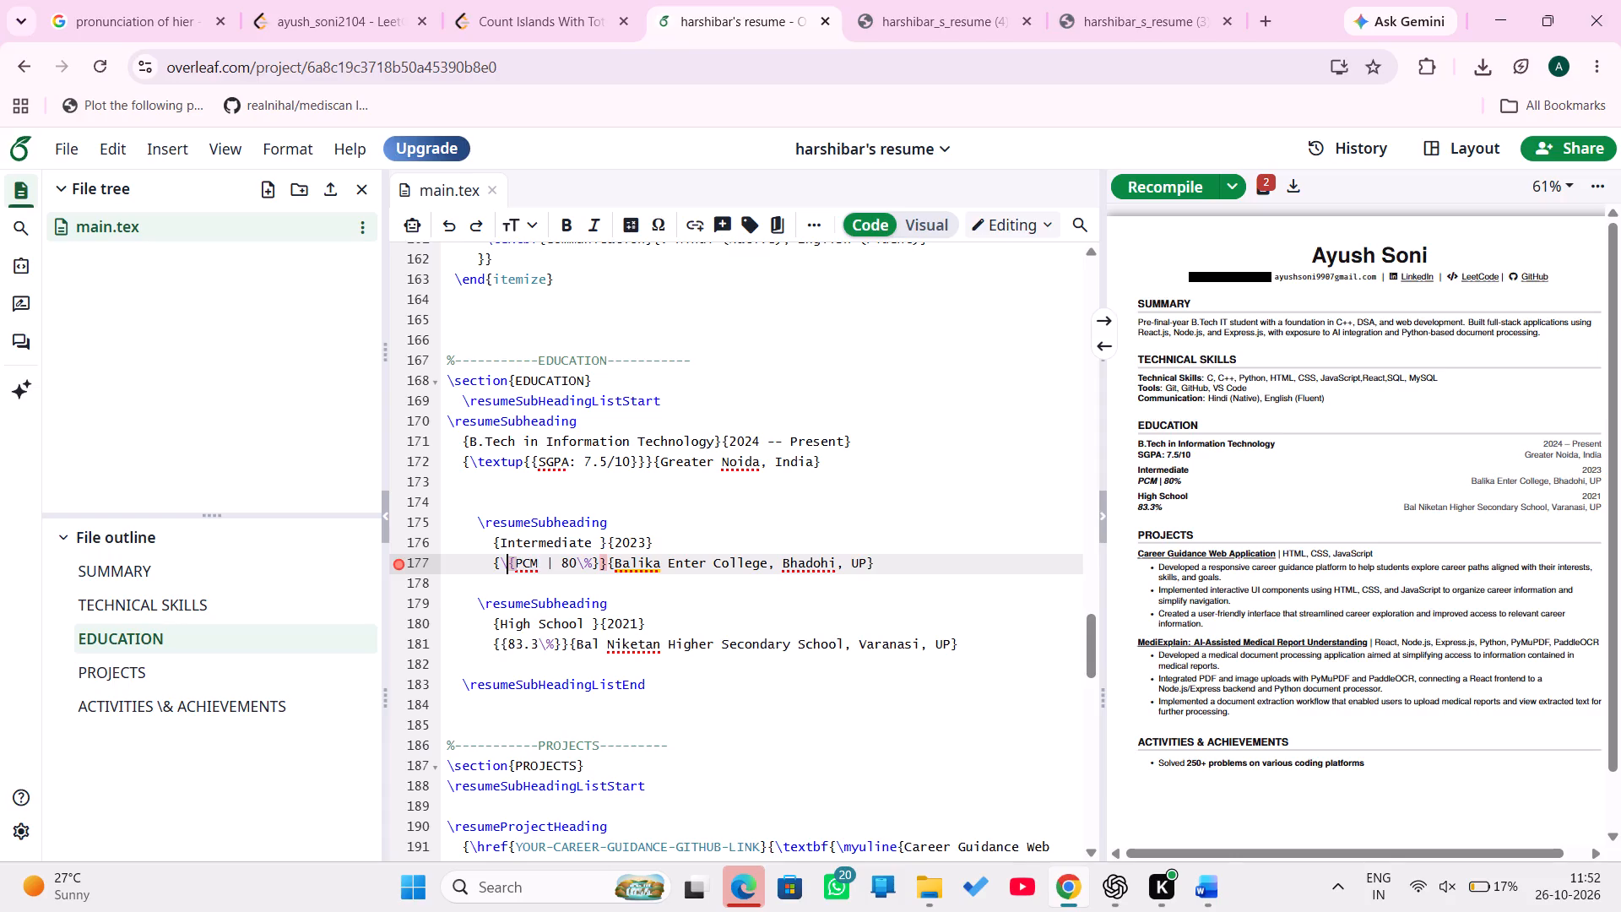
key("BackSpace")
left_click(1167, 183)
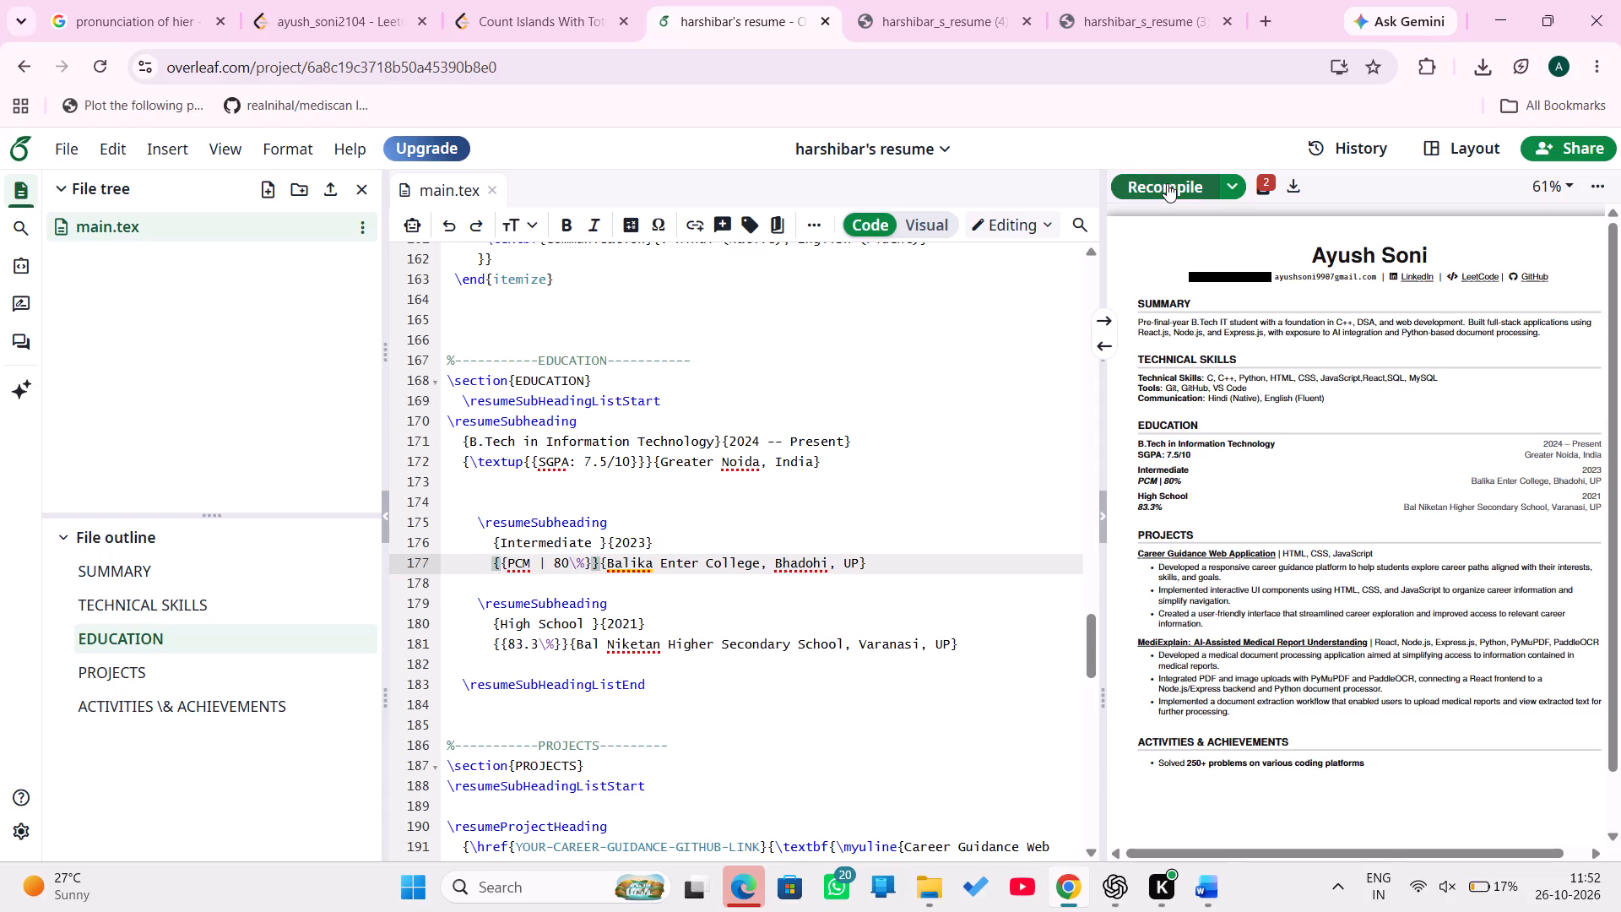
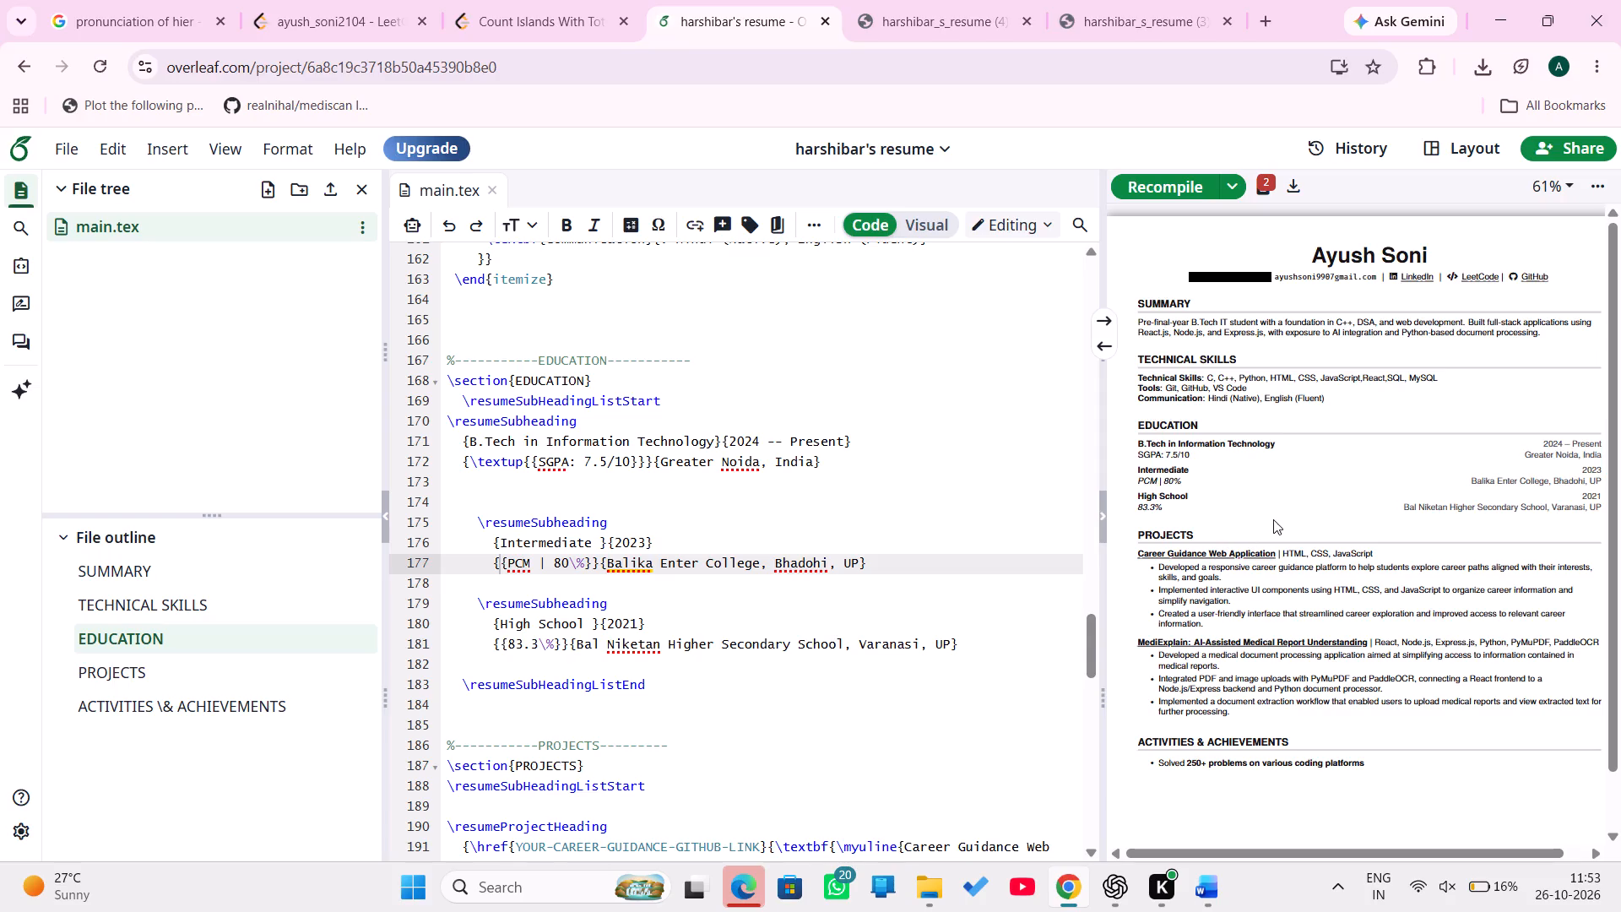
key("Print")
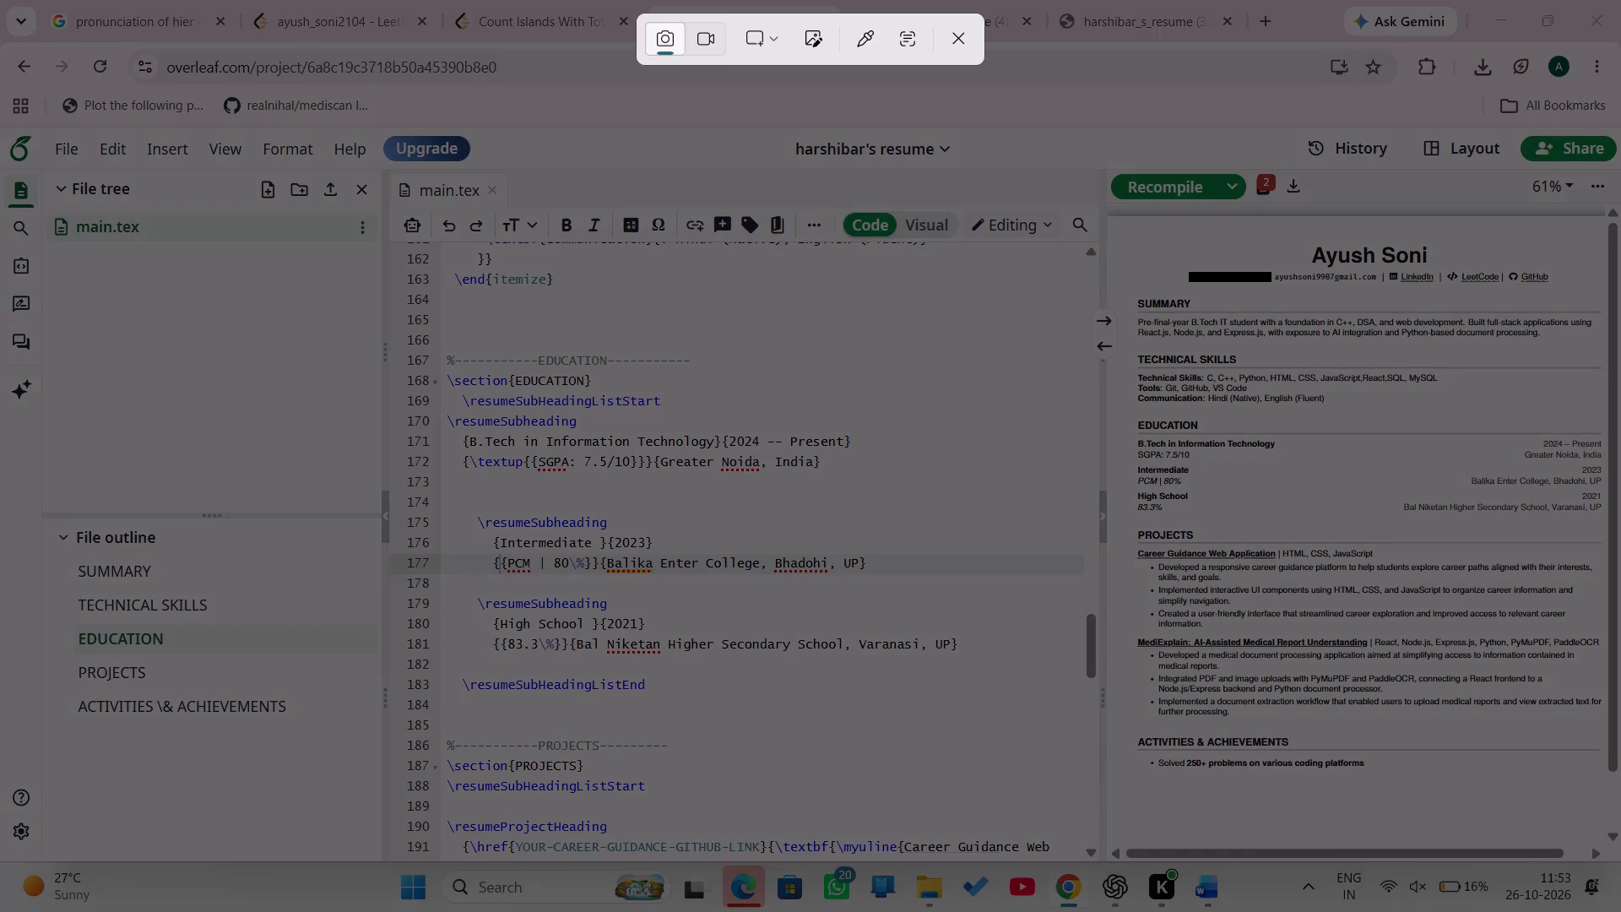
left_click_drag(1133, 406, 1340, 706)
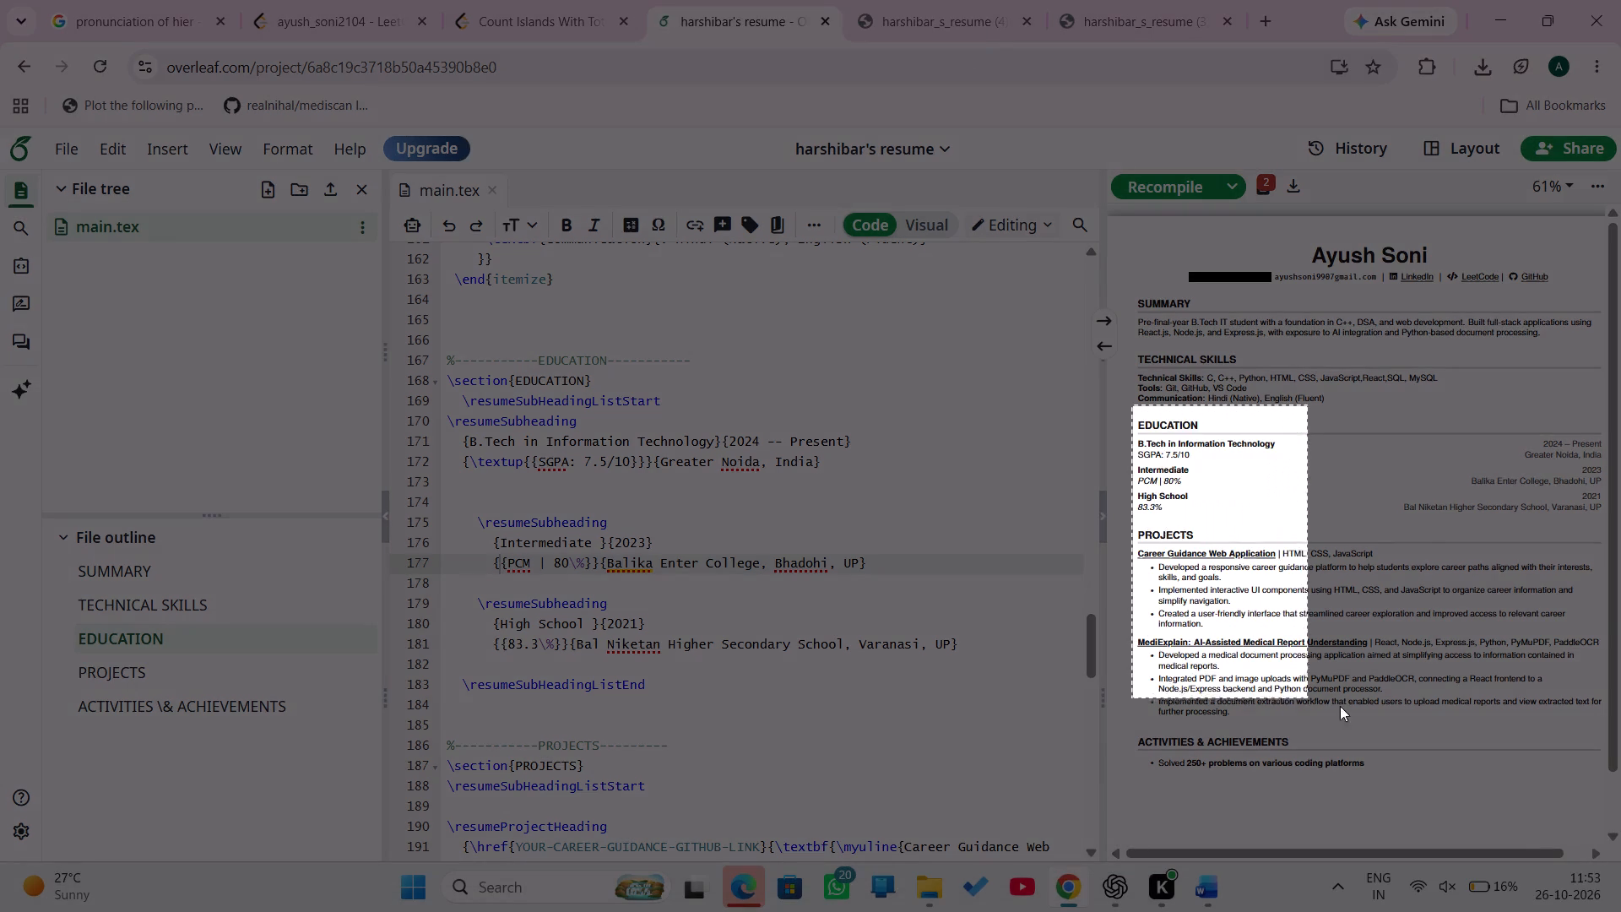
left_click_drag(1340, 706, 1611, 719)
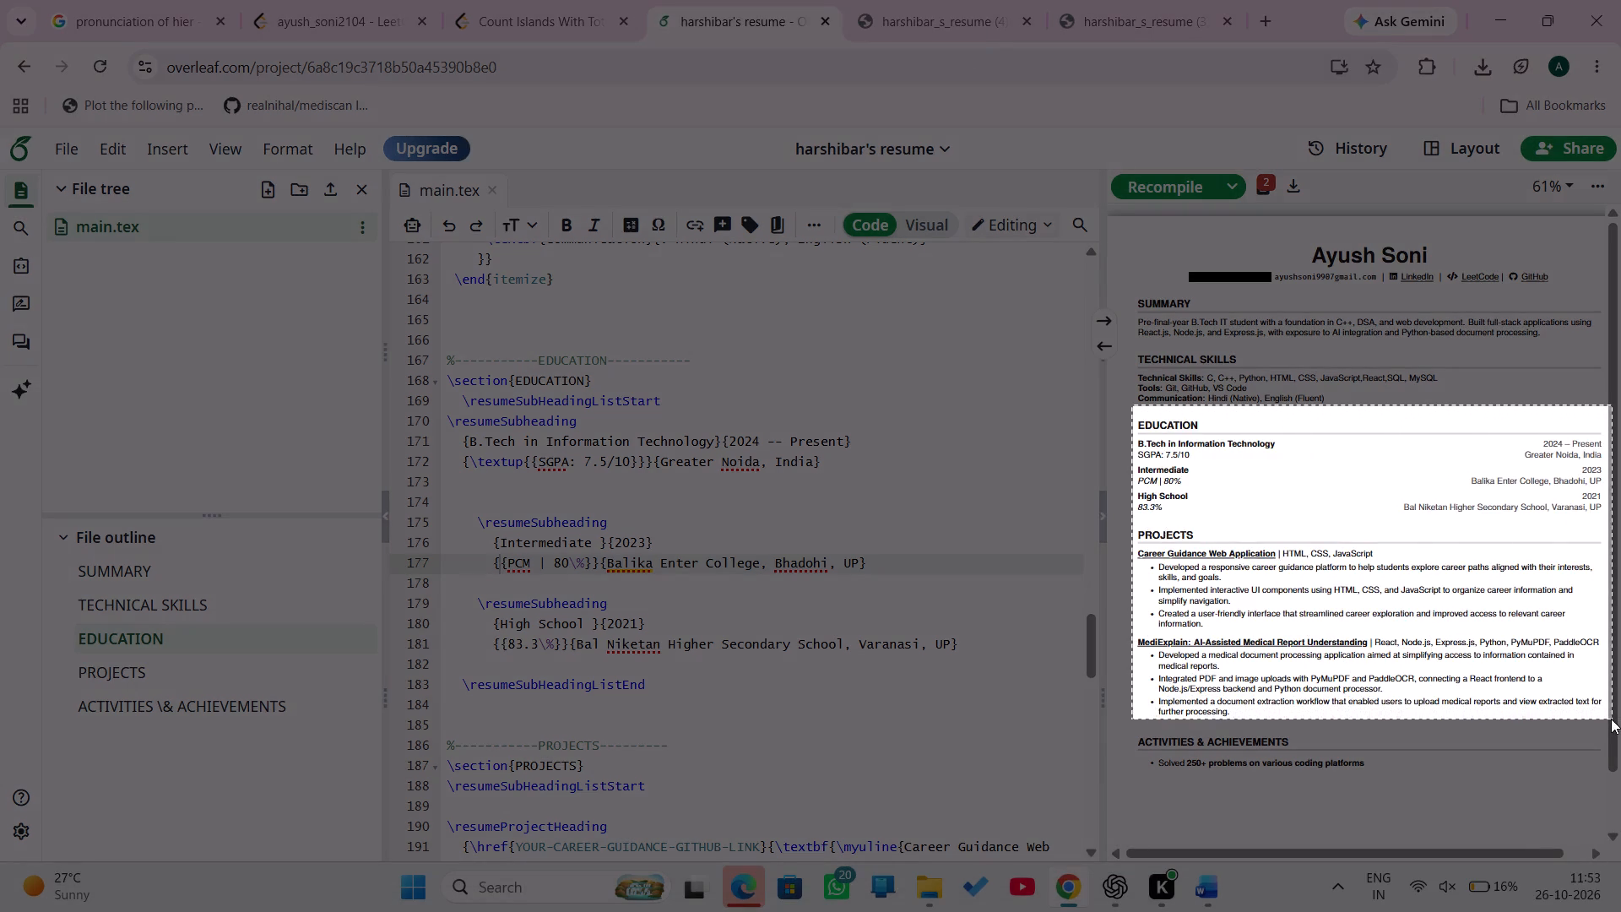
left_click_drag(1611, 719, 1602, 728)
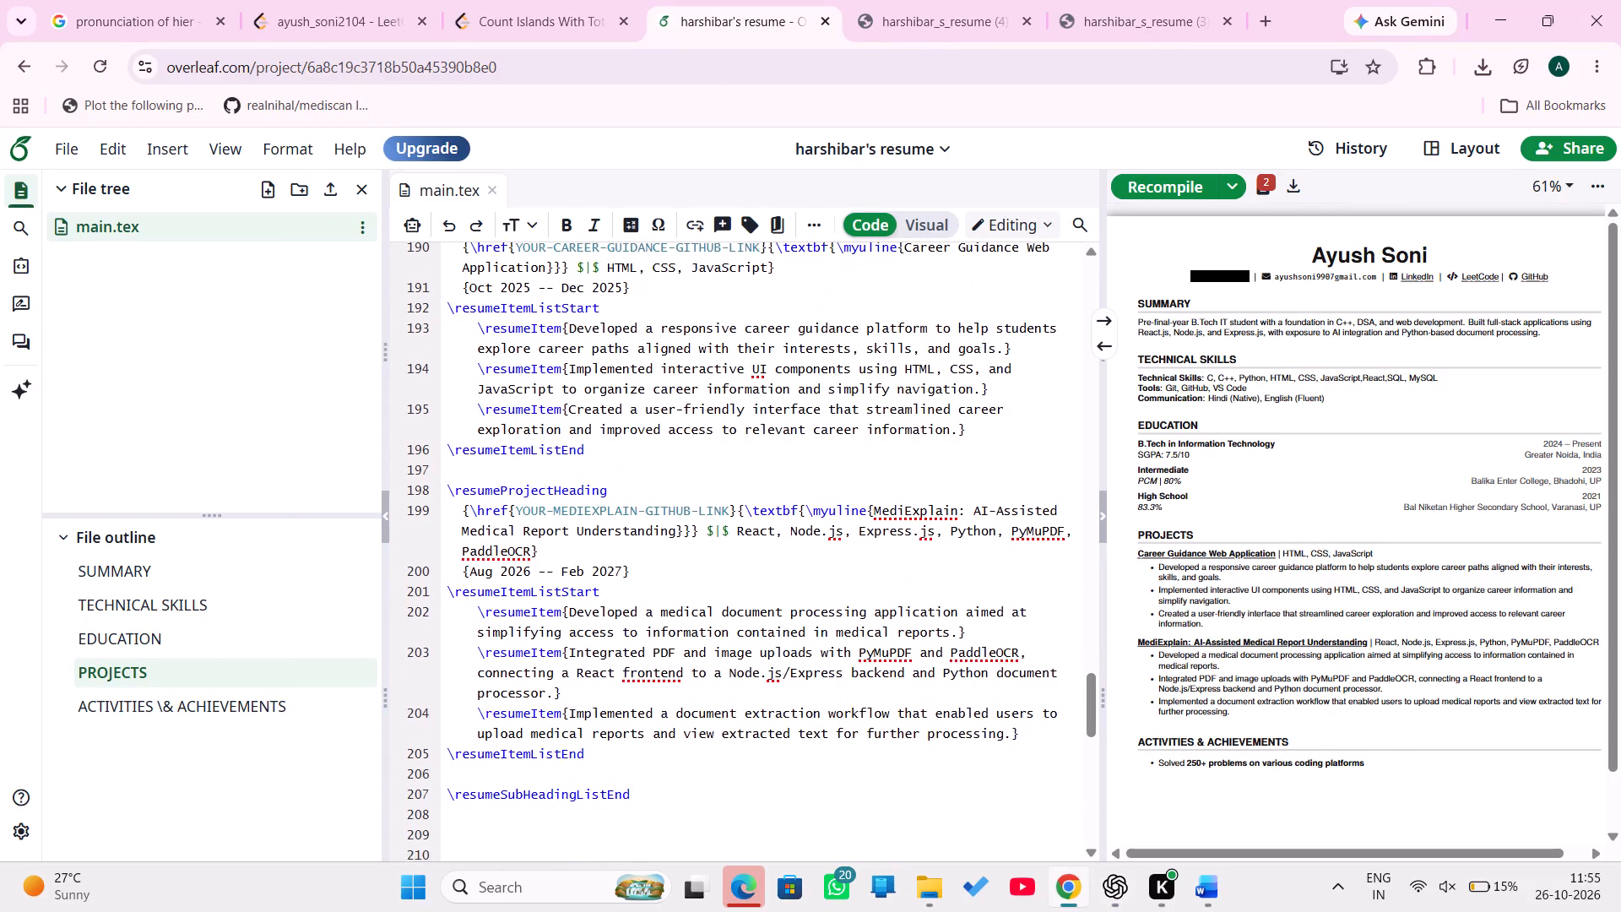
scroll(783, 566, "down", 2)
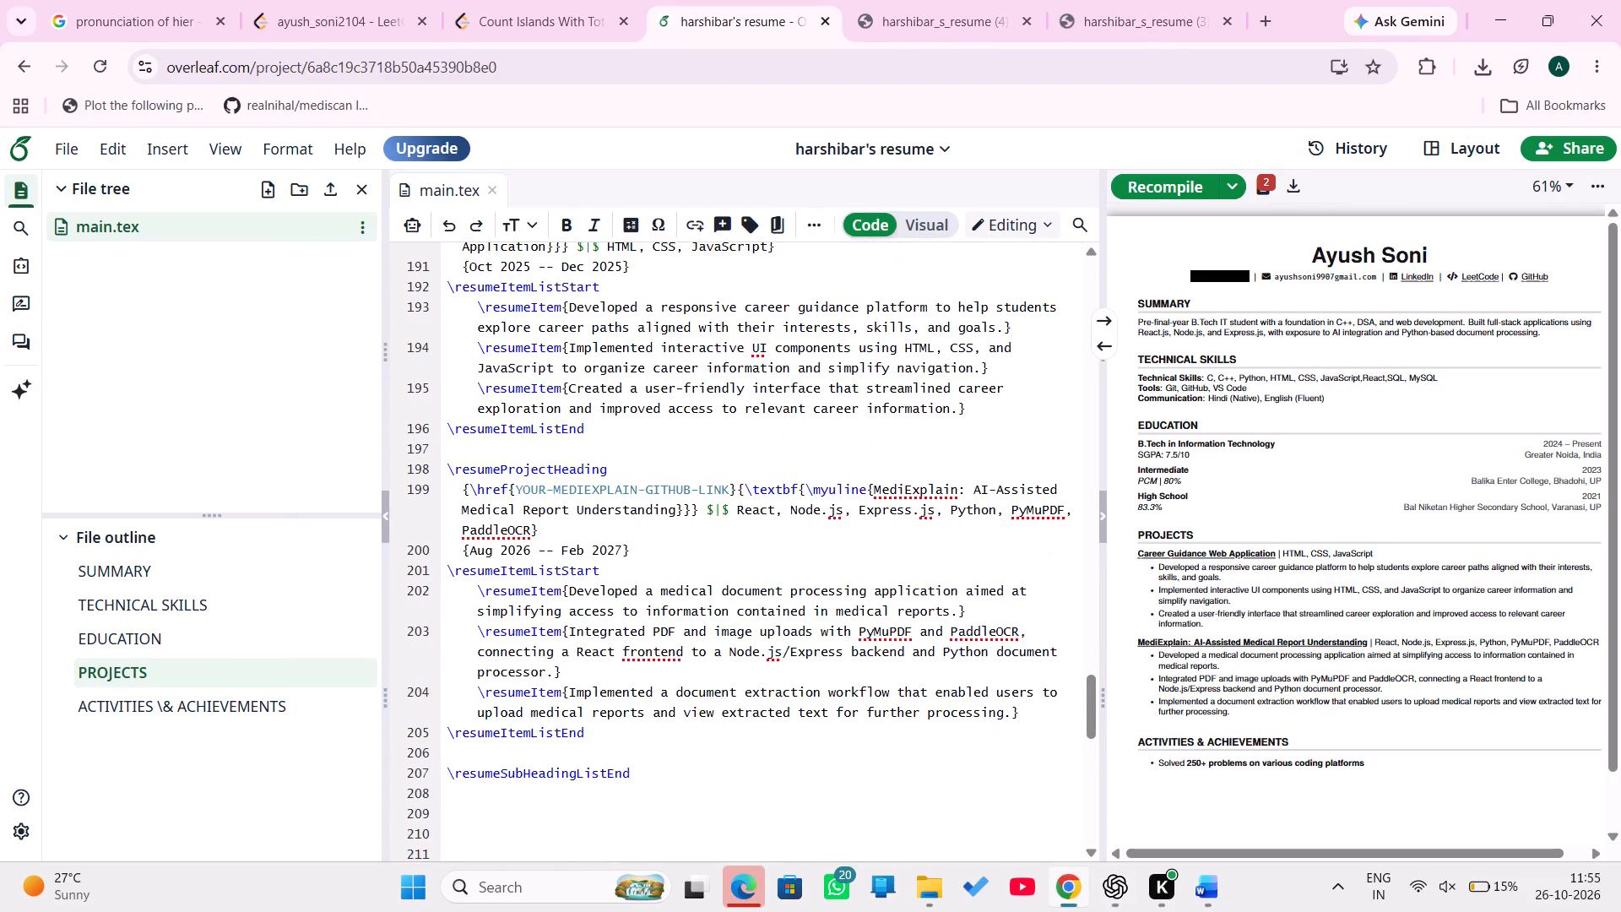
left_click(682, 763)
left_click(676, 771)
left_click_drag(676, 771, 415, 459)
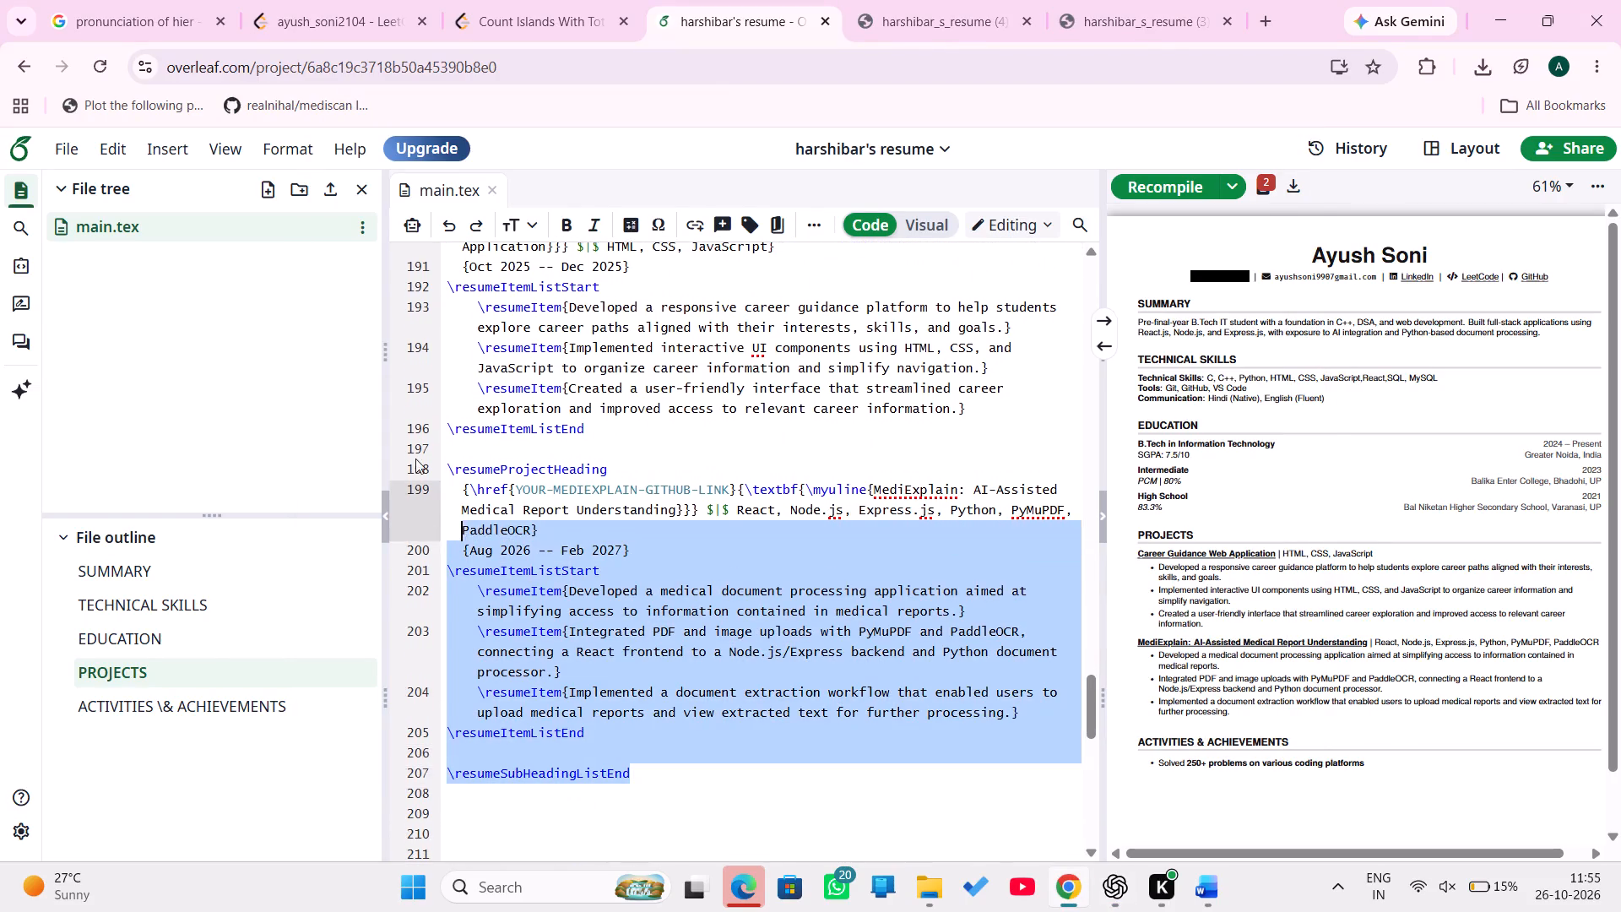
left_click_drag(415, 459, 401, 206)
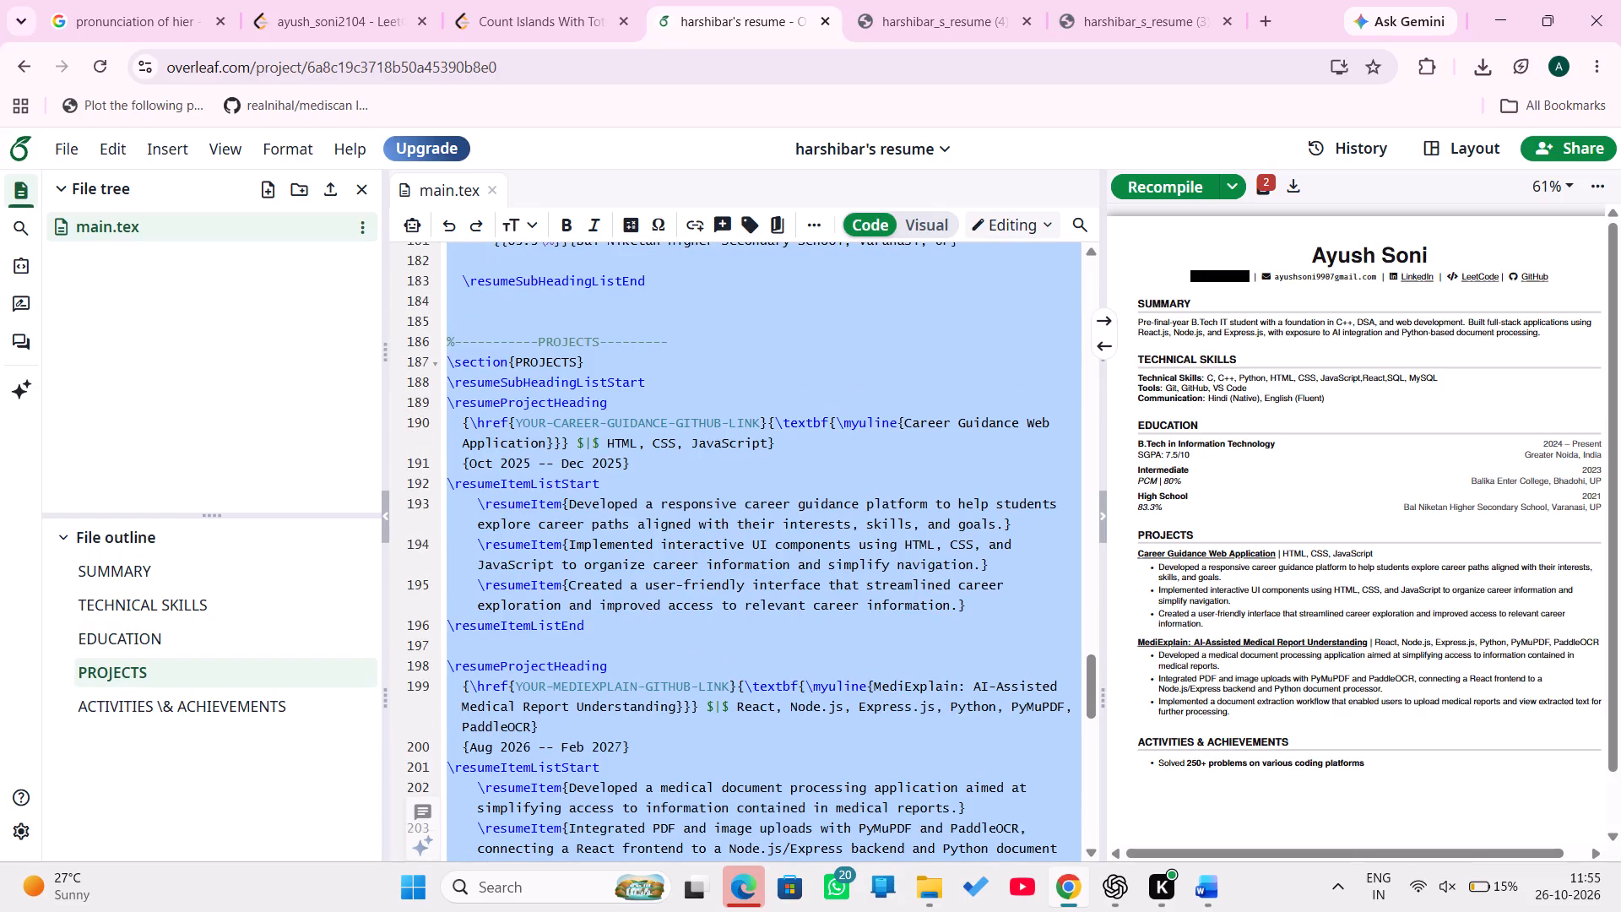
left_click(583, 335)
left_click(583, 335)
Replace the code from \section{PROJECTS} through its \resumeSubHeadingListEnd in main.tex with the PROJECTS code copied from ChatGPT.
scroll(702, 418, "down", 1)
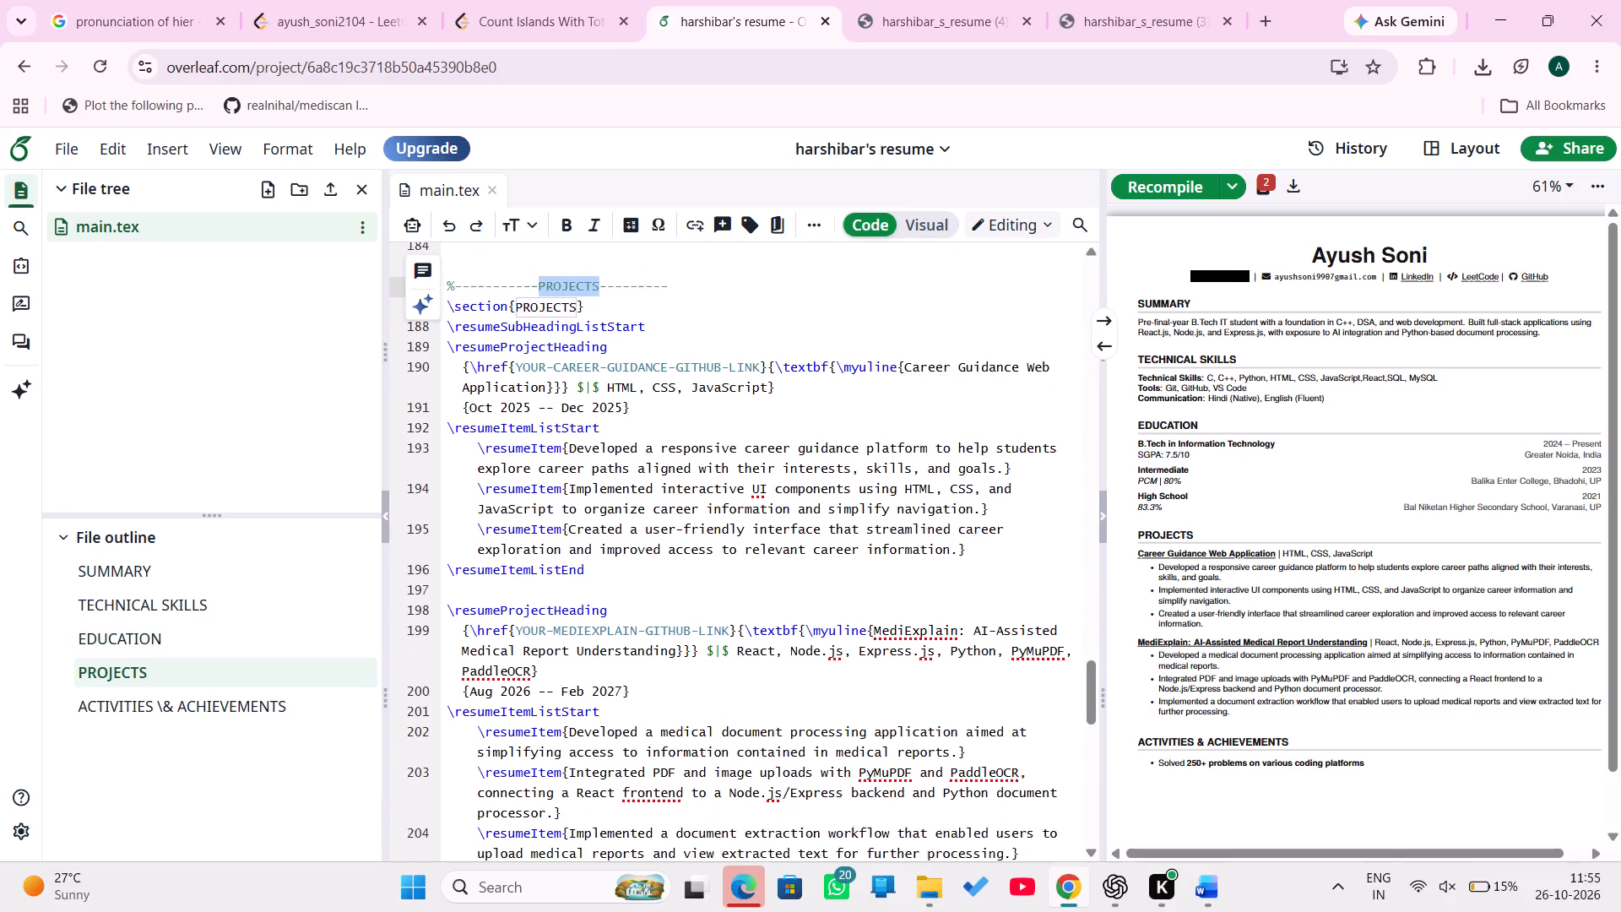
scroll(702, 418, "down", 3)
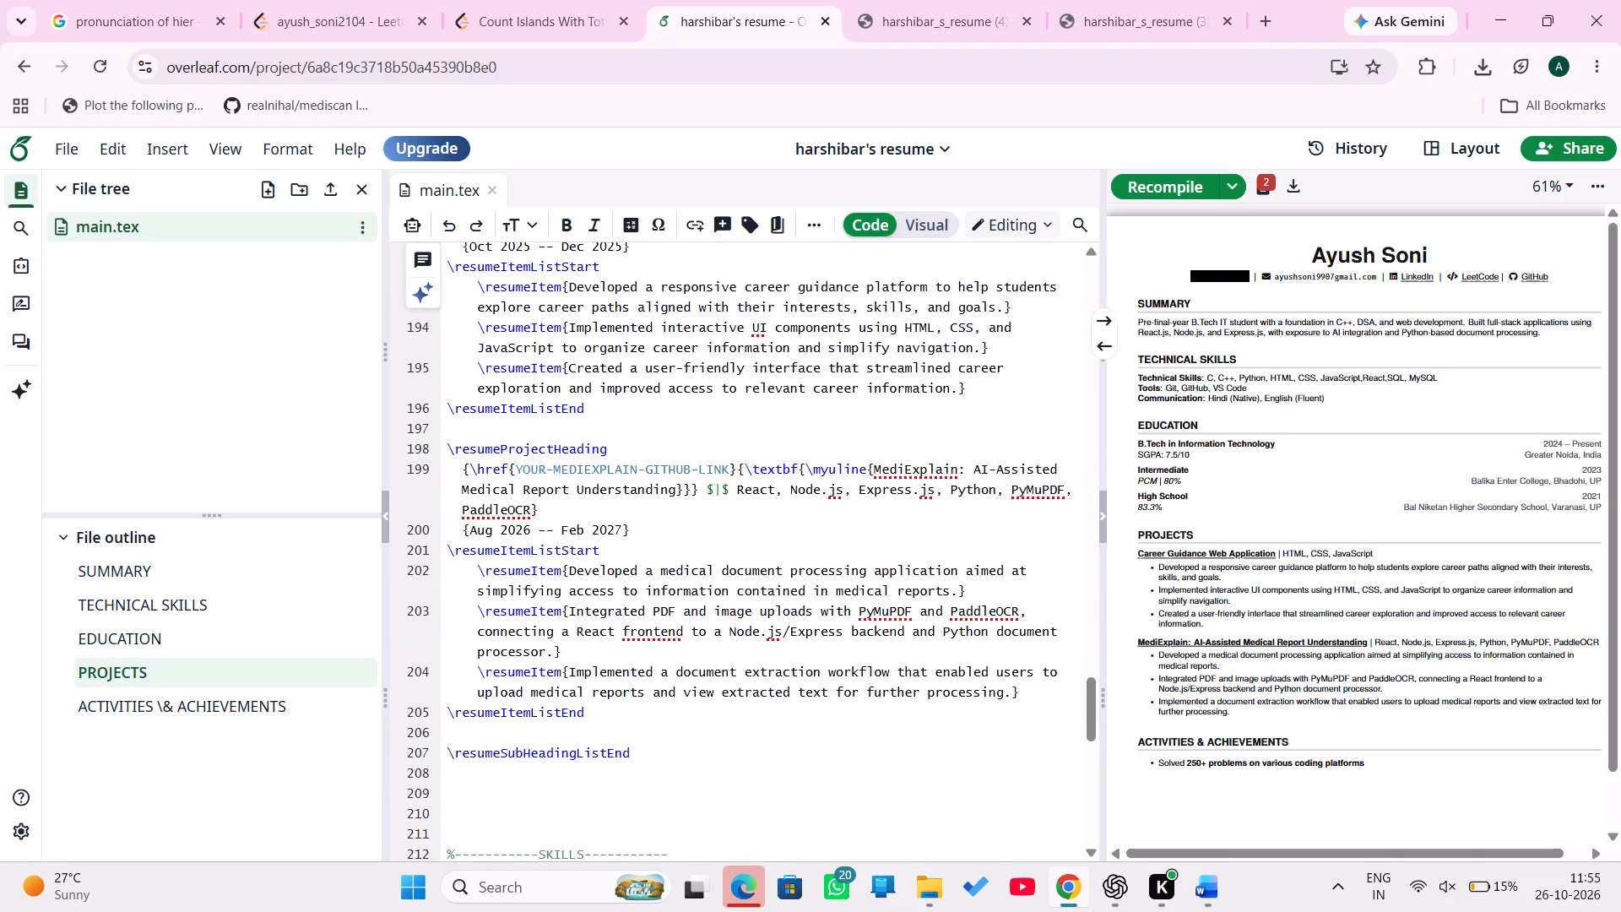
scroll(702, 418, "down", 1)
left_click(643, 695)
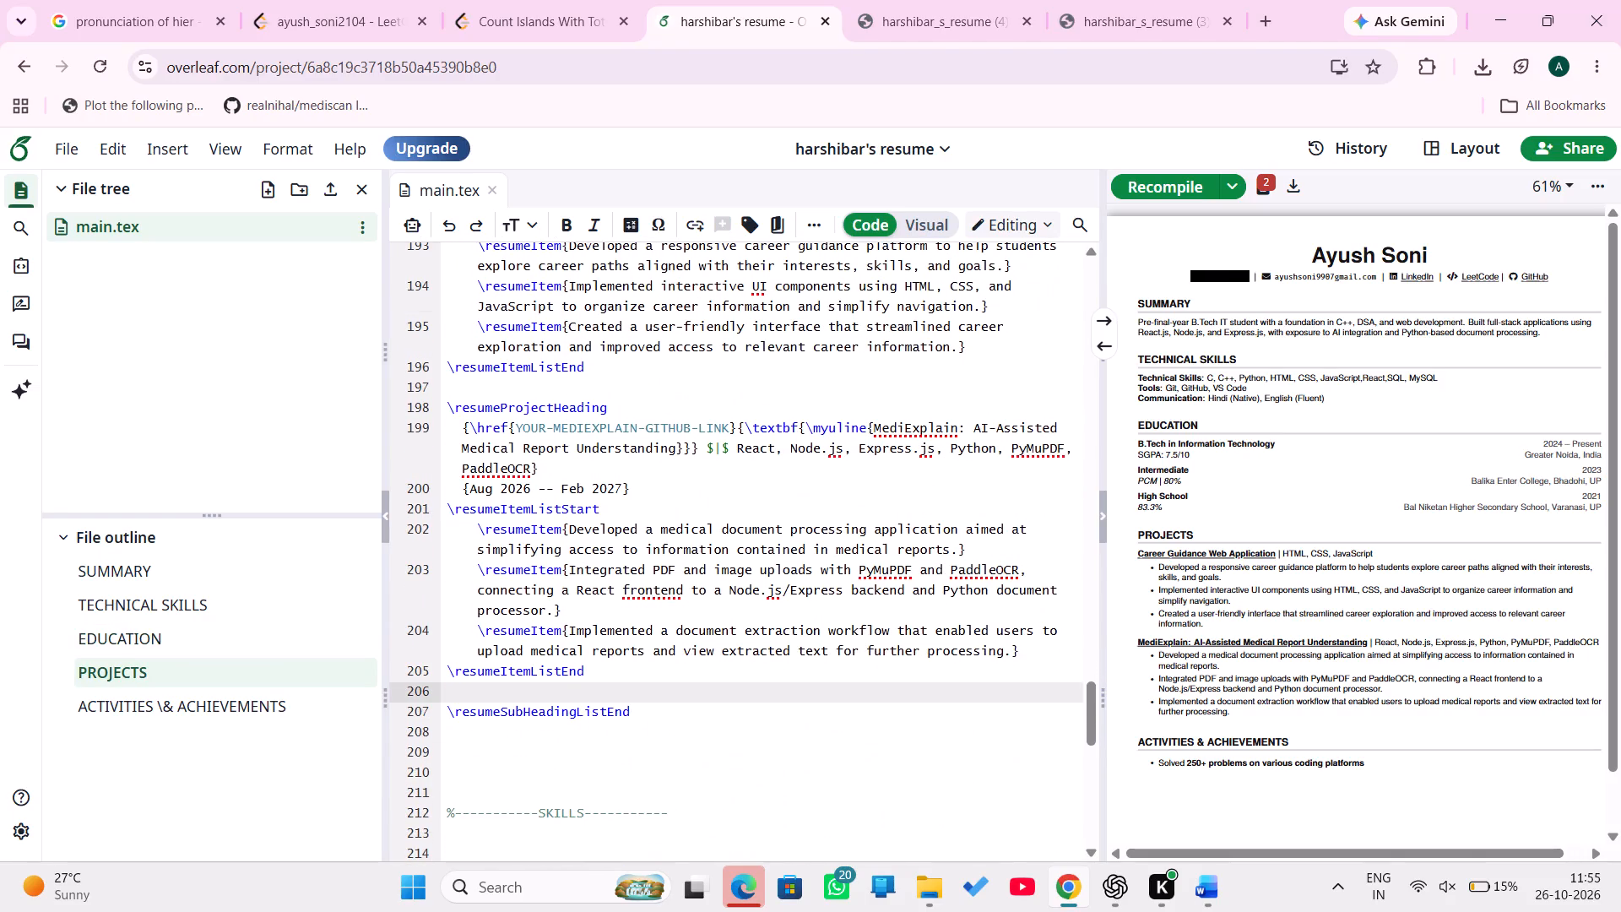
scroll(643, 728, "up", 3)
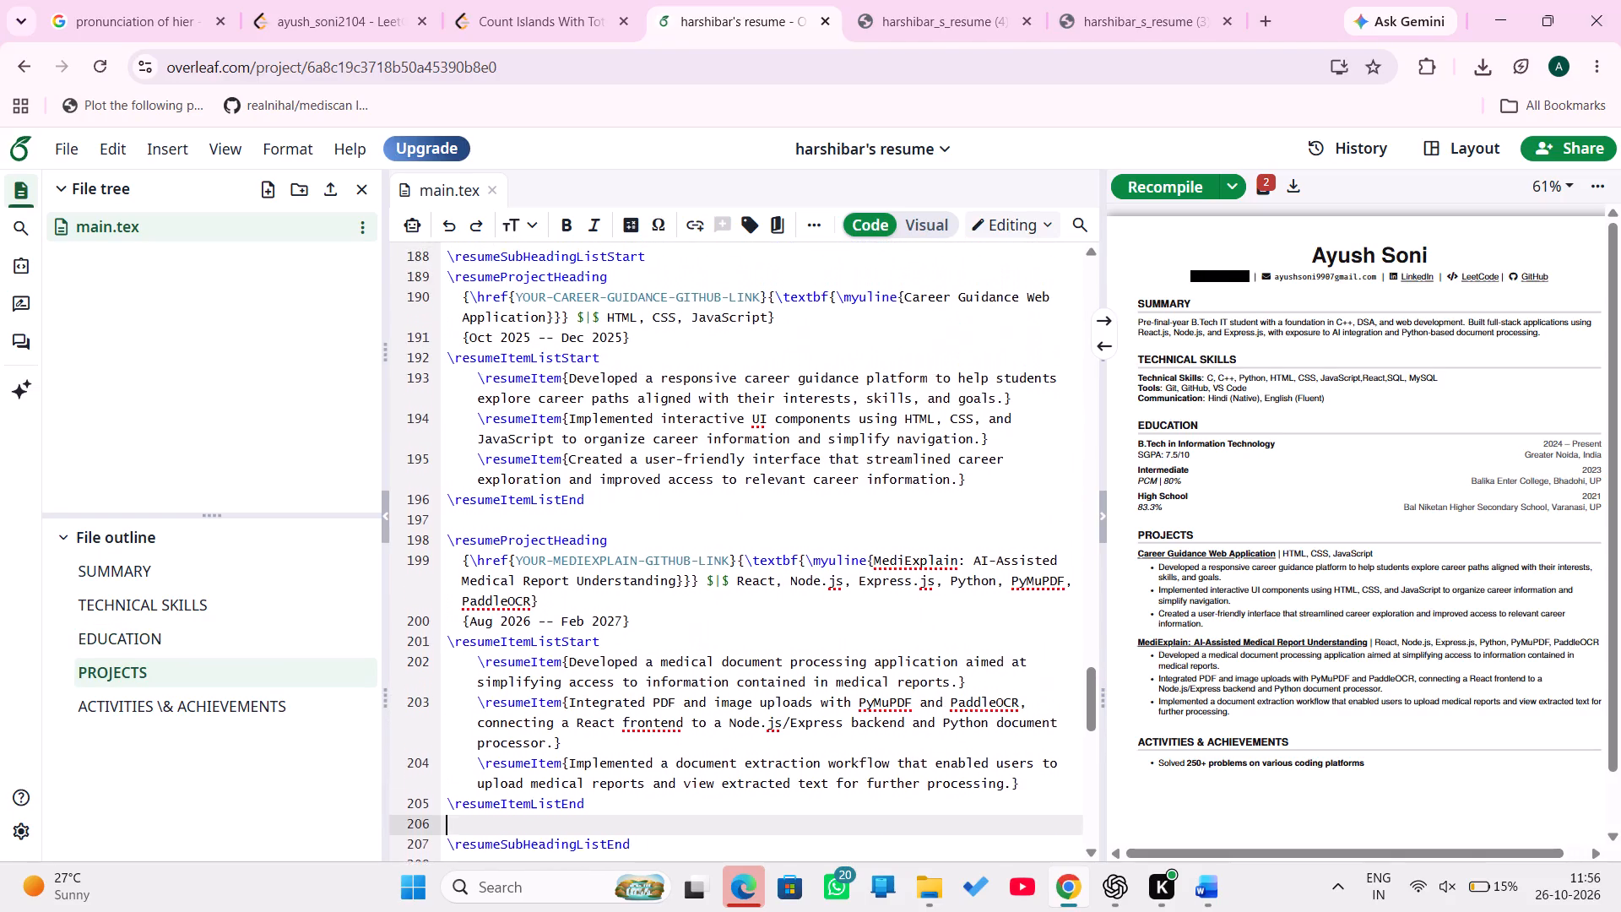
scroll(643, 728, "up", 1)
left_click(632, 828)
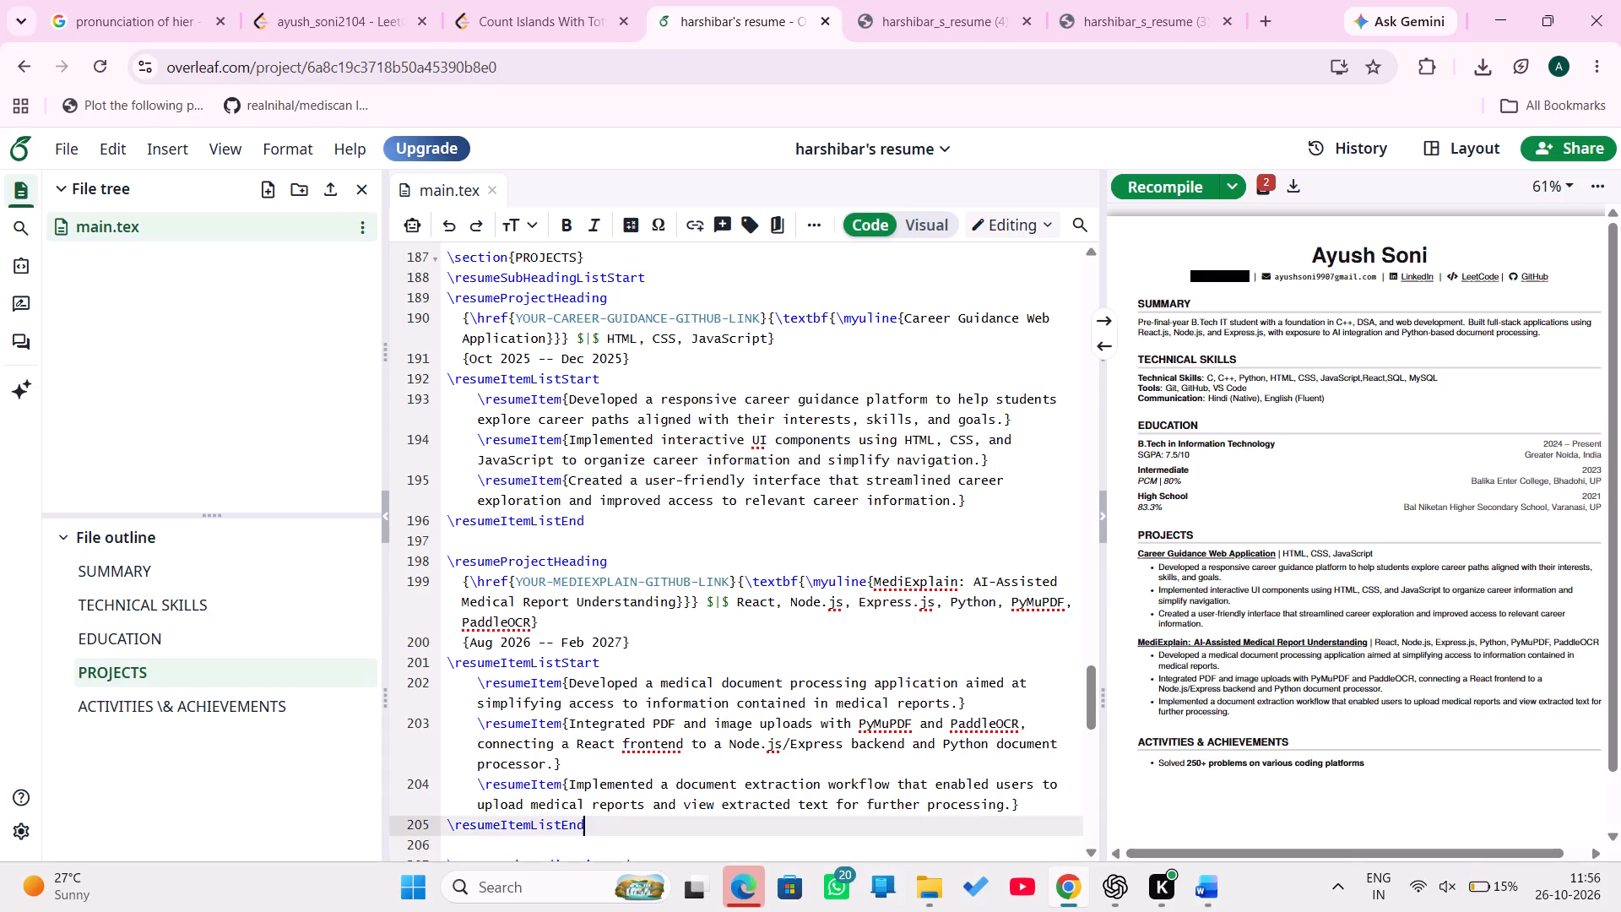
left_click_drag(632, 828, 523, 697)
left_click(489, 429)
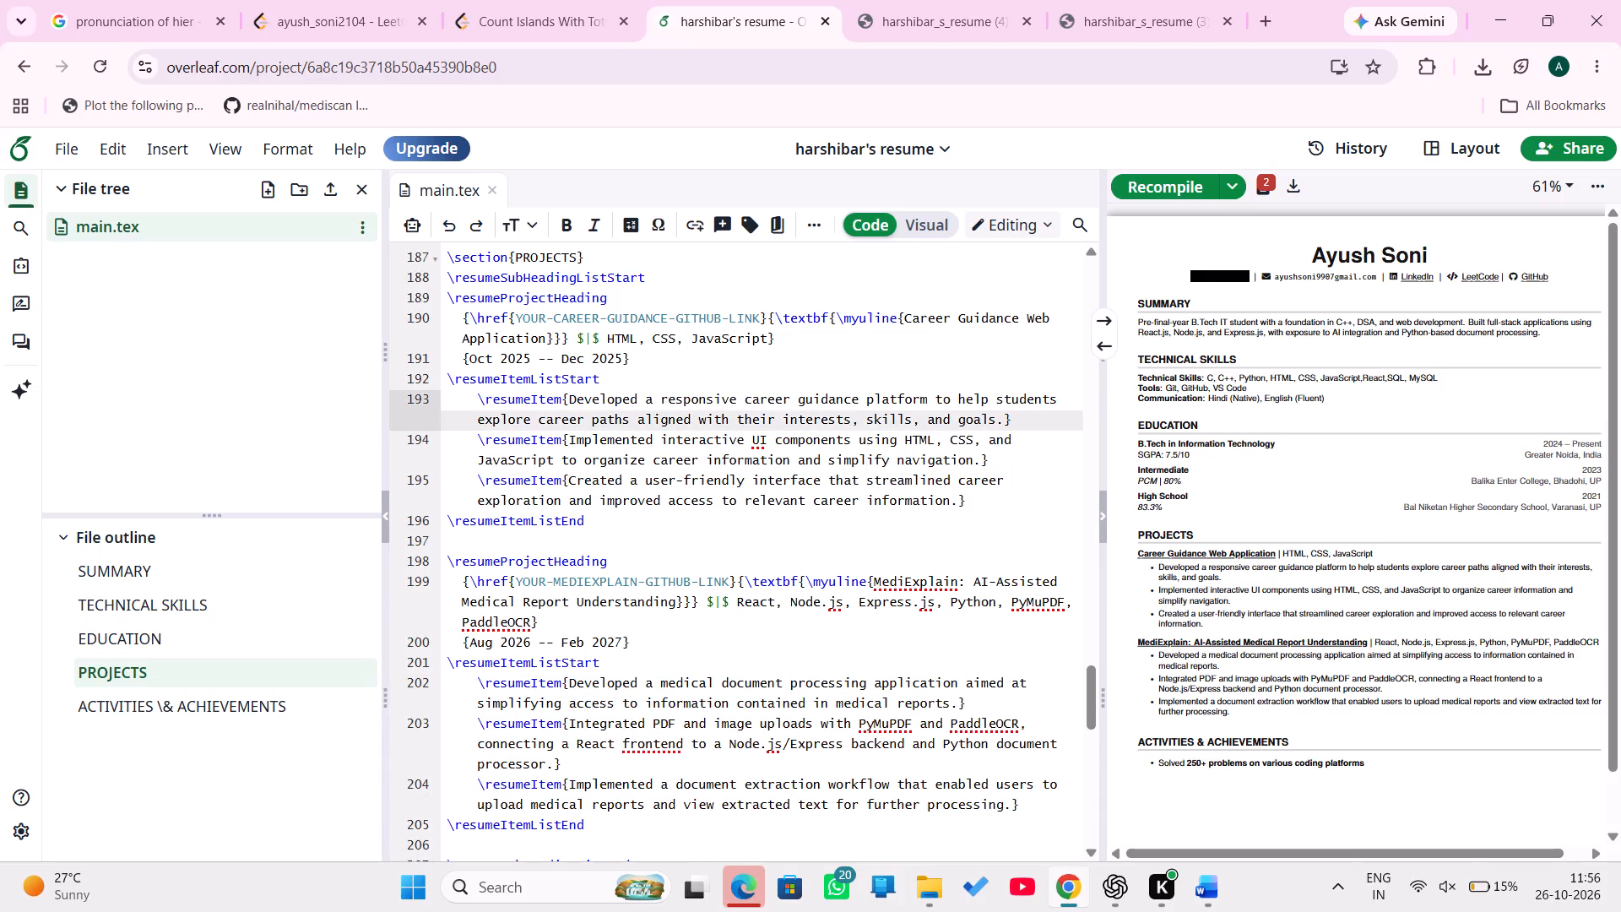
left_click(482, 432)
left_click(590, 822)
scroll(606, 845, "down", 1)
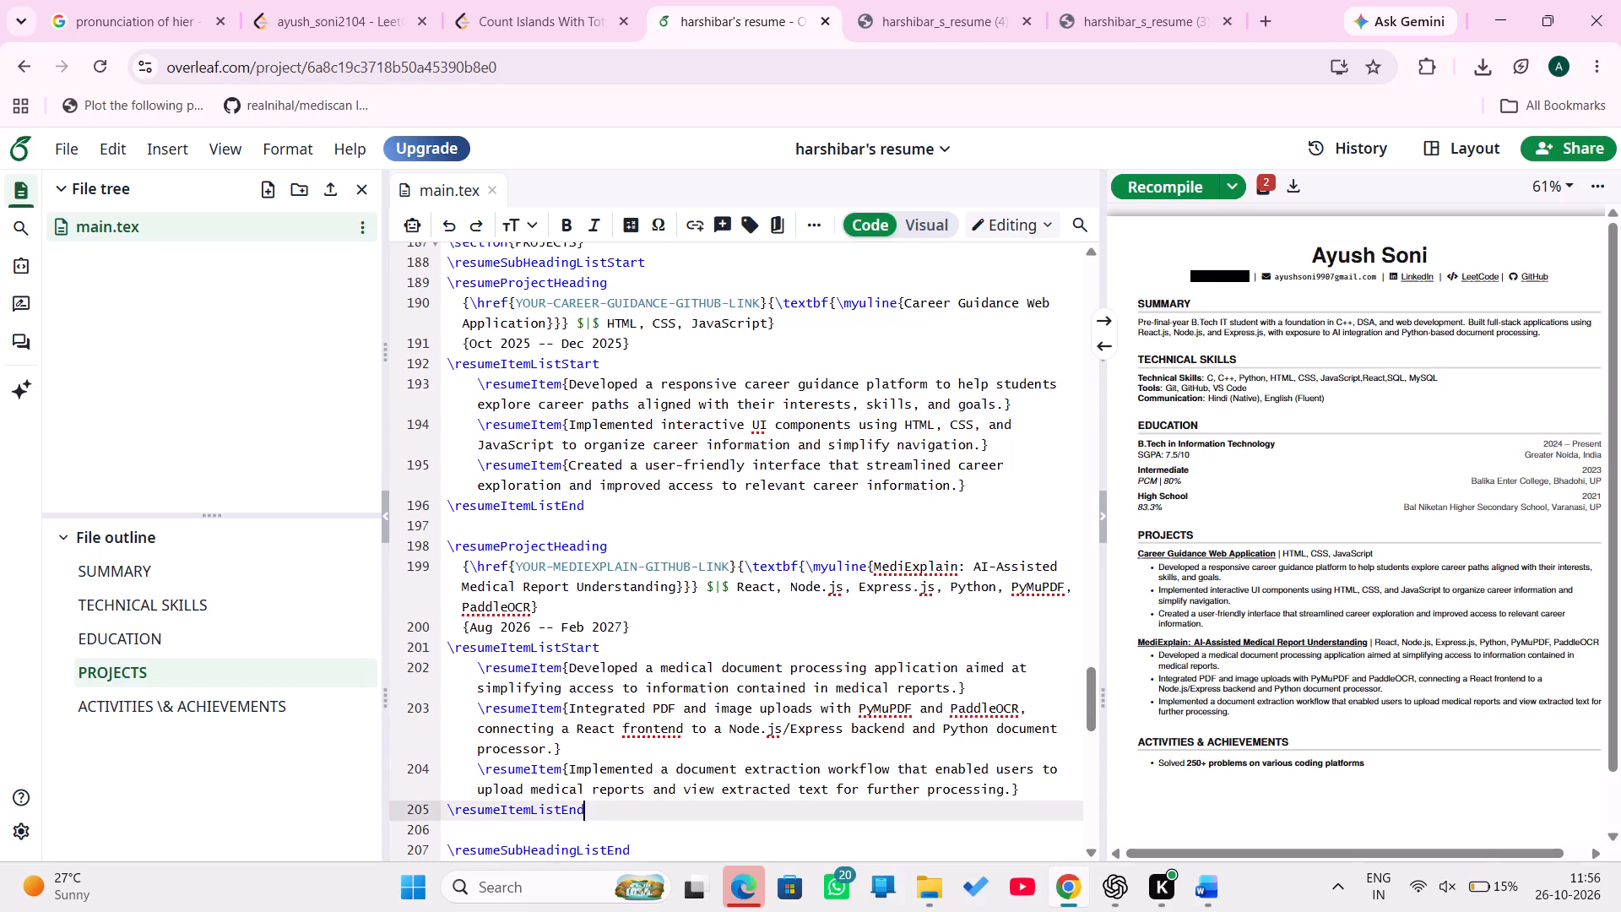
left_click(642, 852)
left_click_drag(642, 852, 416, 599)
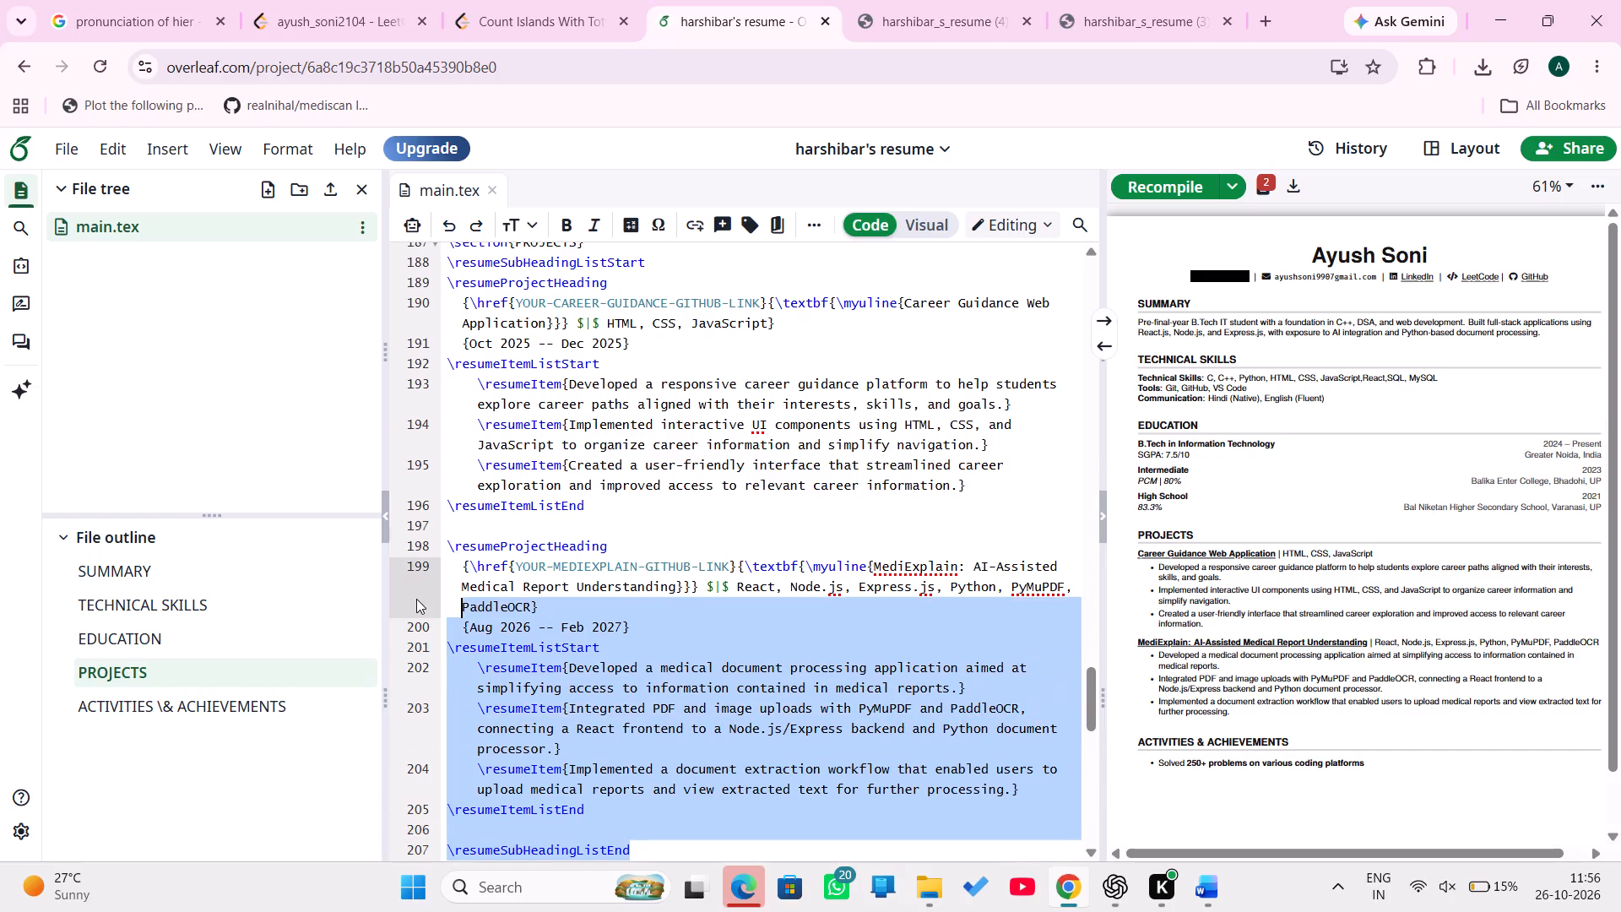
left_click_drag(416, 599, 381, 252)
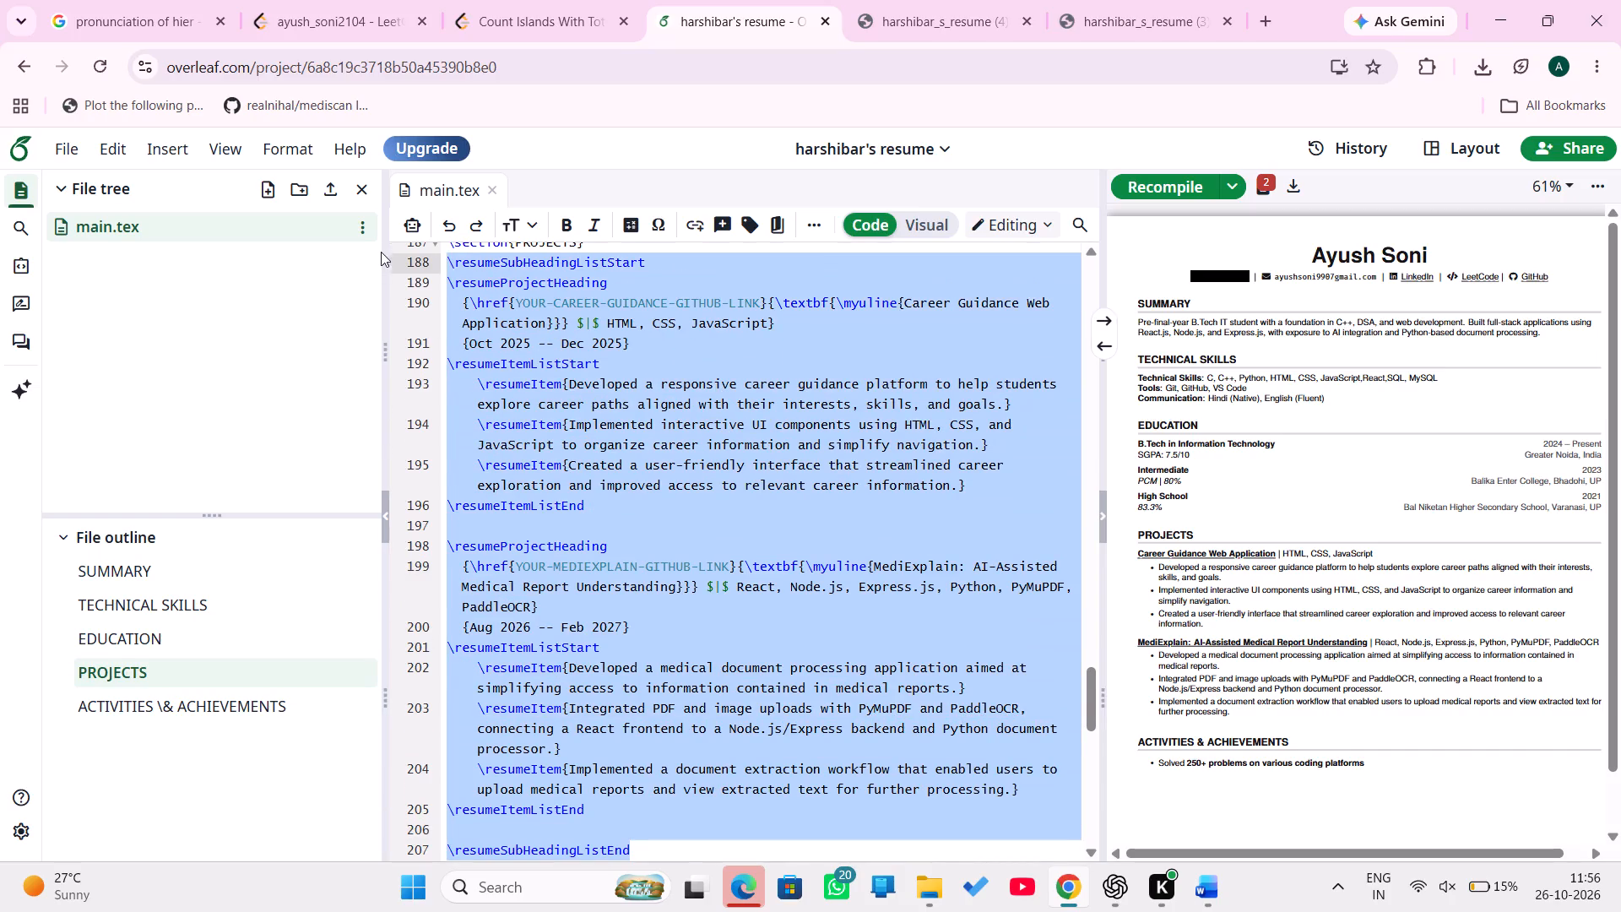
left_click_drag(381, 252, 388, 335)
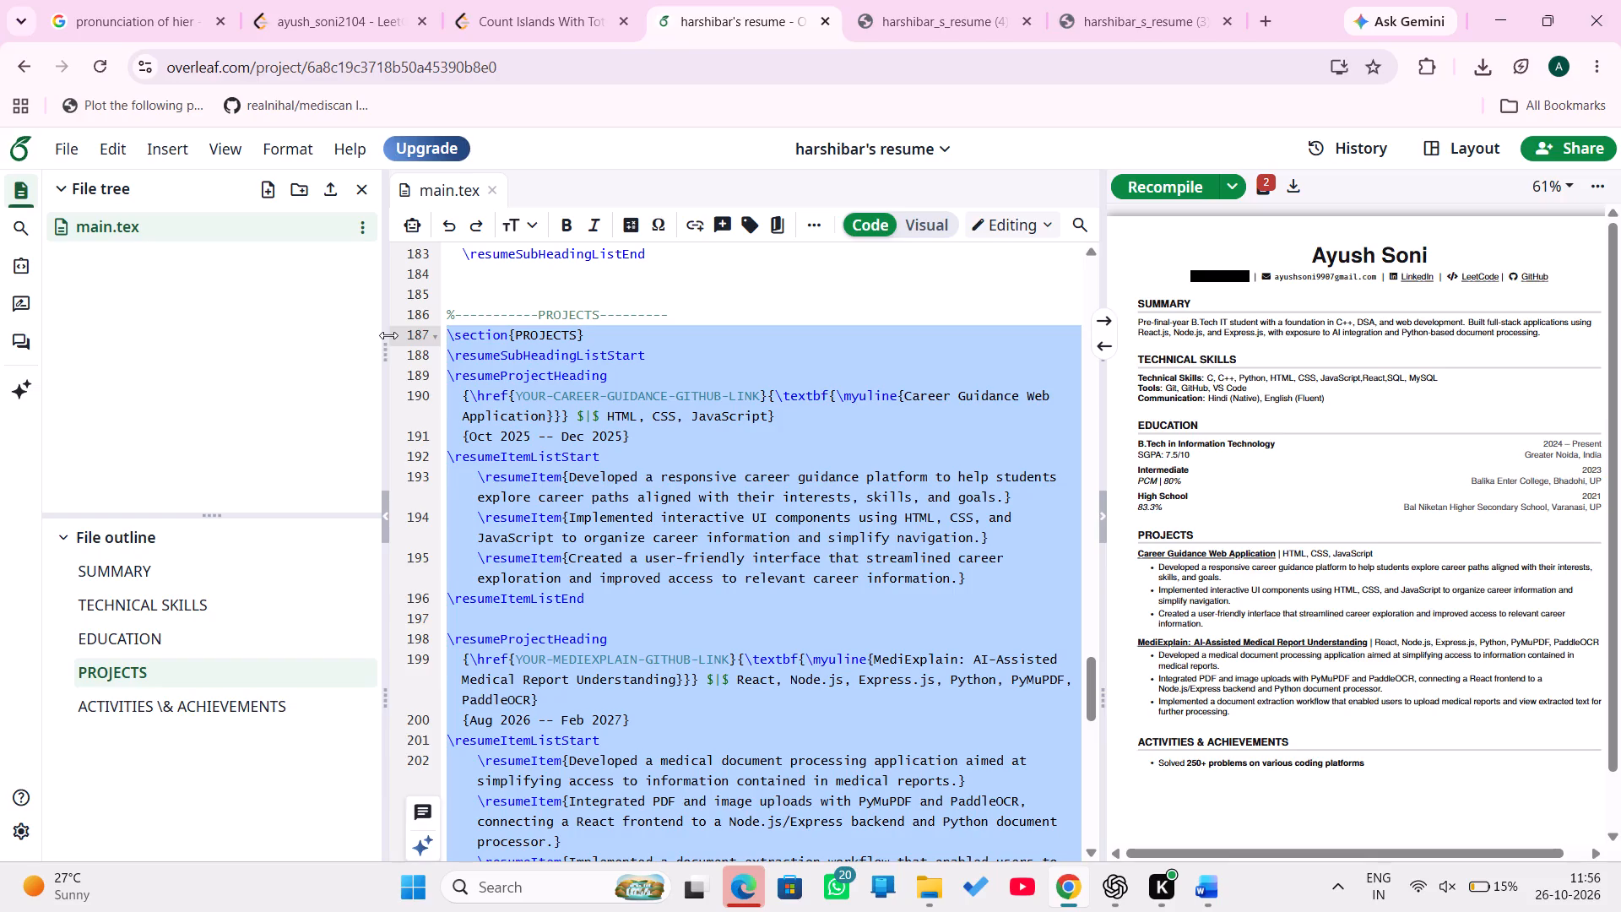
key("BackSpace")
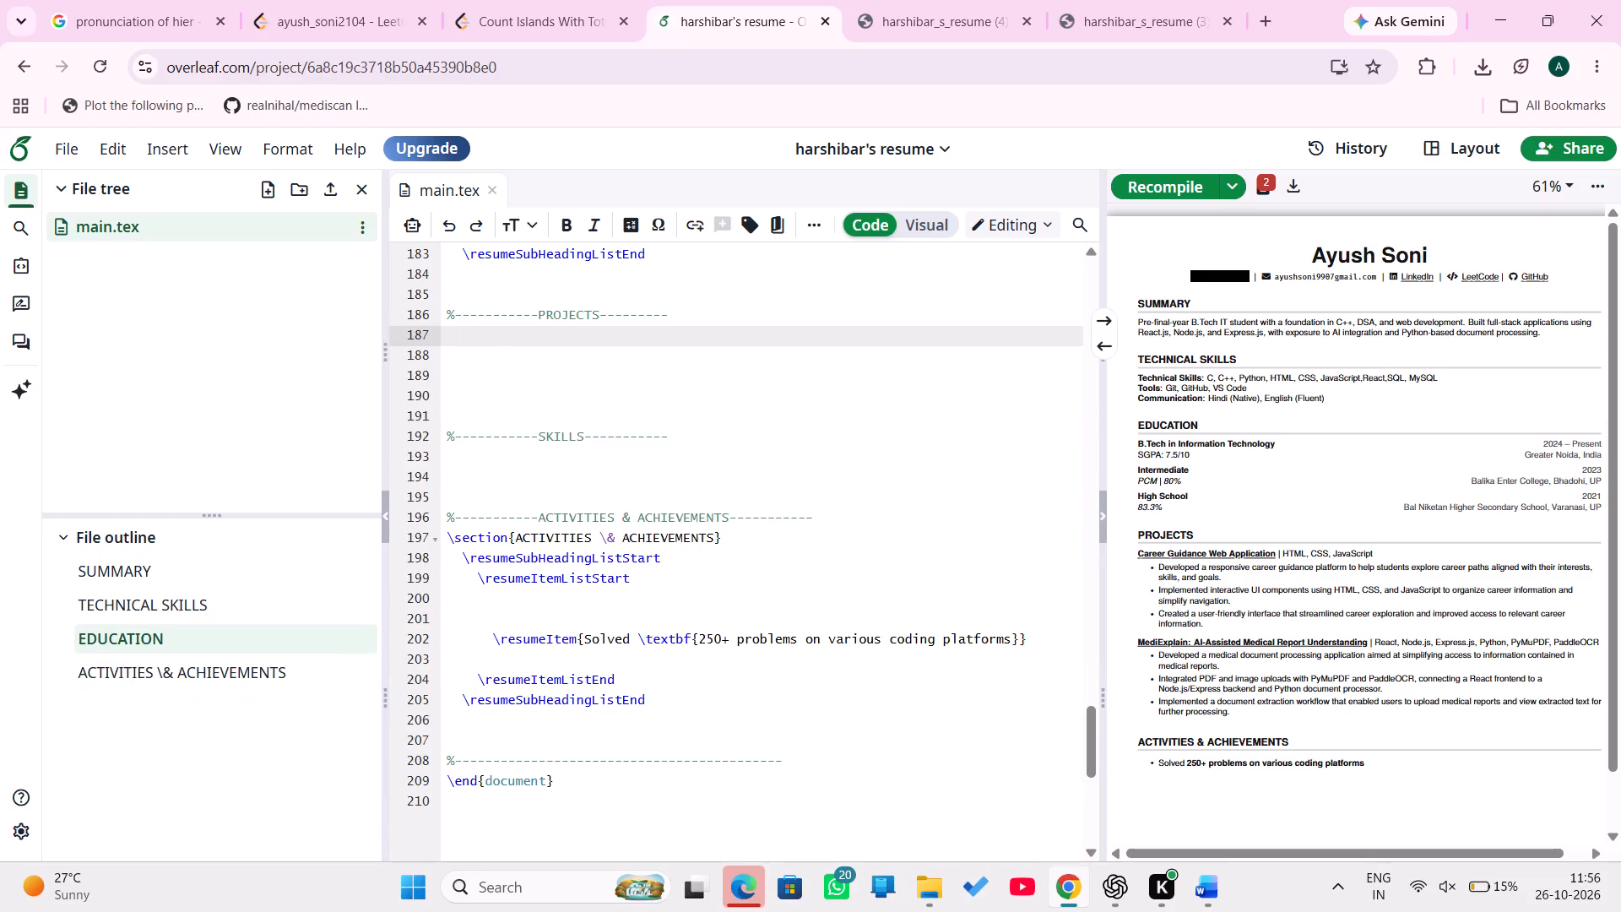
key("ctrl+v")
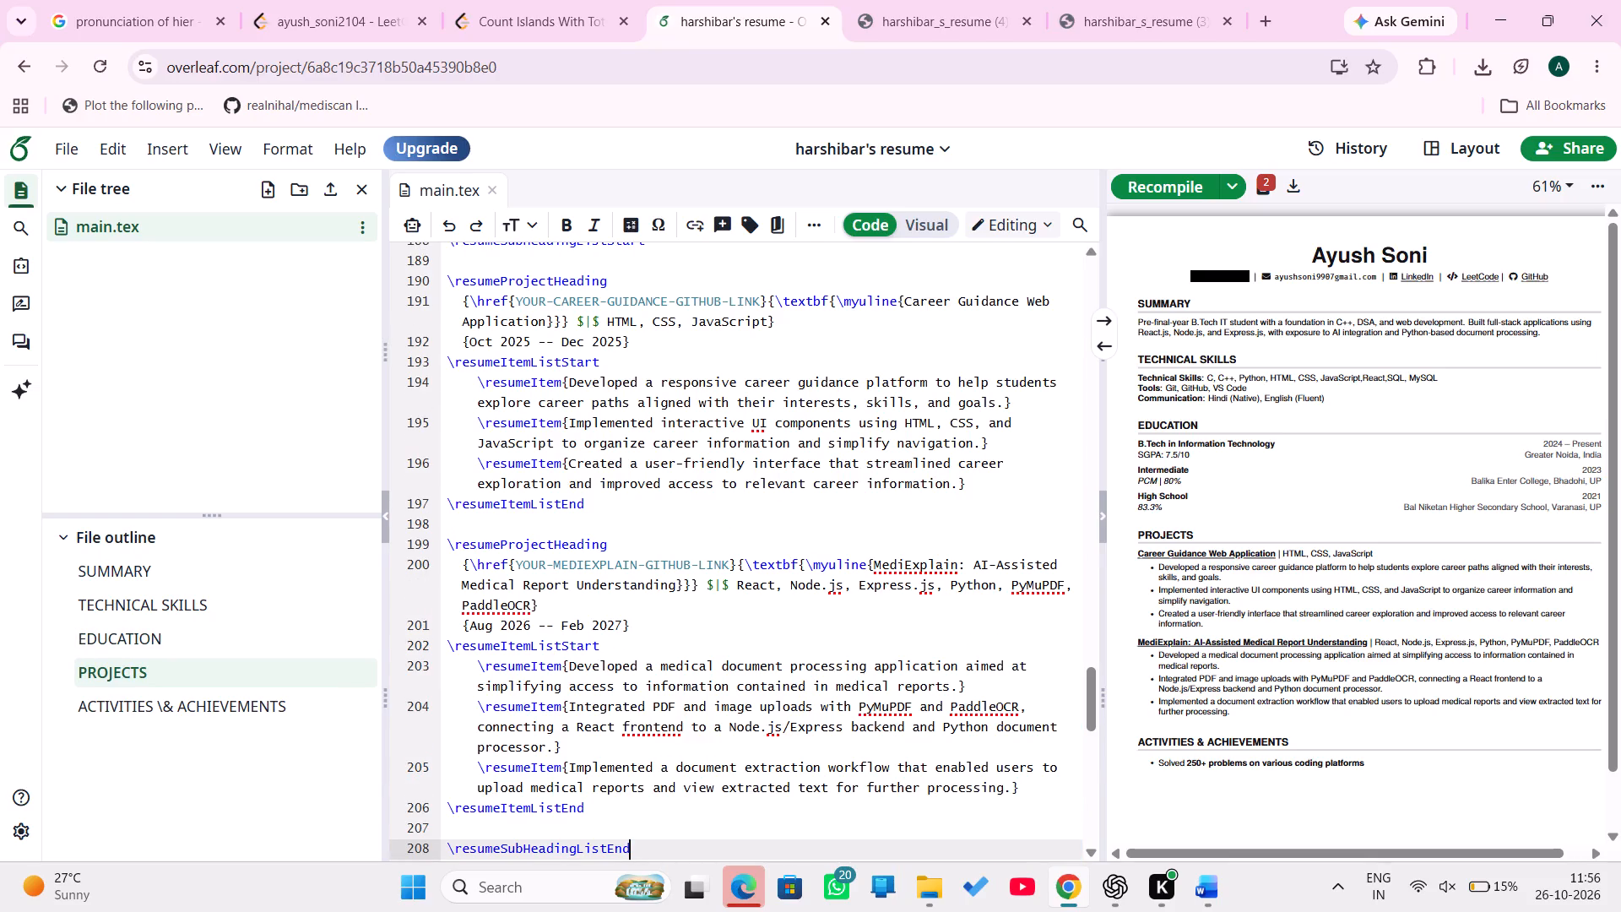
Recompile the resume and check the whole page in the PDF preview.
left_click(1184, 192)
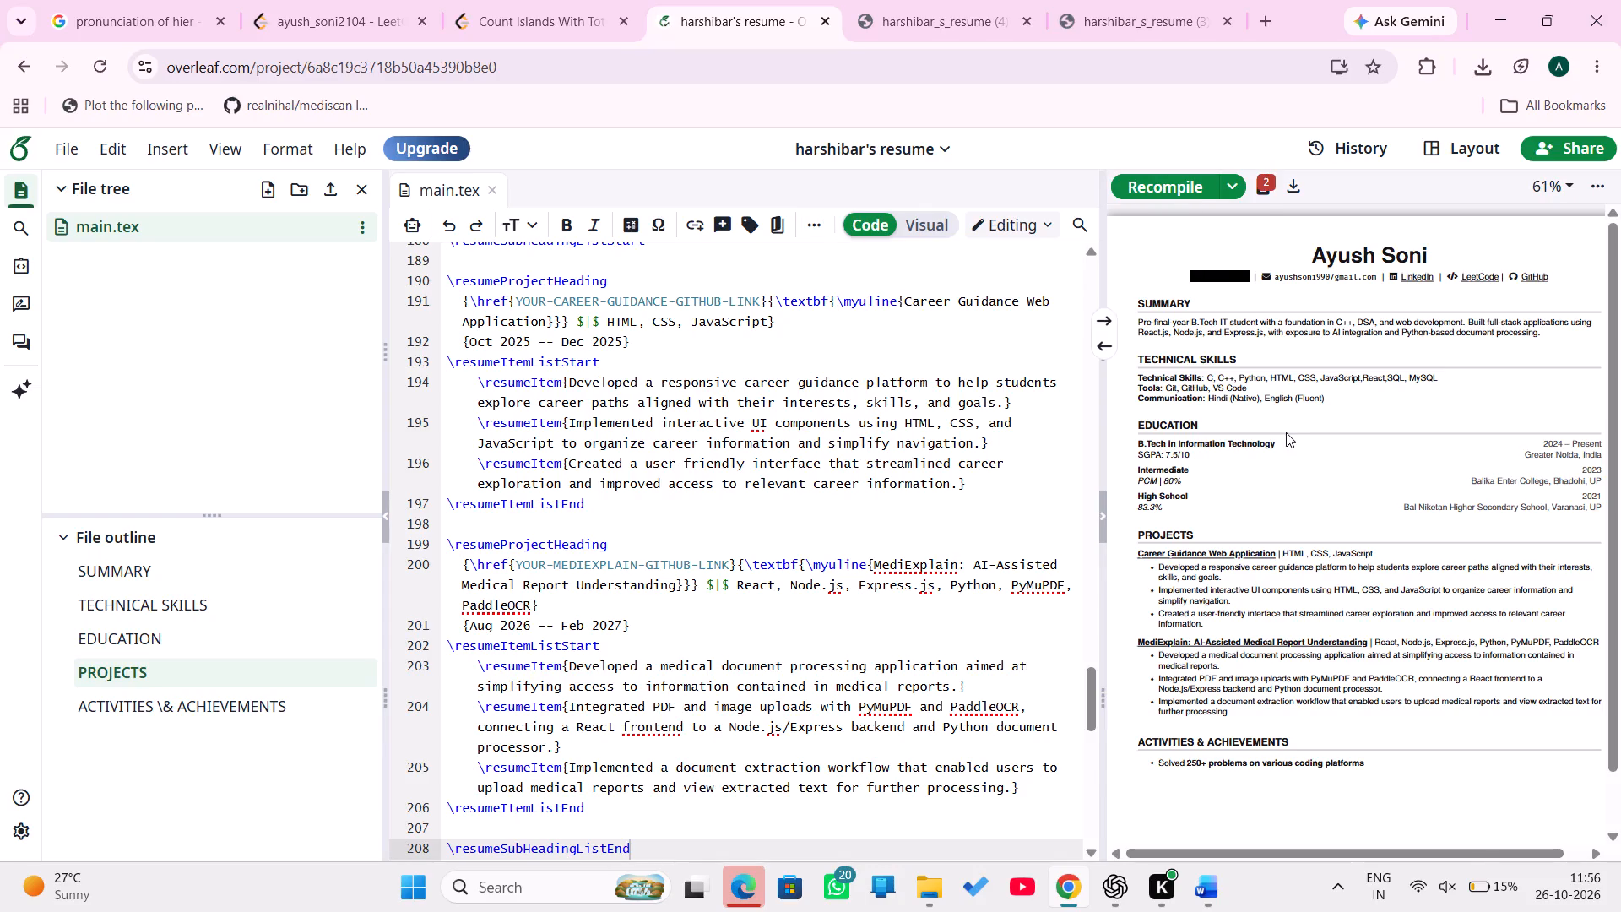
left_click(1286, 432)
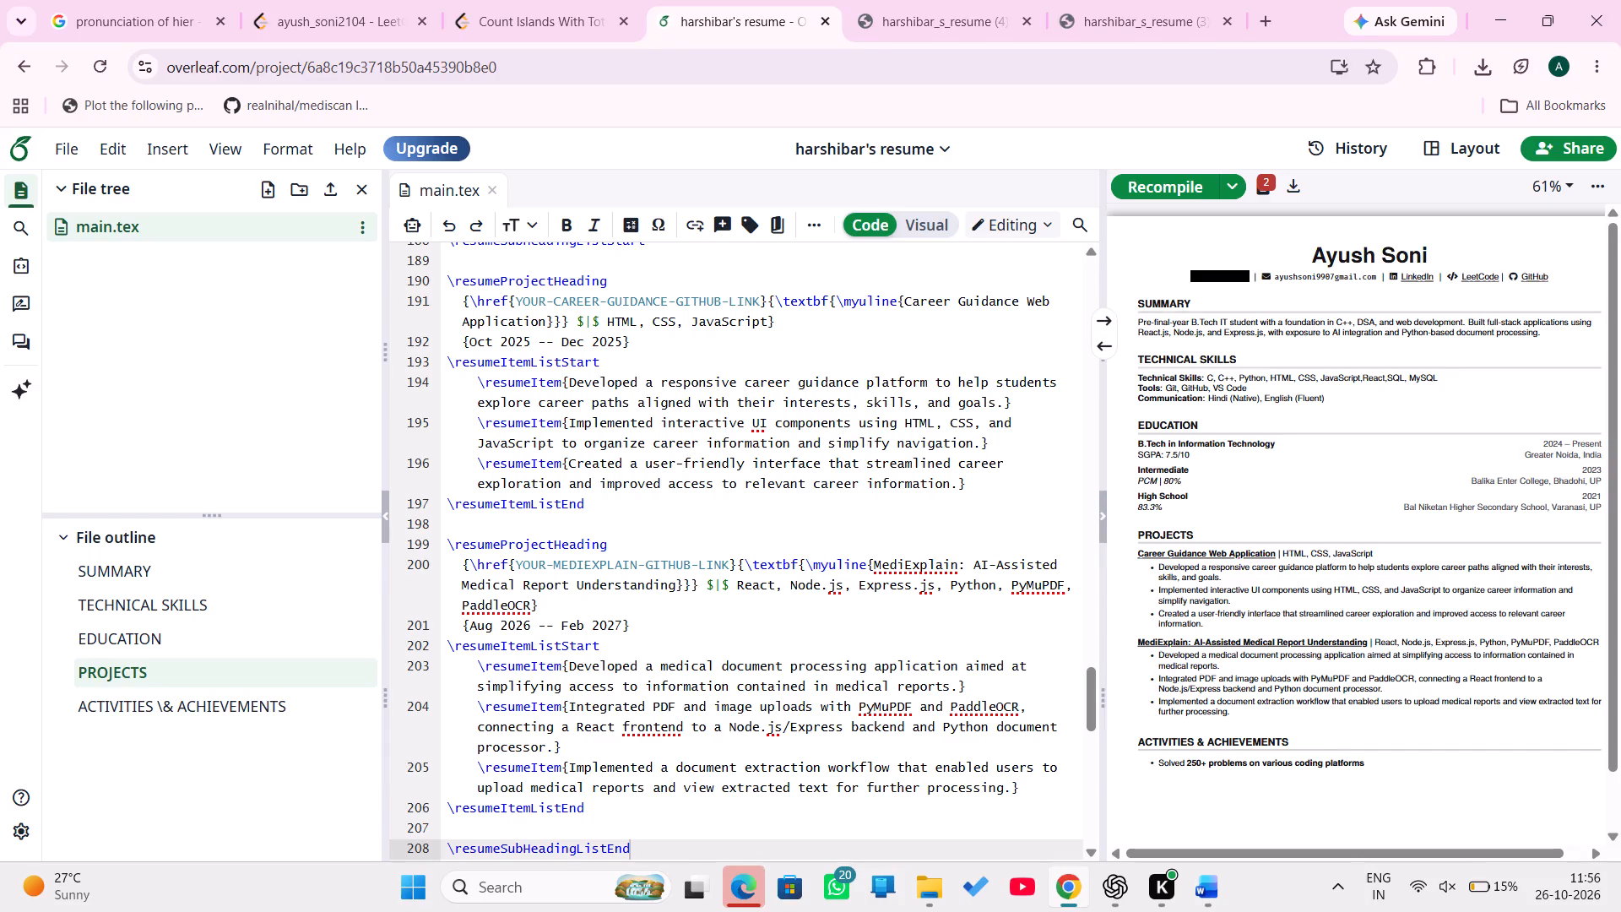
scroll(1410, 624, "down", 1)
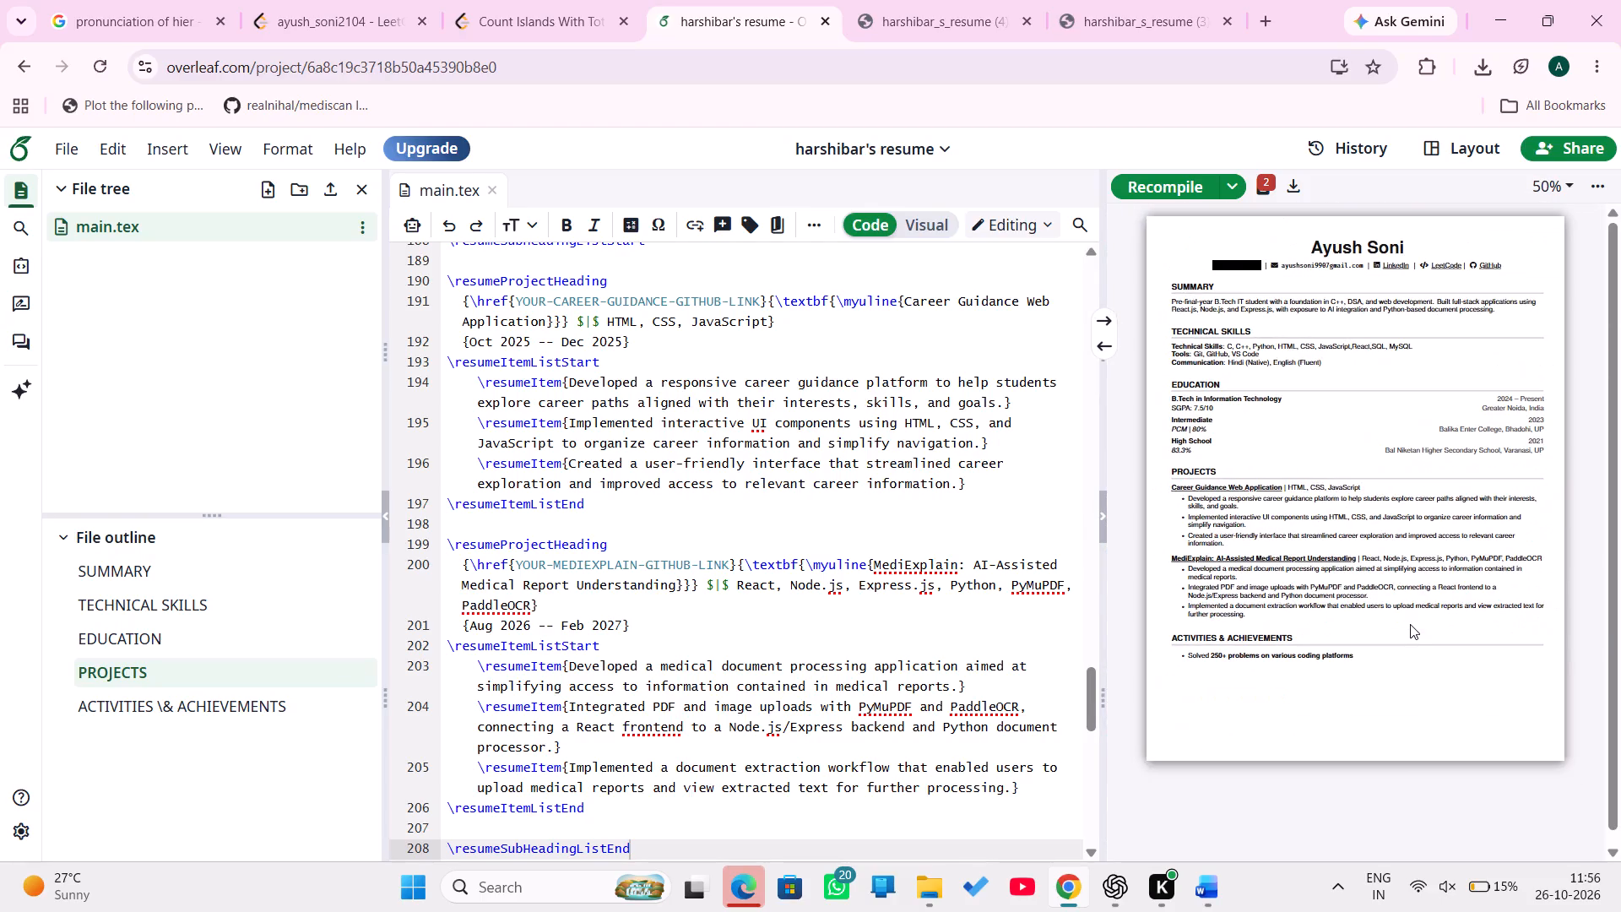
Delete the \faPhone icon command, including its asterisk, before the phone number in the HEADING block.
scroll(754, 453, "up", 5)
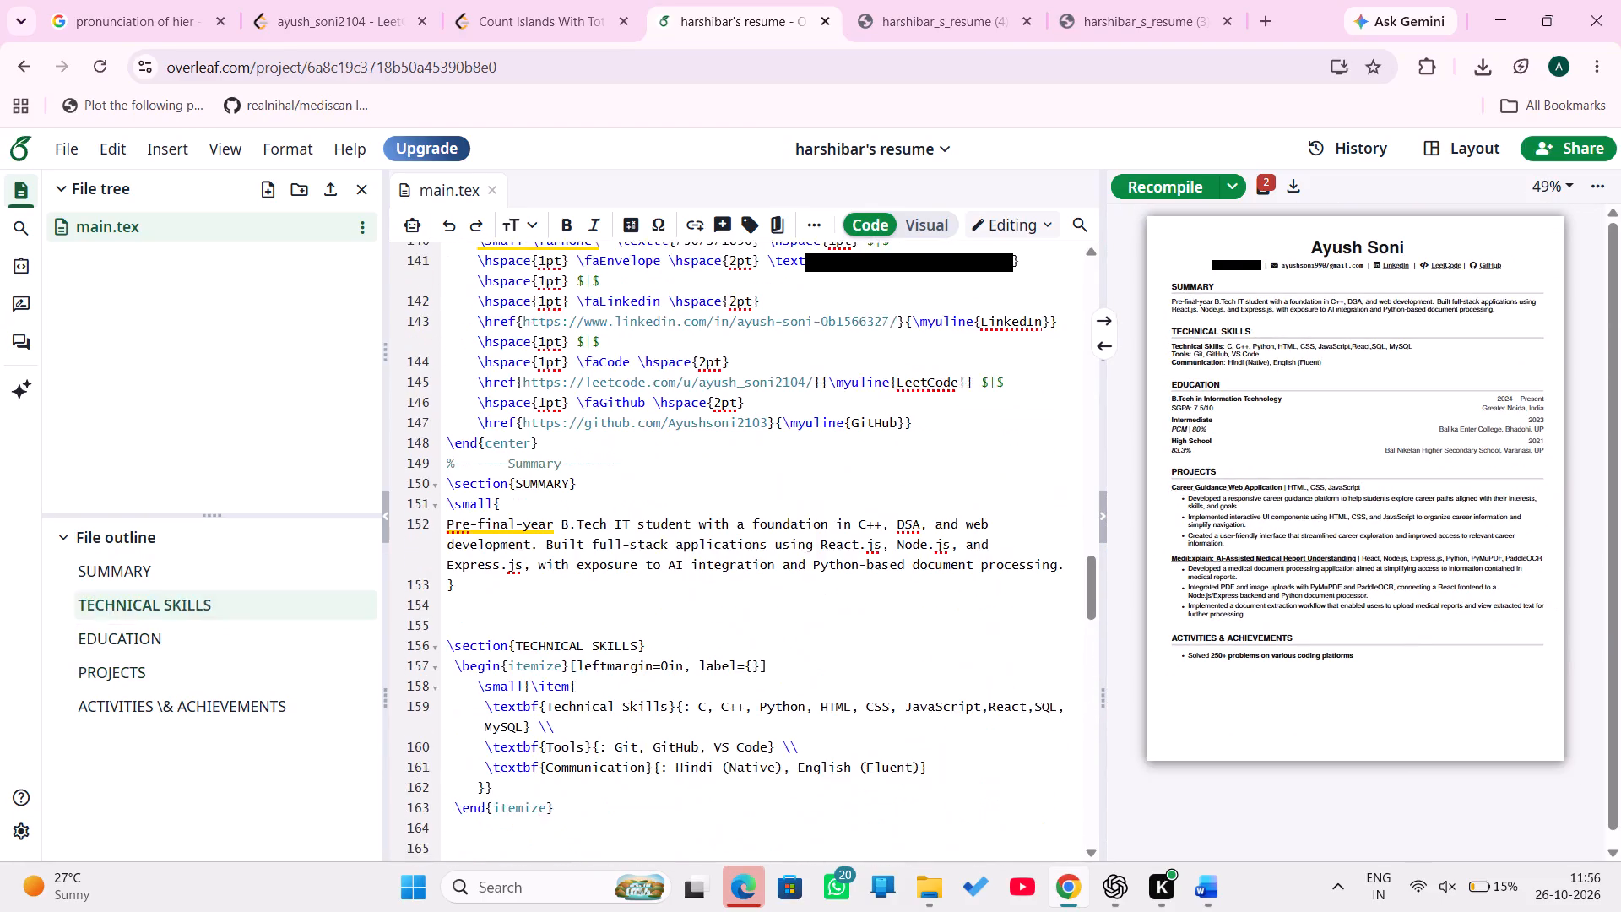
scroll(754, 453, "up", 4)
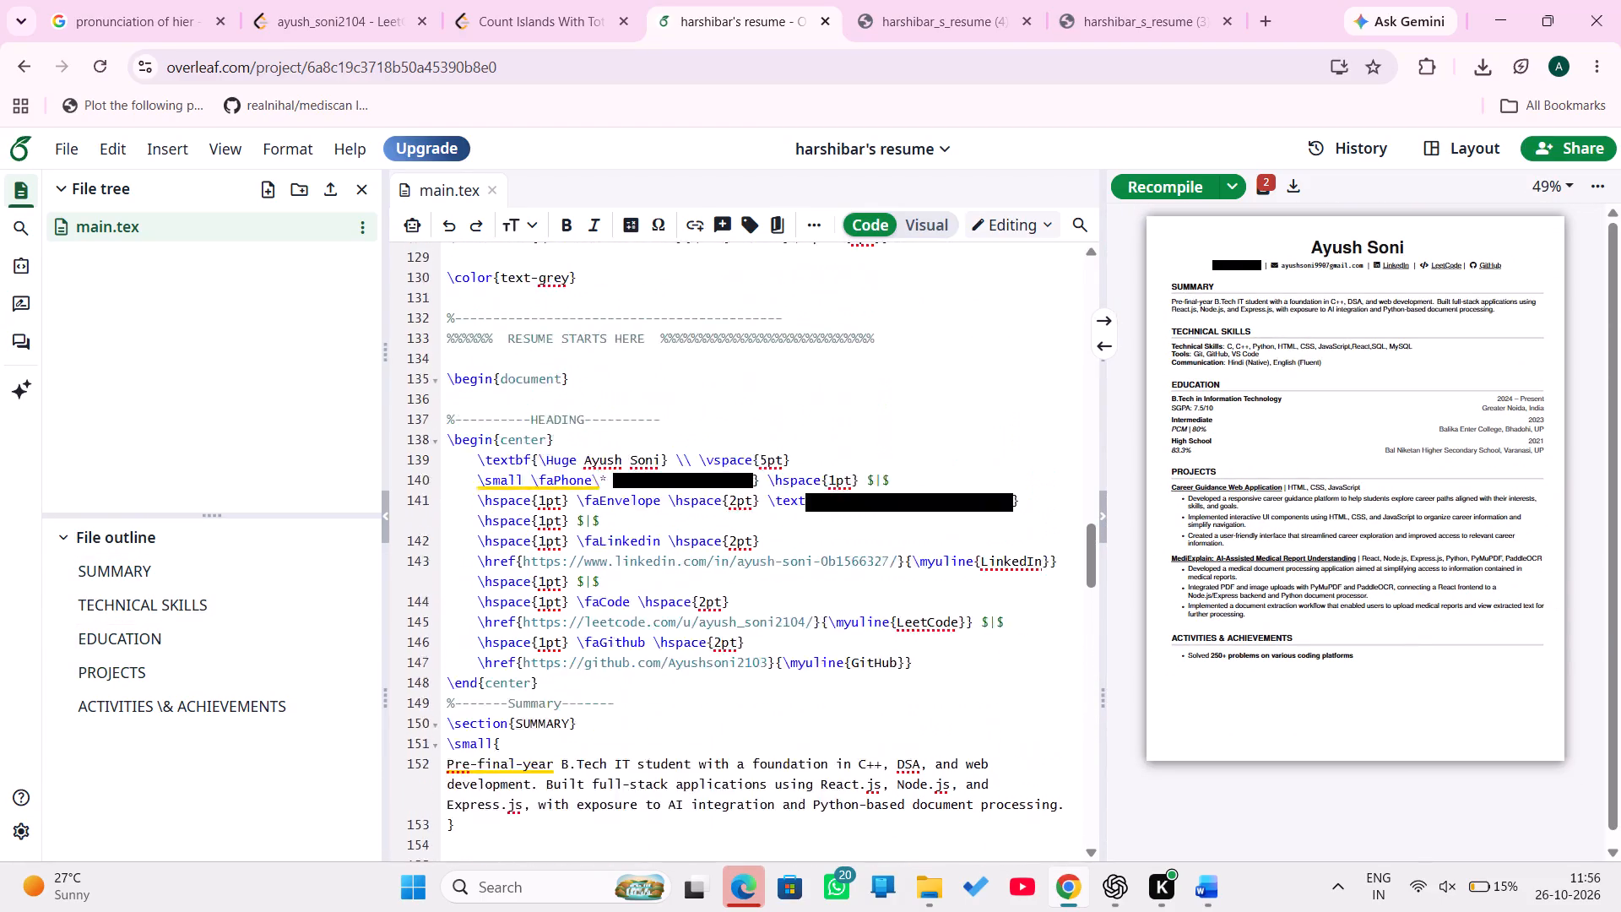
scroll(754, 453, "up", 1)
scroll(754, 453, "down", 1)
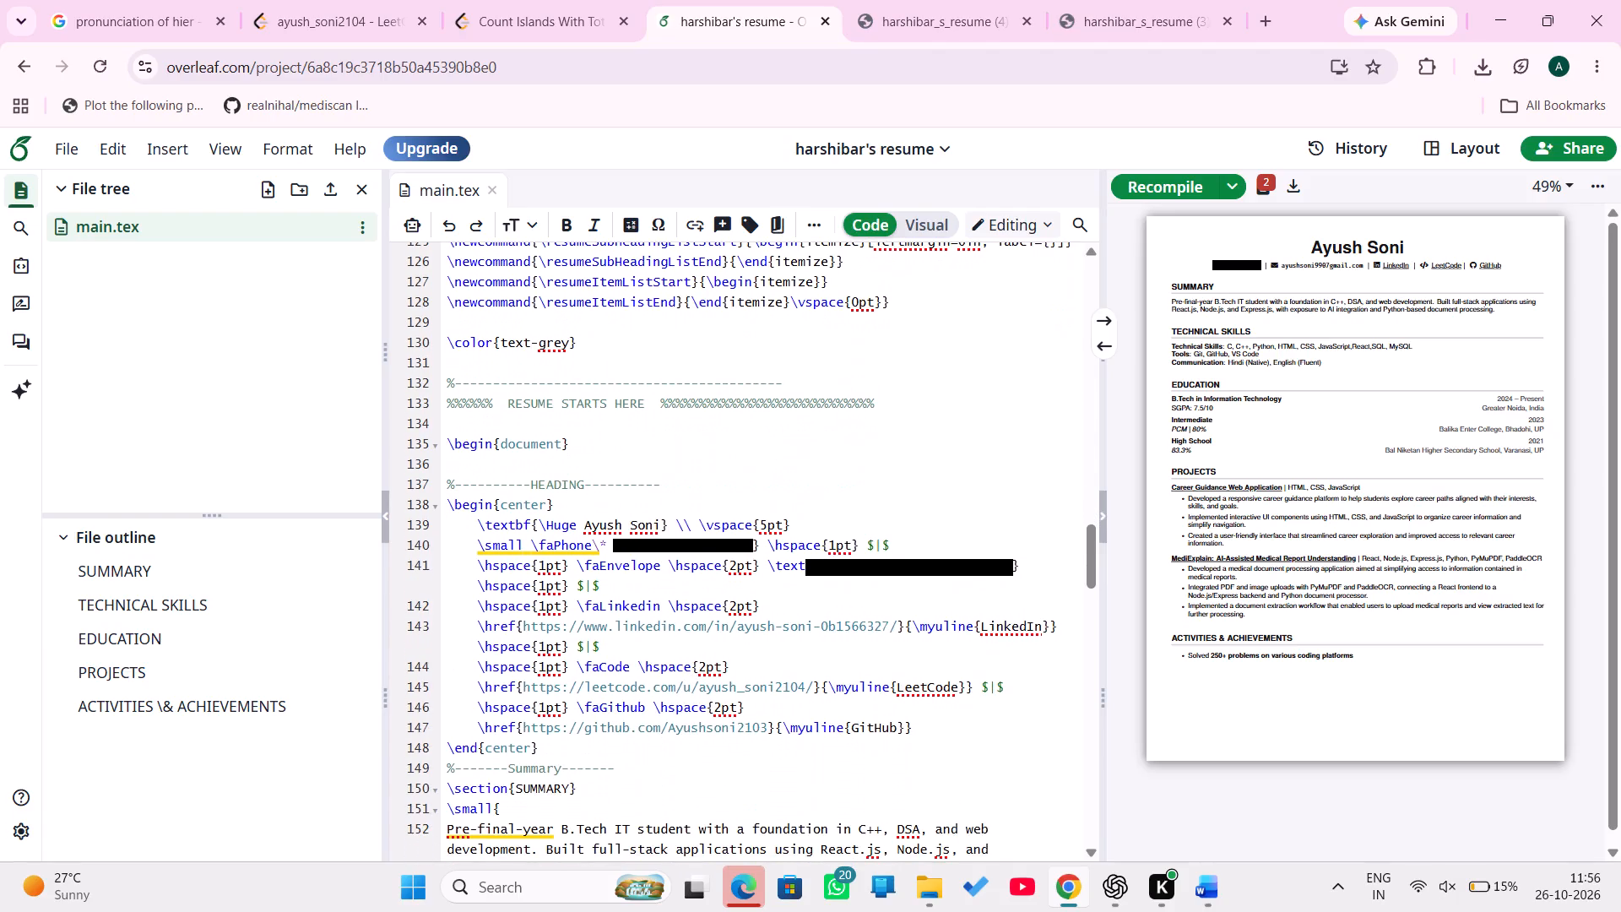
left_click(604, 490)
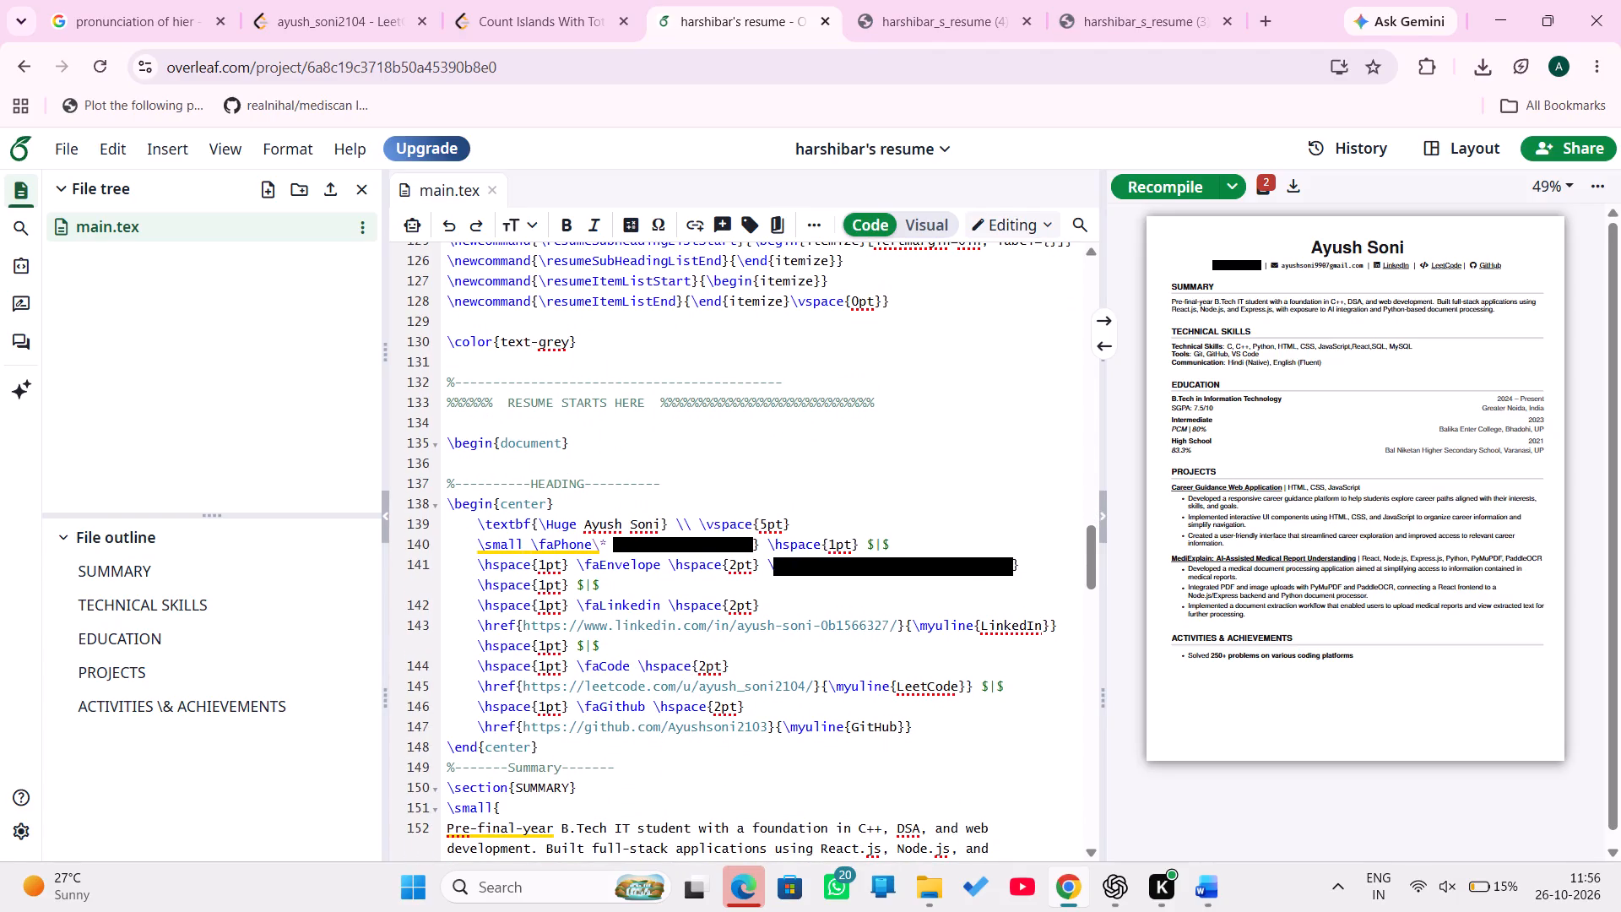
left_click(604, 543)
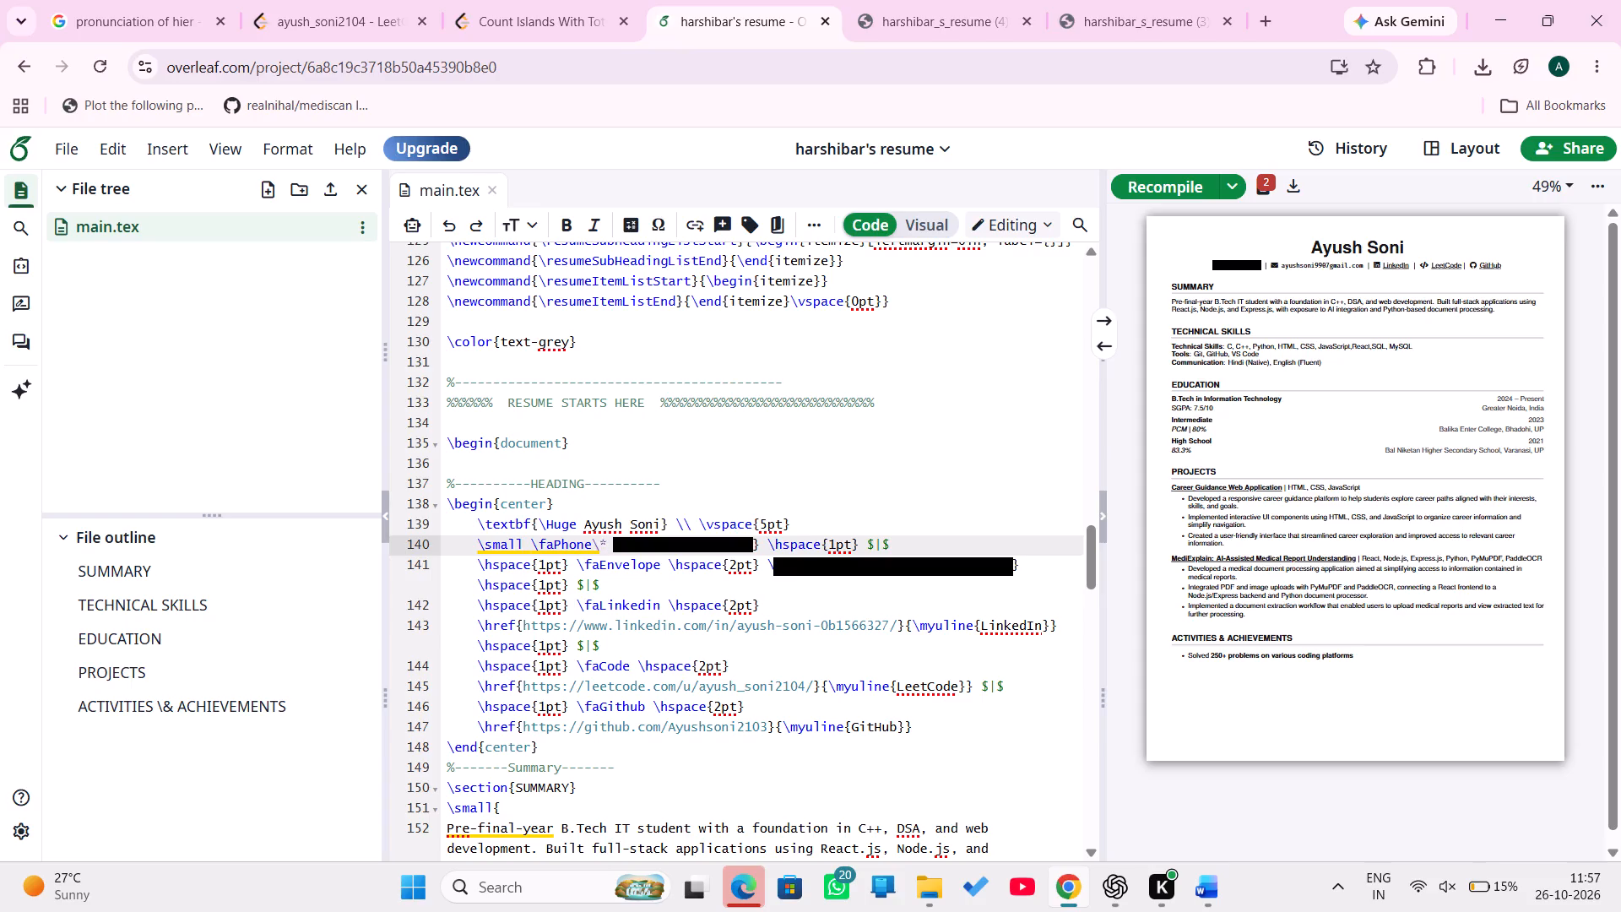
key("BackSpace")
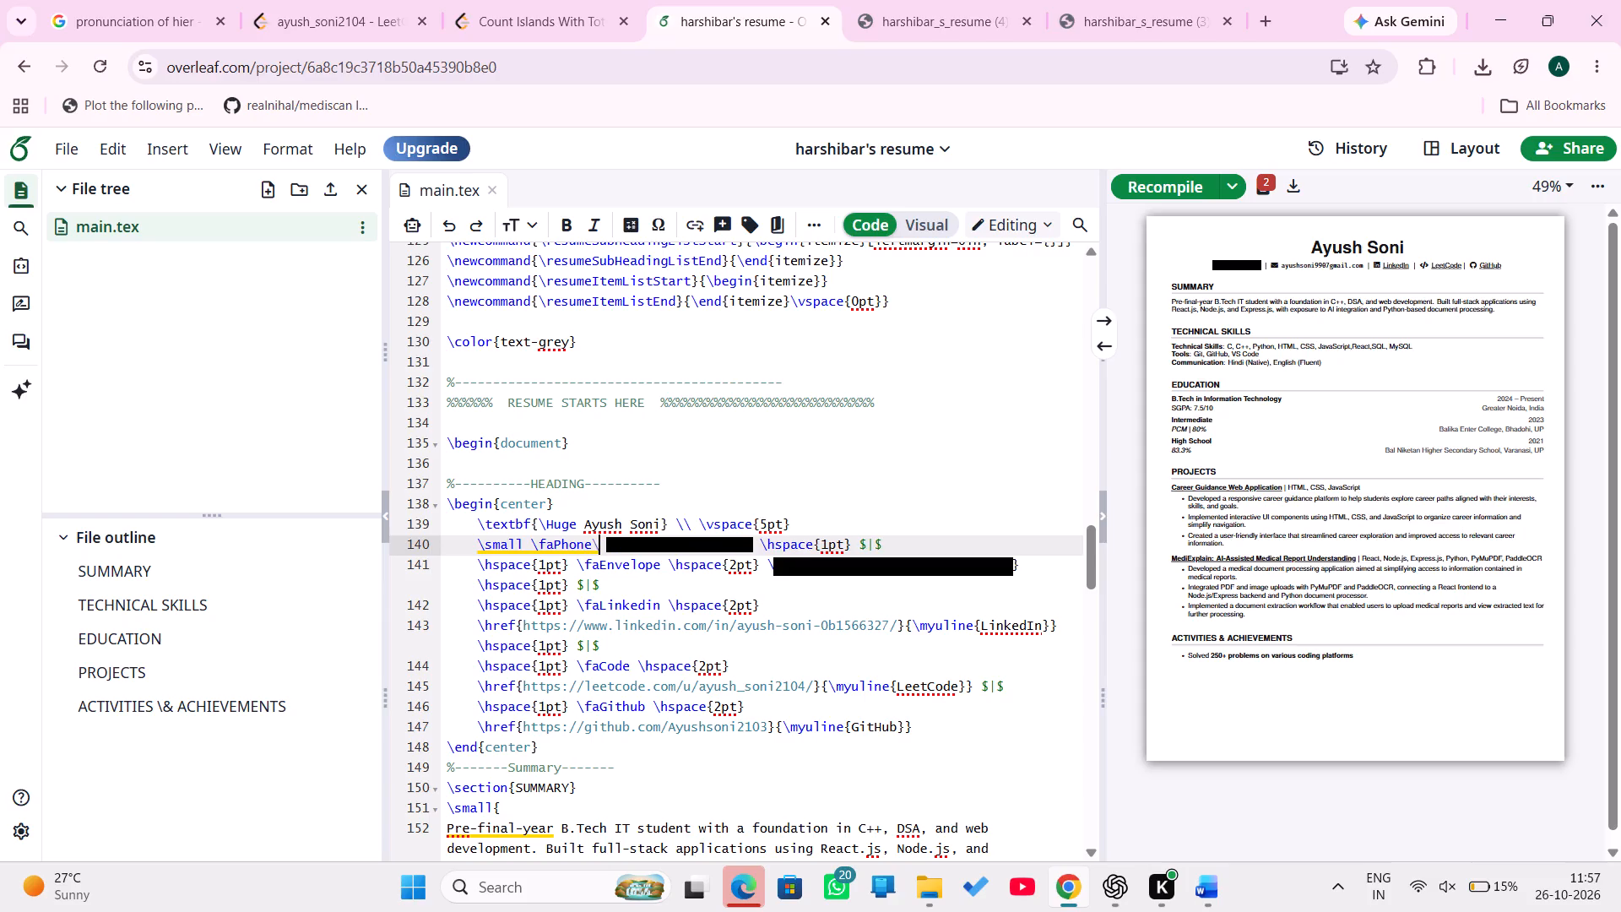
key("BackSpace")
key("BackSpace")
key("BackSpace")
key("BackSpace")
key("BackSpace")
key("BackSpace")
key("BackSpace")
key("BackSpace")
key("BackSpace")
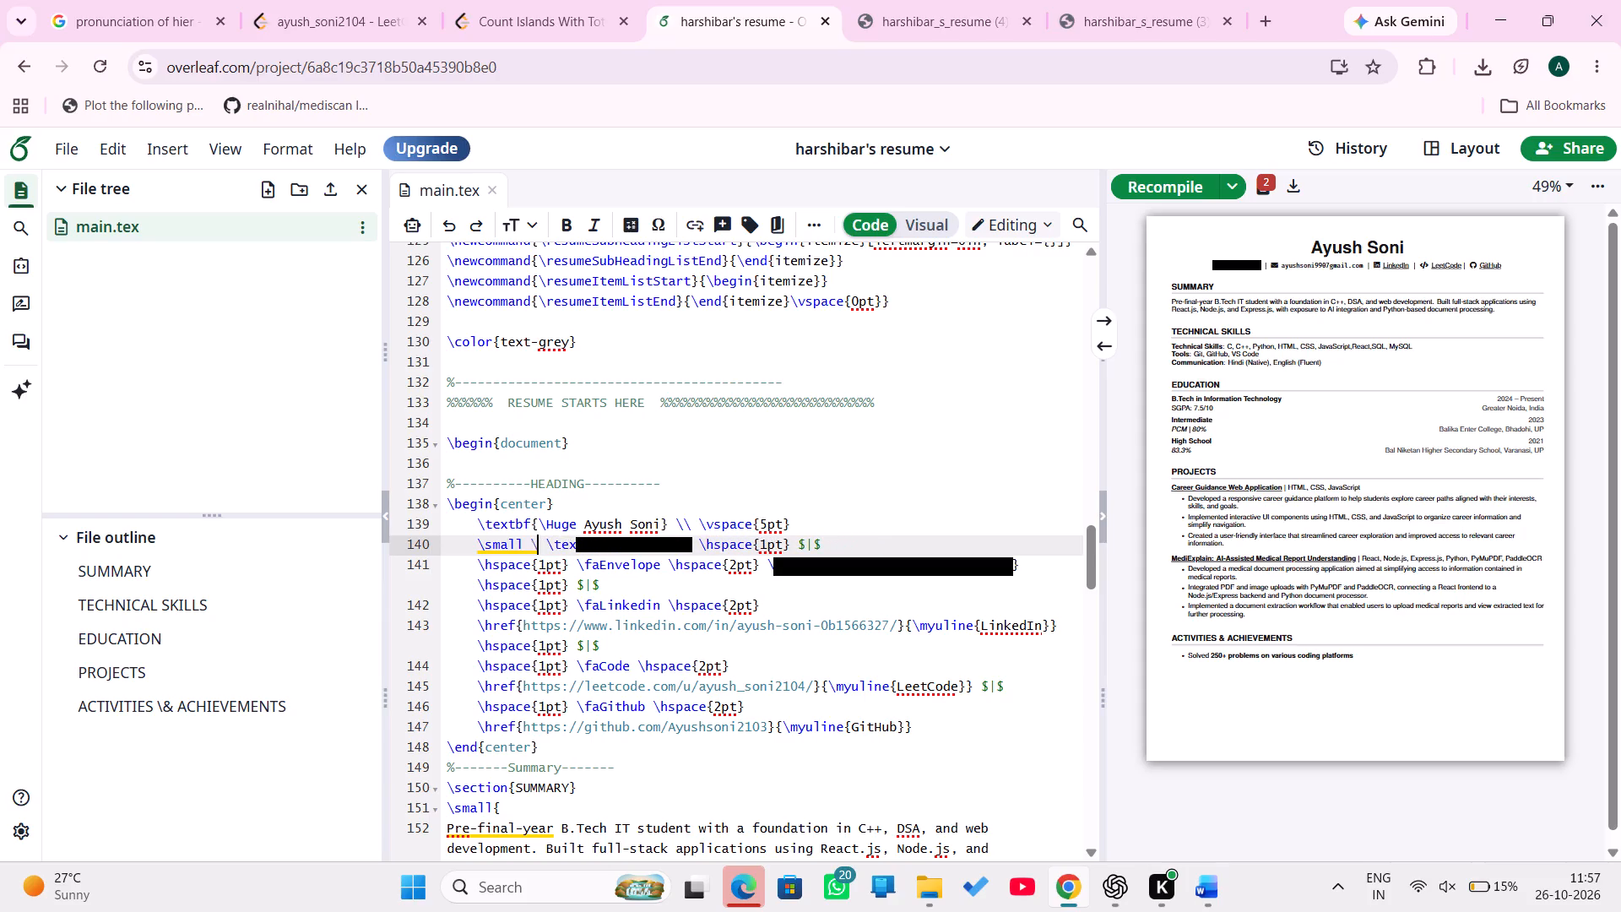
Delete the \faEnvelope icon command before the e-mail address in the HEADING block.
left_click(657, 562)
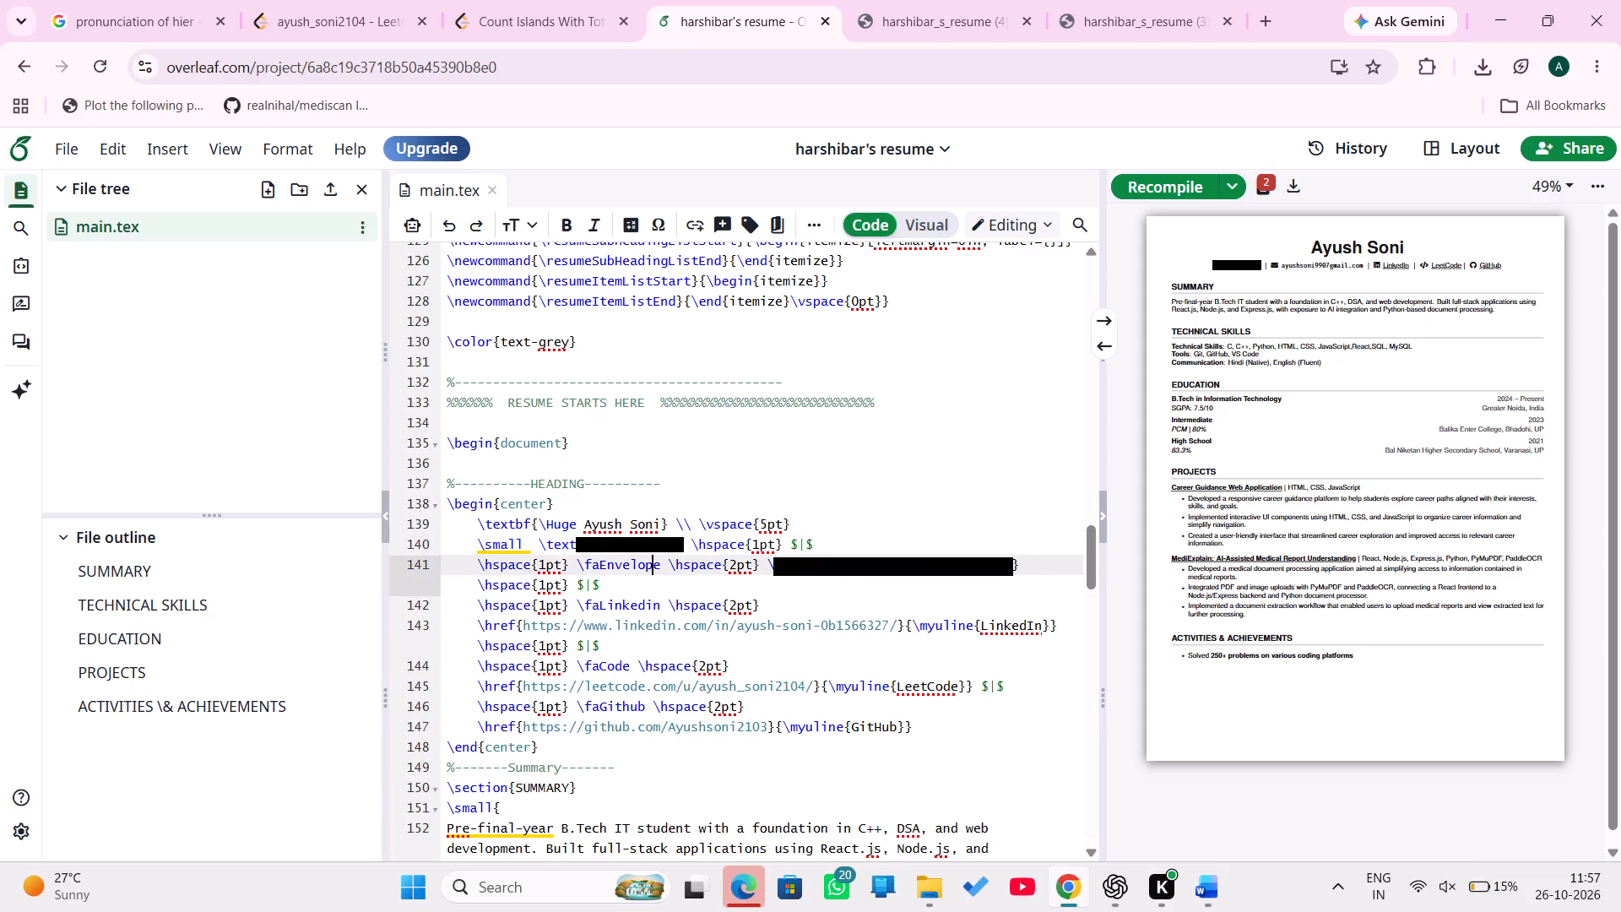
key("BackSpace")
key("BackSpace")
key("BackSpace")
key("BackSpace")
key("BackSpace")
key("BackSpace")
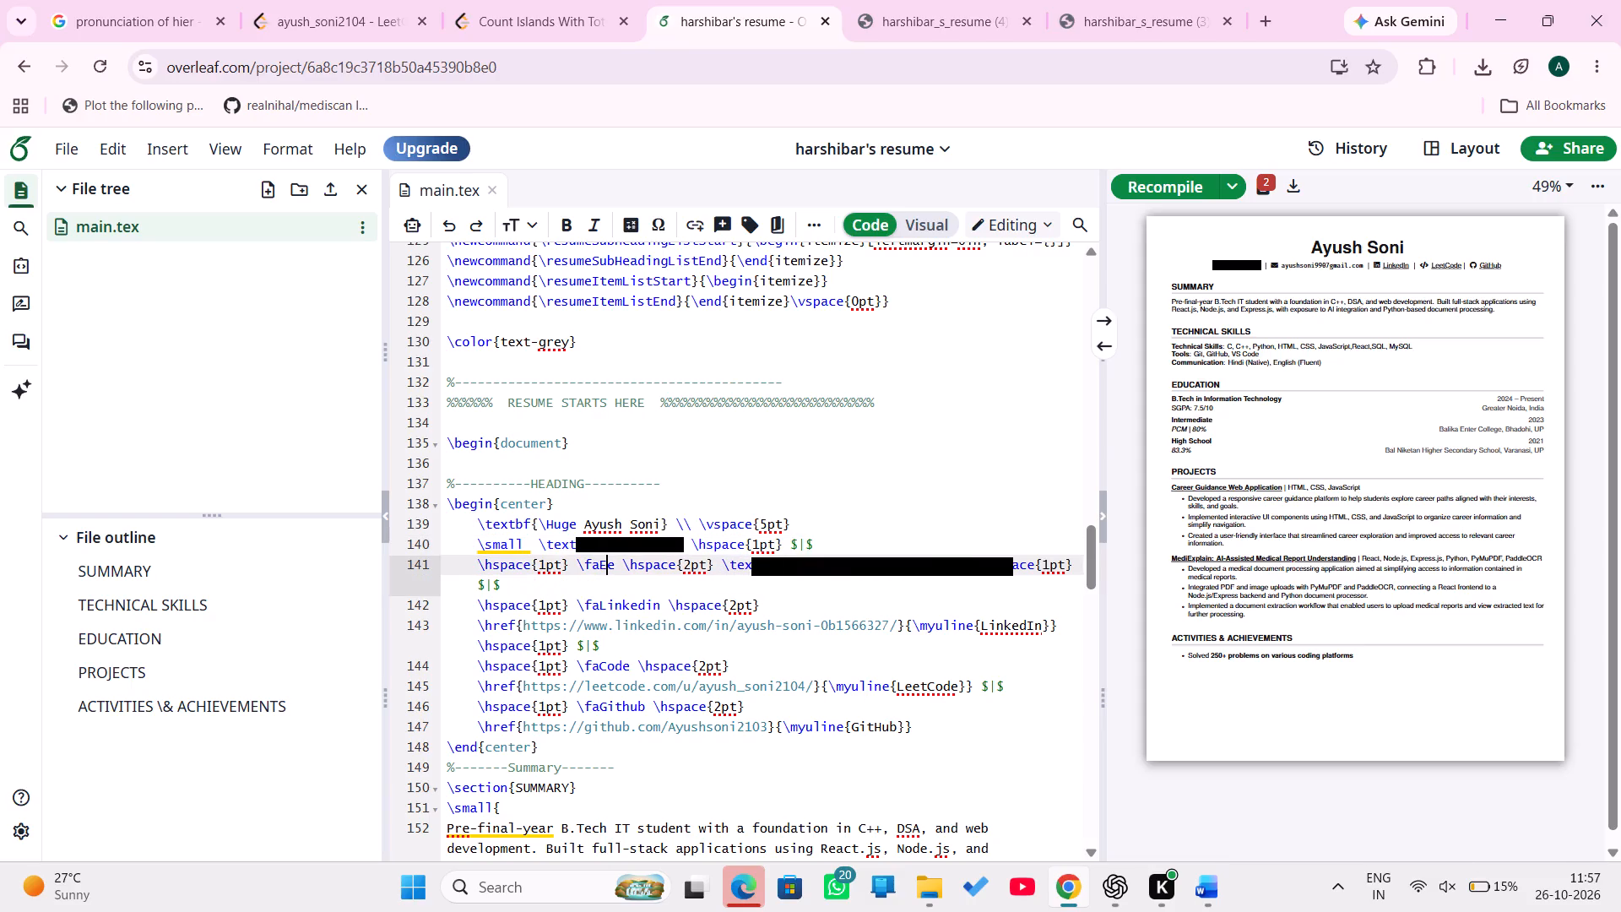
key("Right")
key("BackSpace")
key("BackSpace")
key("BackSpace")
key("BackSpace")
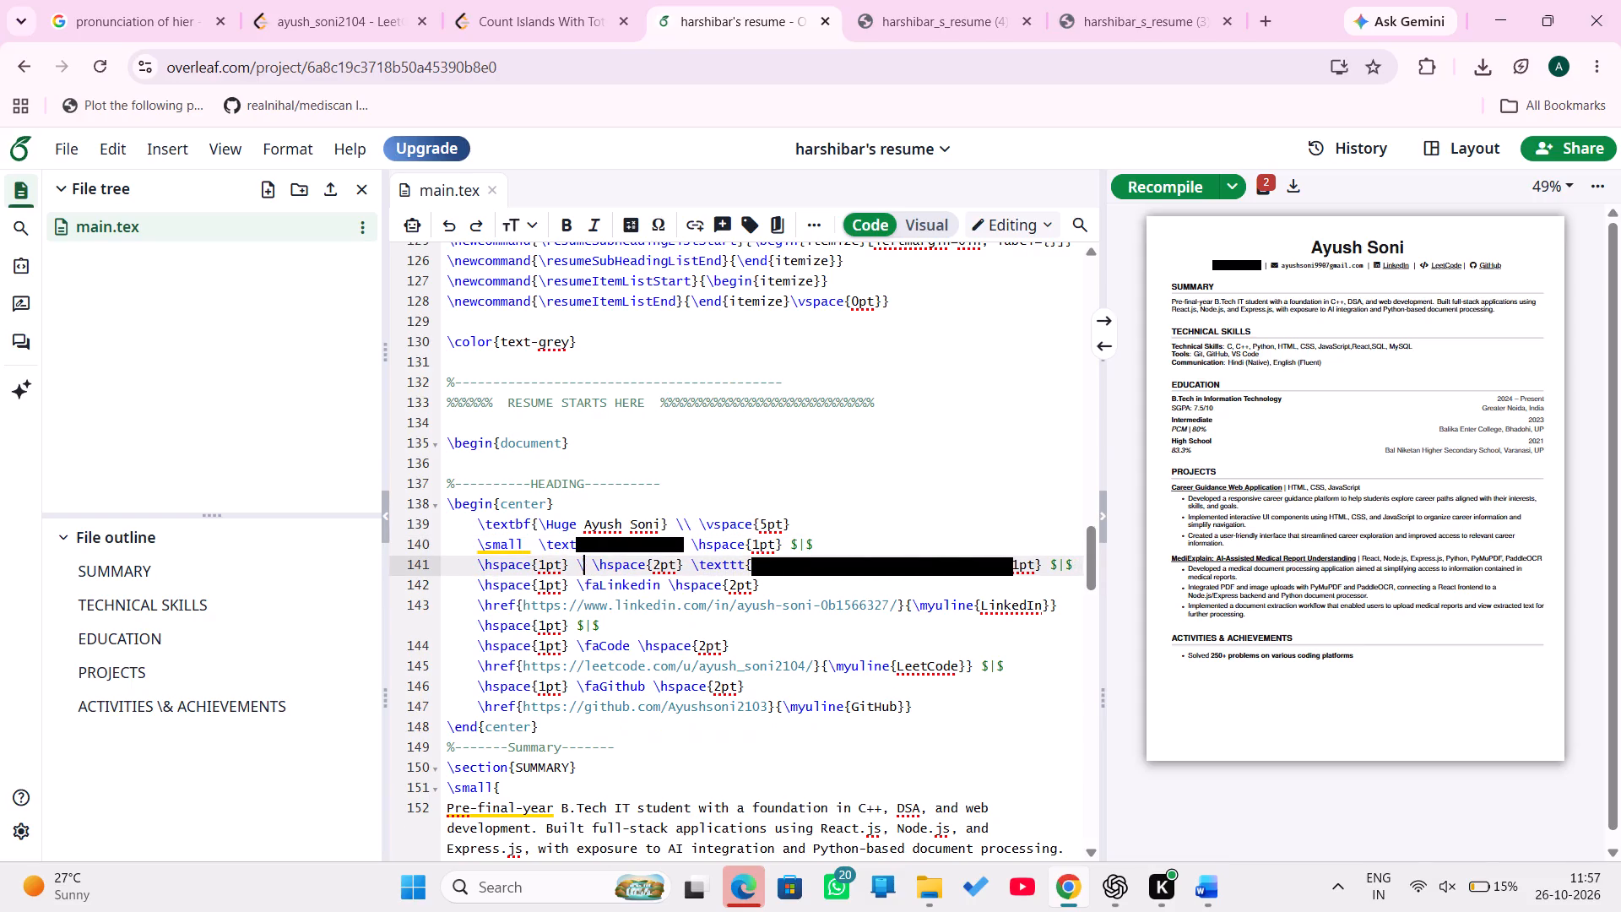
key("BackSpace")
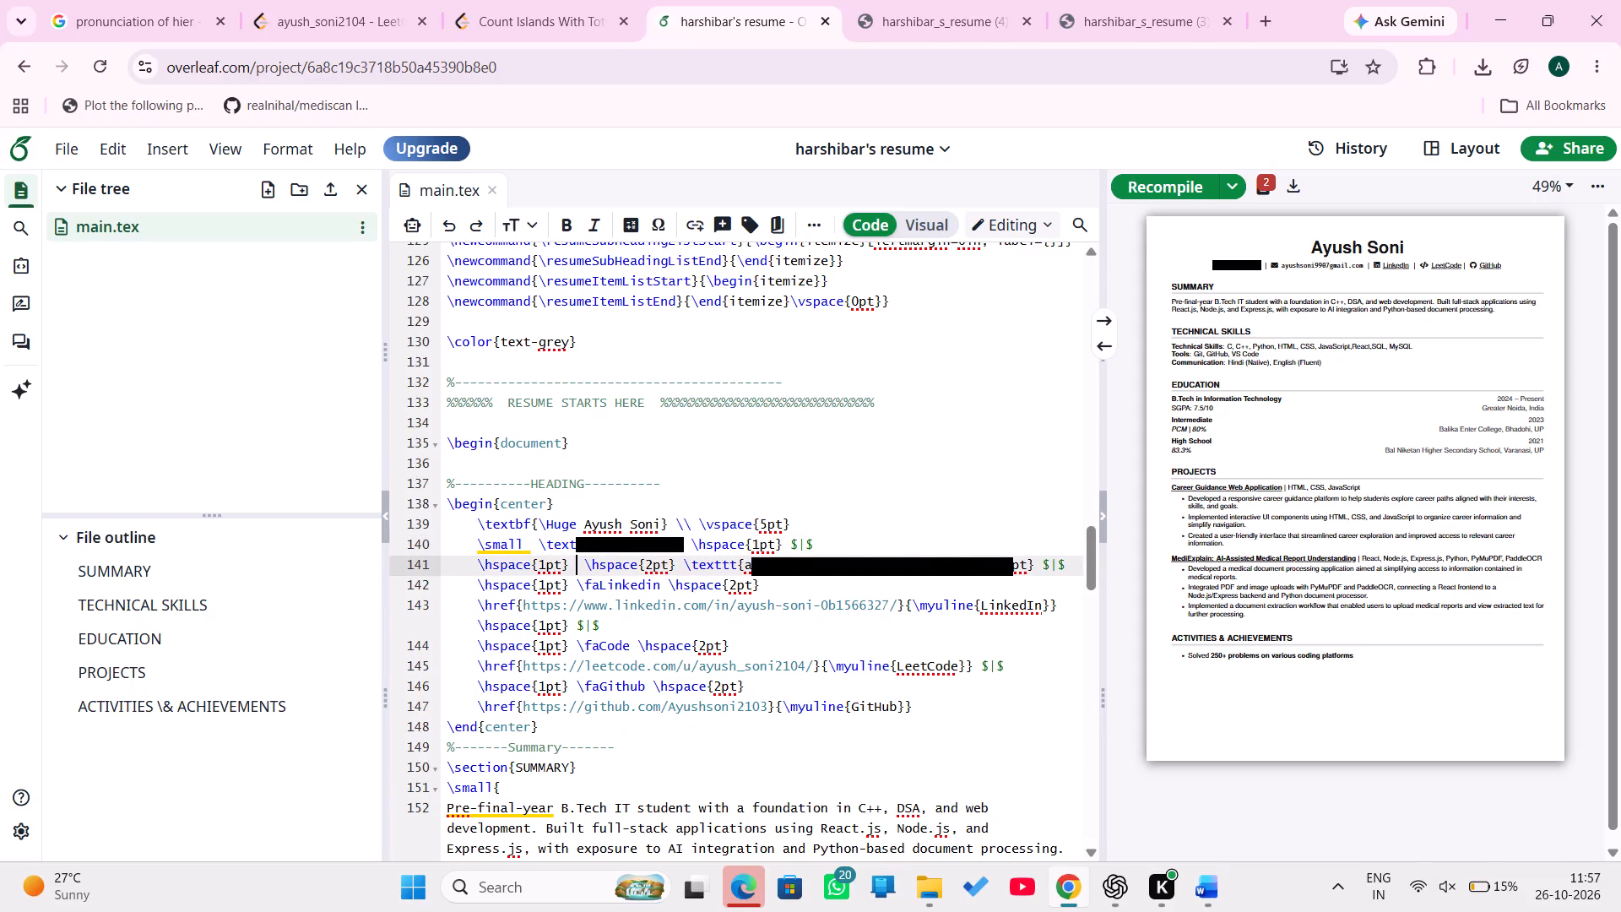
Delete the \faLinkedin icon command before the LinkedIn link in the HEADING block.
left_click(663, 591)
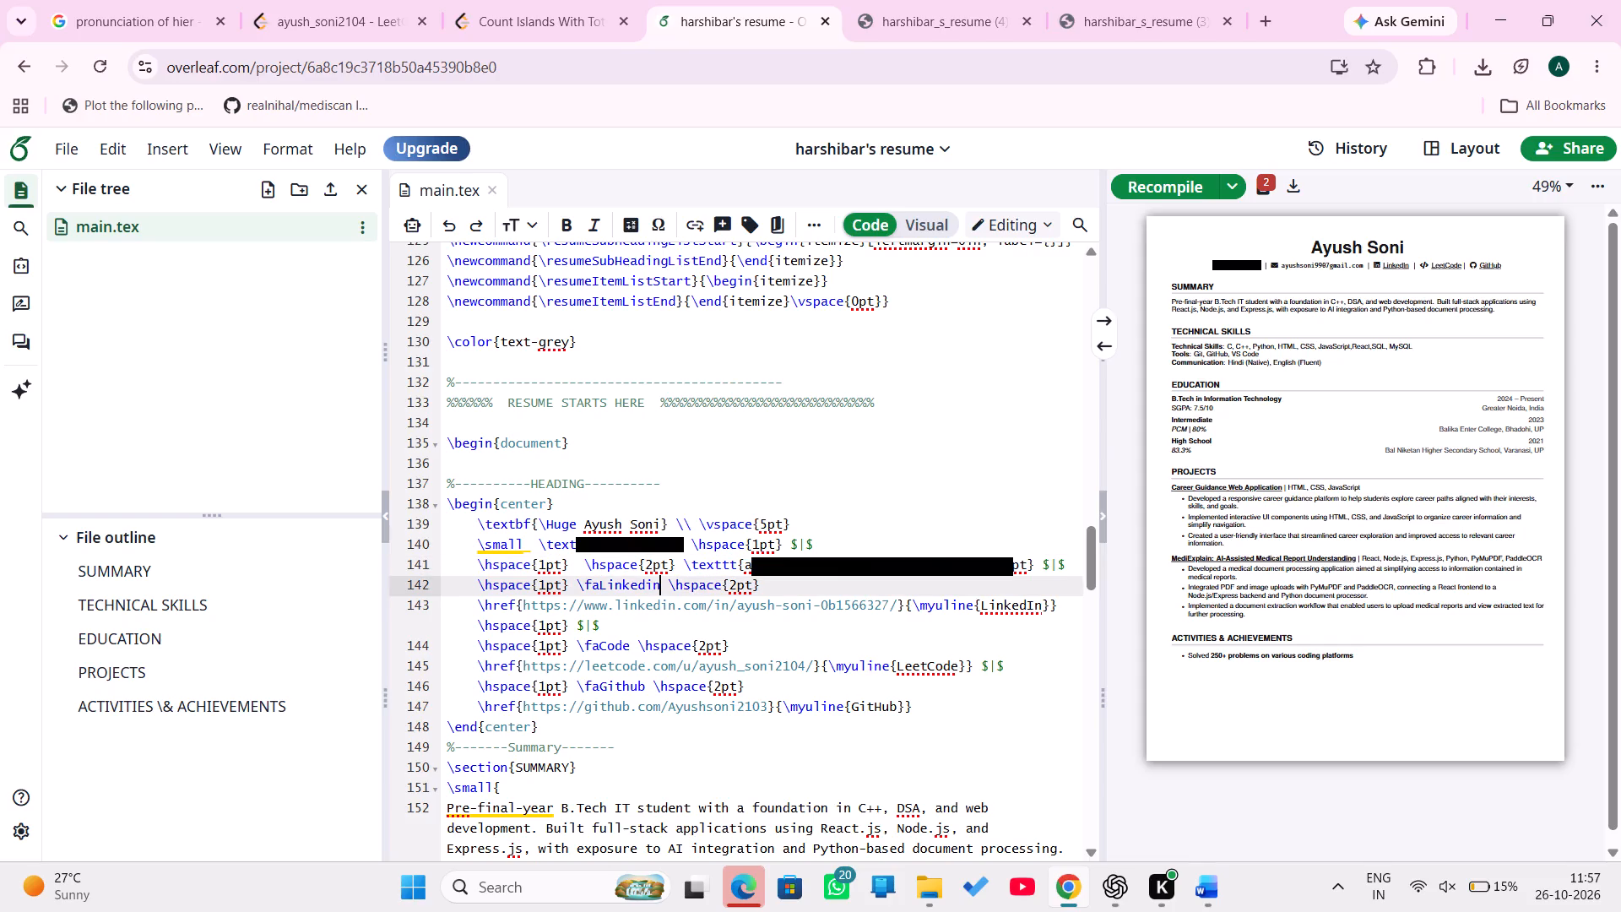
key("BackSpace")
key("BackSpace")
key("BackSpace")
key("BackSpace")
key("BackSpace")
key("BackSpace")
key("BackSpace")
key("BackSpace")
key("BackSpace")
key("BackSpace")
key("BackSpace")
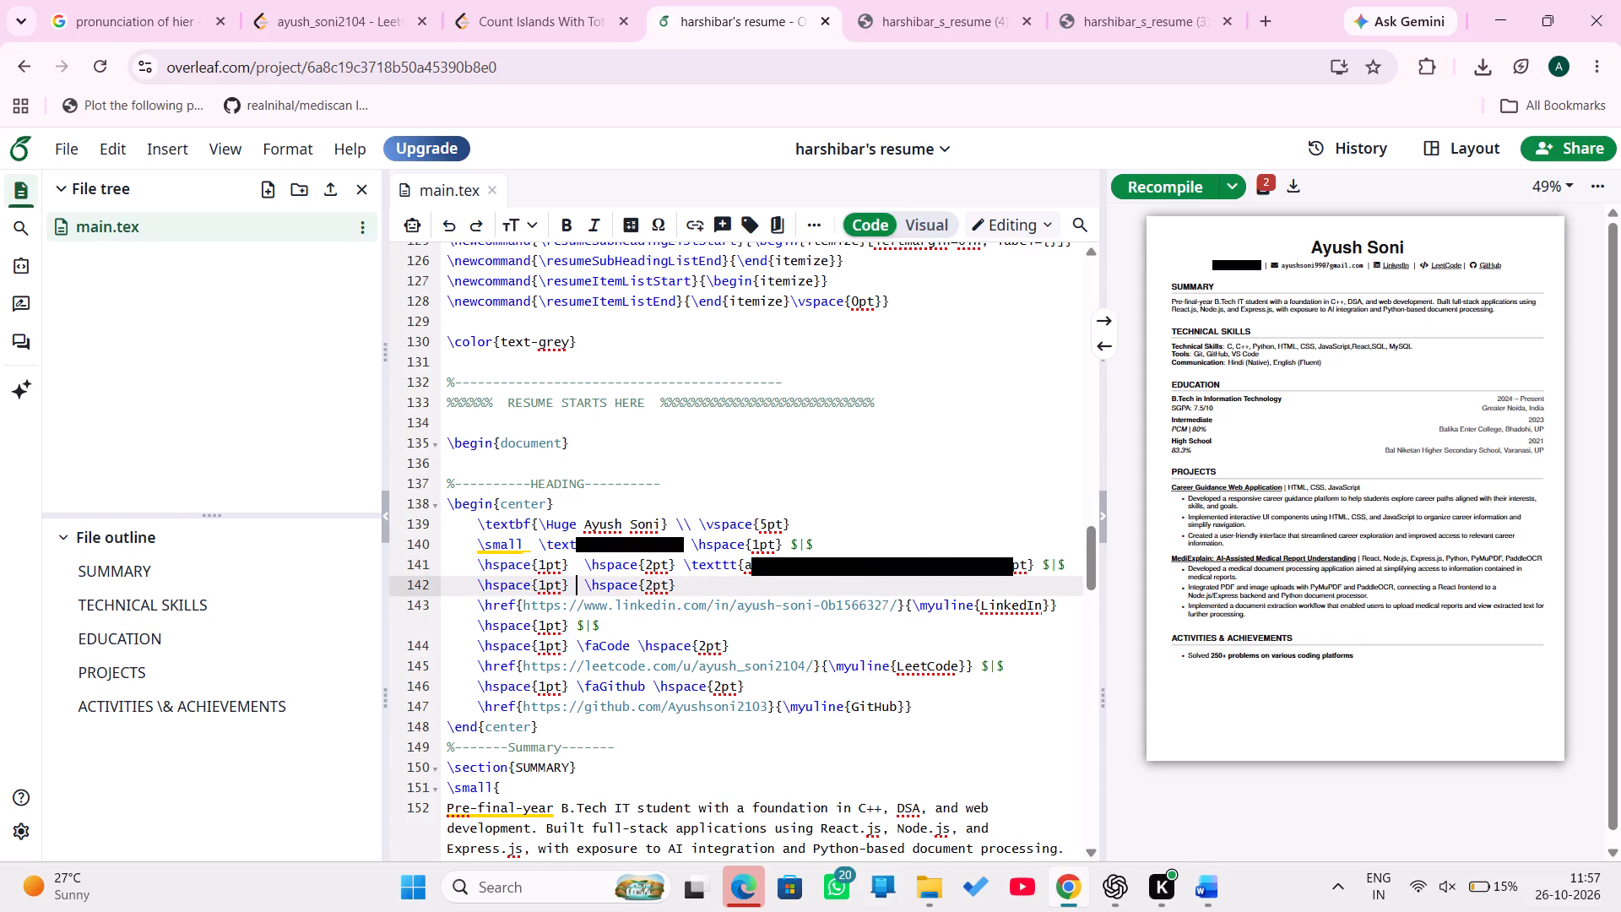
Delete the \faCode icon command before the LeetCode link in the HEADING block.
left_click(636, 652)
key("BackSpace")
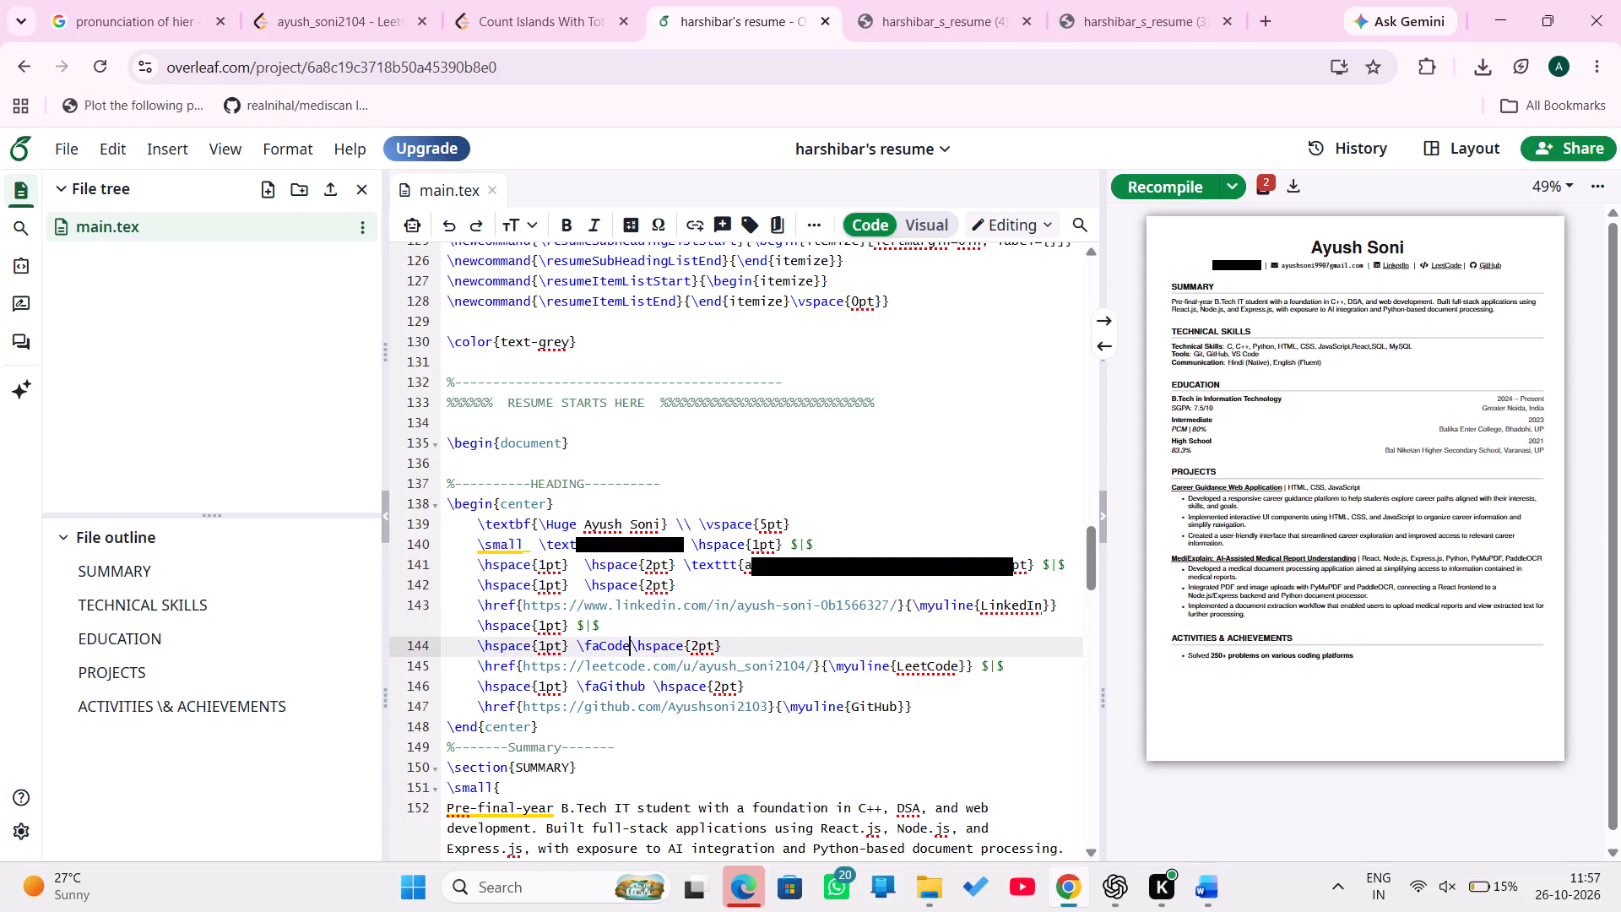
key("BackSpace")
key("BackSpace")
key("BackSpace")
key("BackSpace")
key("BackSpace")
key("BackSpace")
key("BackSpace")
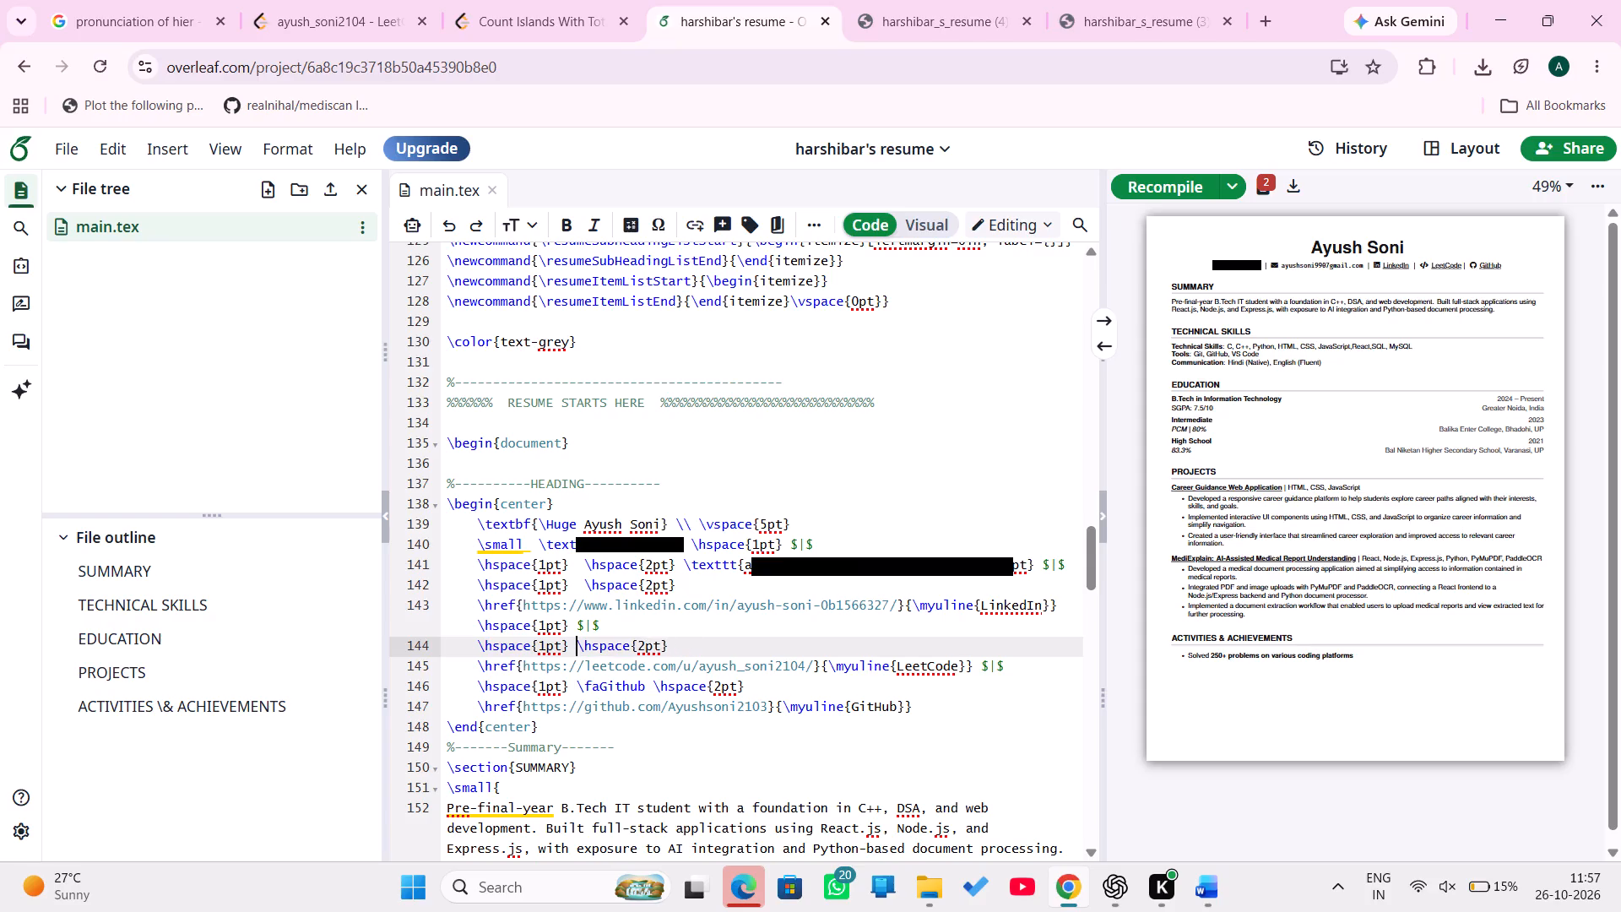
Recompile the resume to refresh the PDF preview.
left_click(1156, 182)
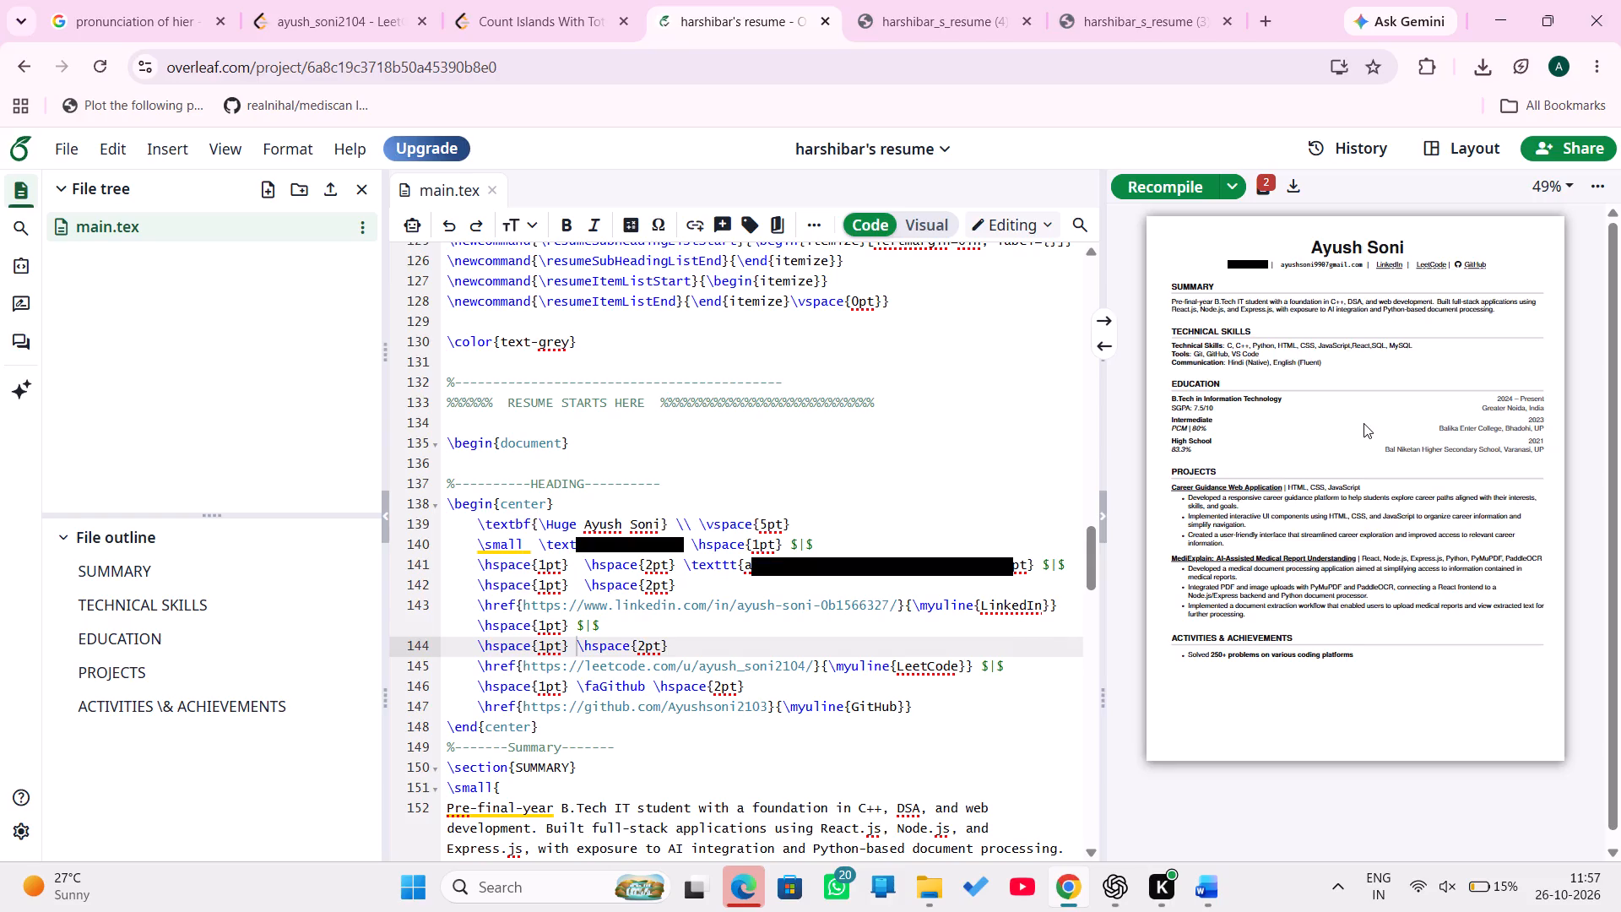
Delete the \faGithub icon command before the GitHub link in the HEADING block.
left_click(645, 686)
key("BackSpace")
key("BackSpace")
key("BackSpace")
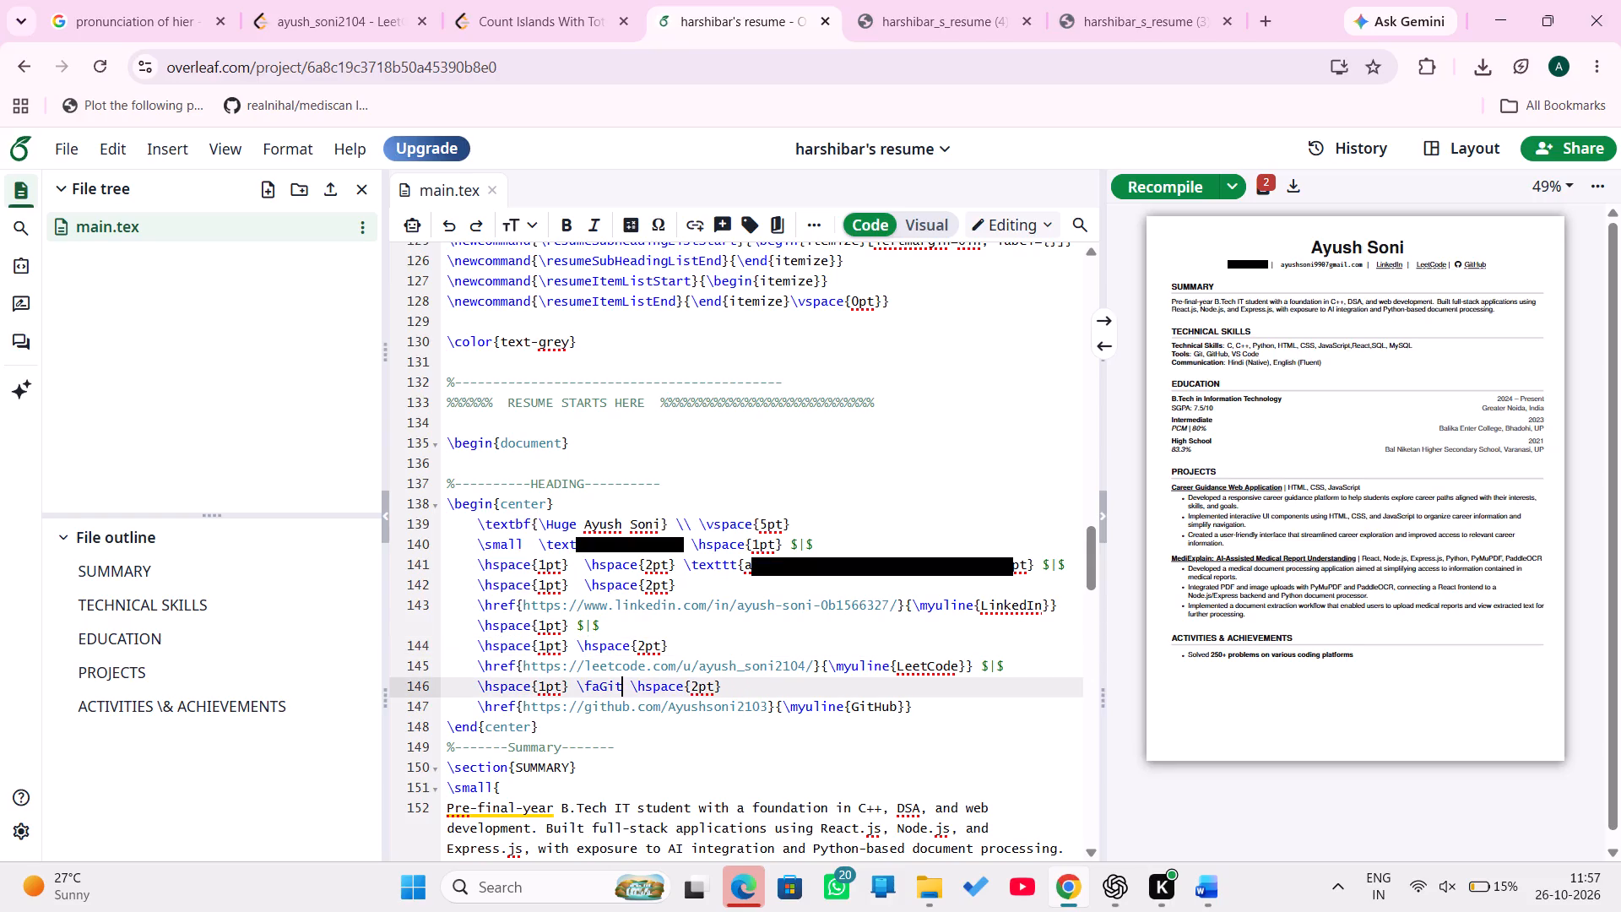
key("BackSpace")
key("BackSpace")
key("BackSpace")
key("BackSpace")
key("BackSpace")
key("BackSpace")
Recompile the resume and look over the refreshed page in the PDF preview.
left_click(1174, 182)
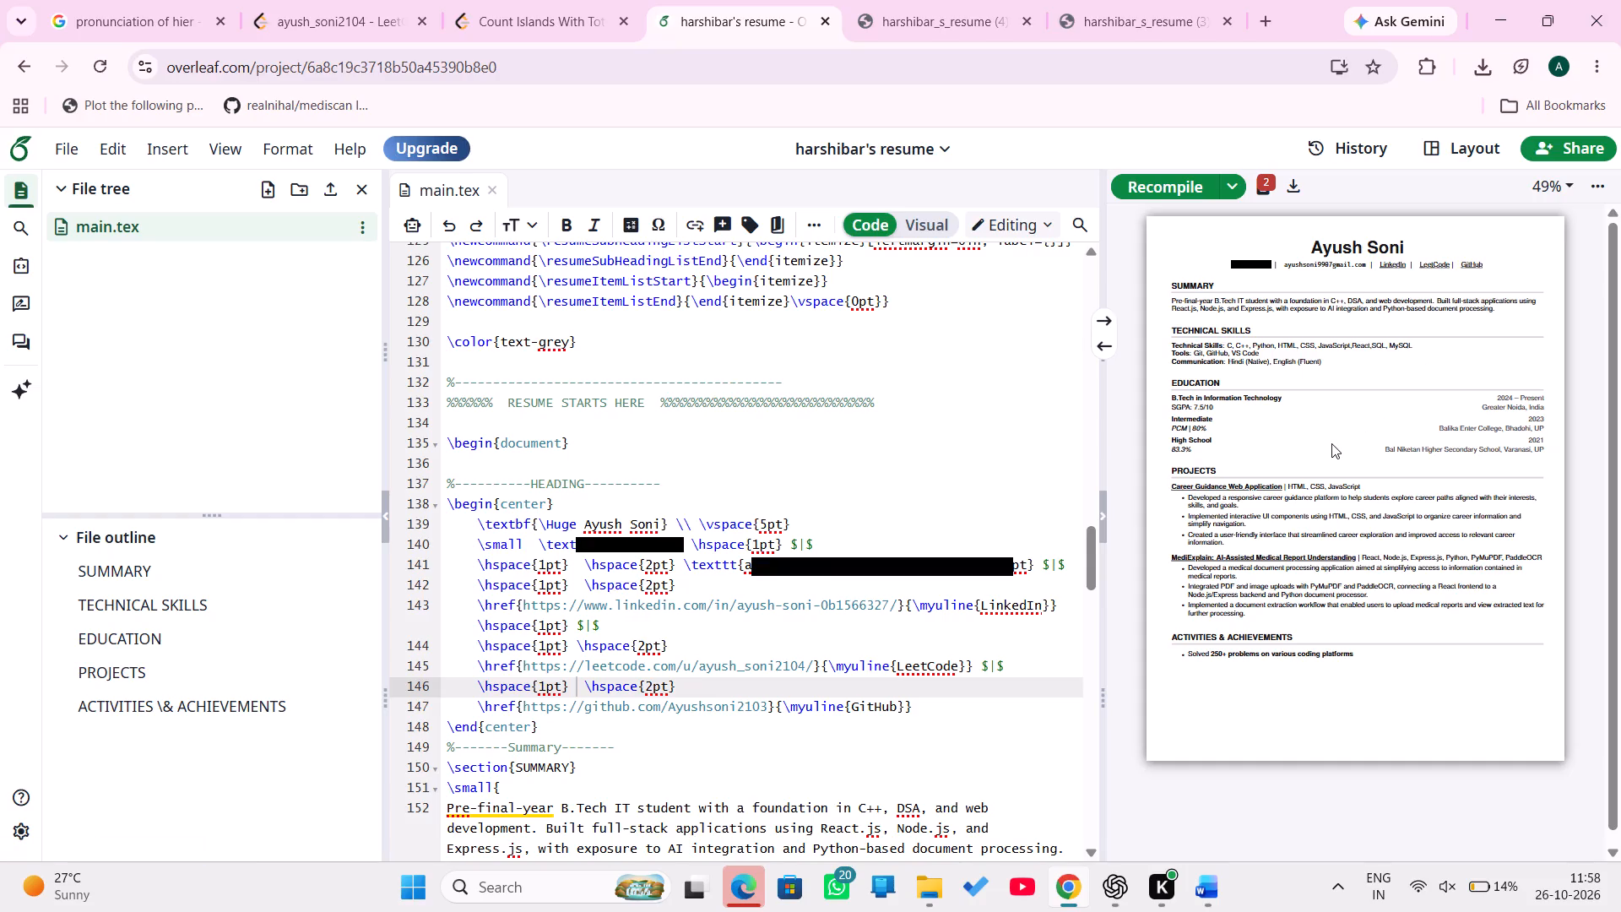
scroll(1331, 443, "down", 1)
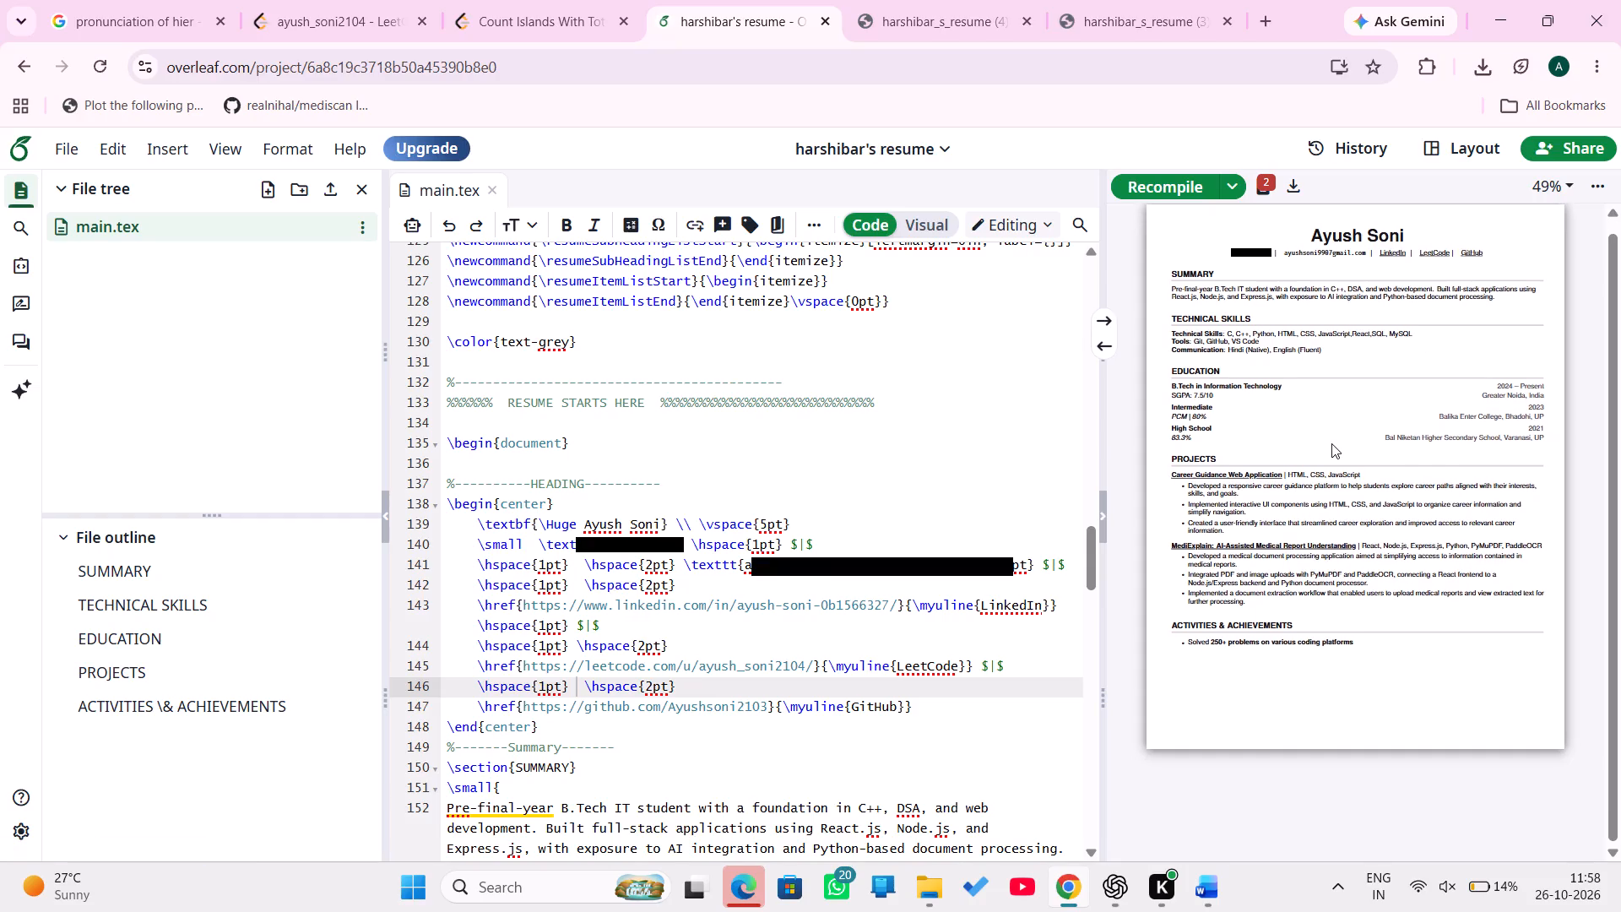
scroll(1331, 443, "down", 4)
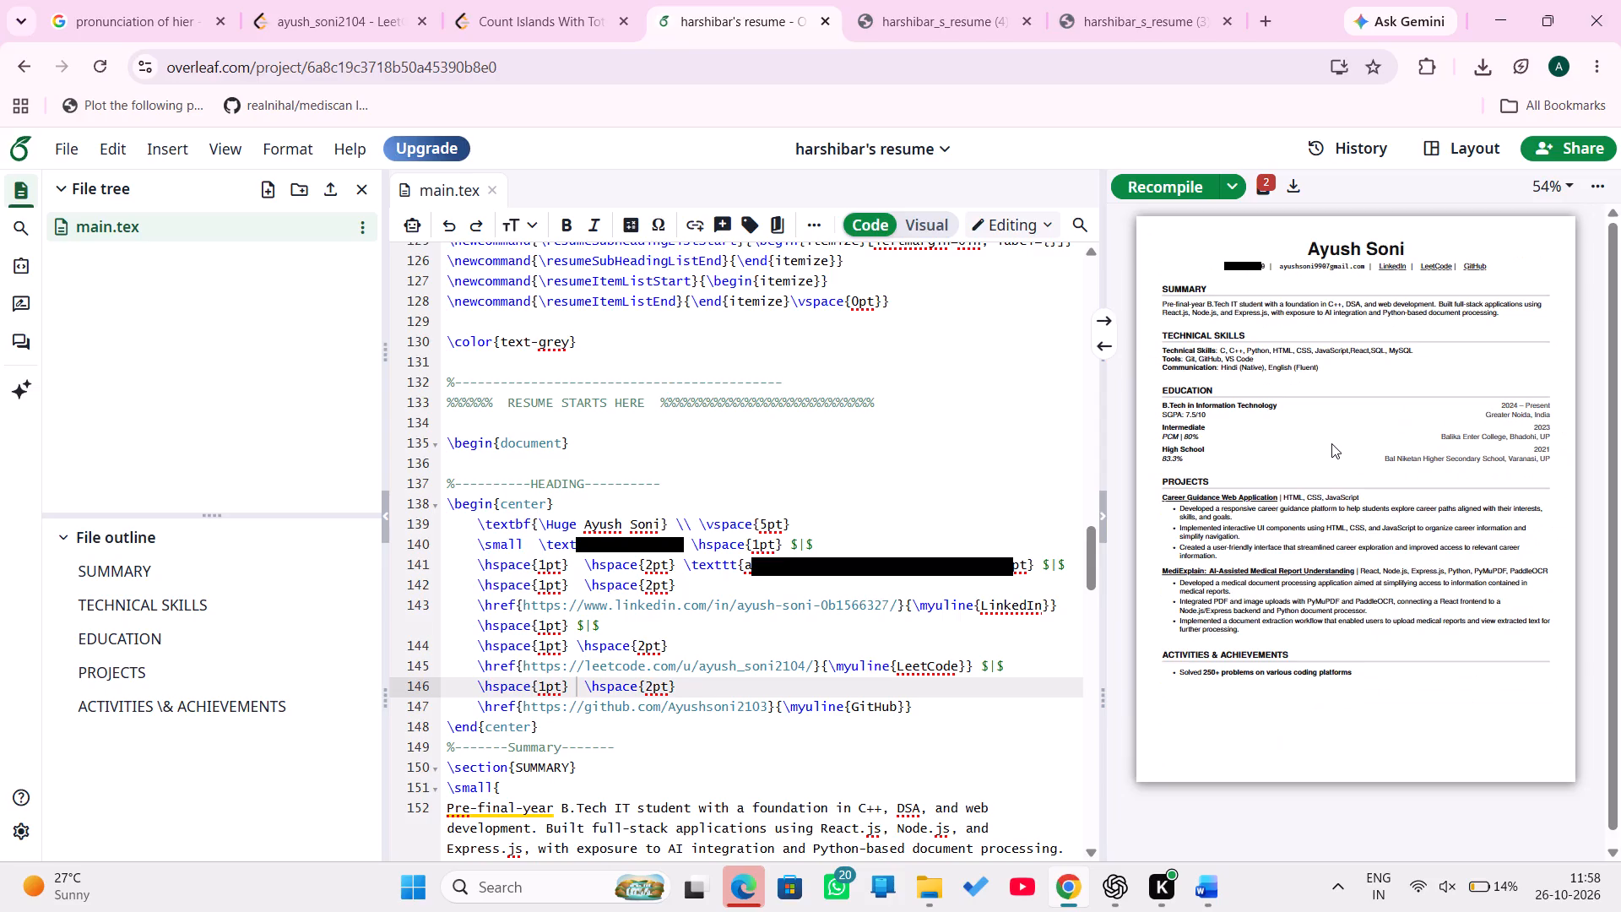
scroll(885, 640, "down", 2)
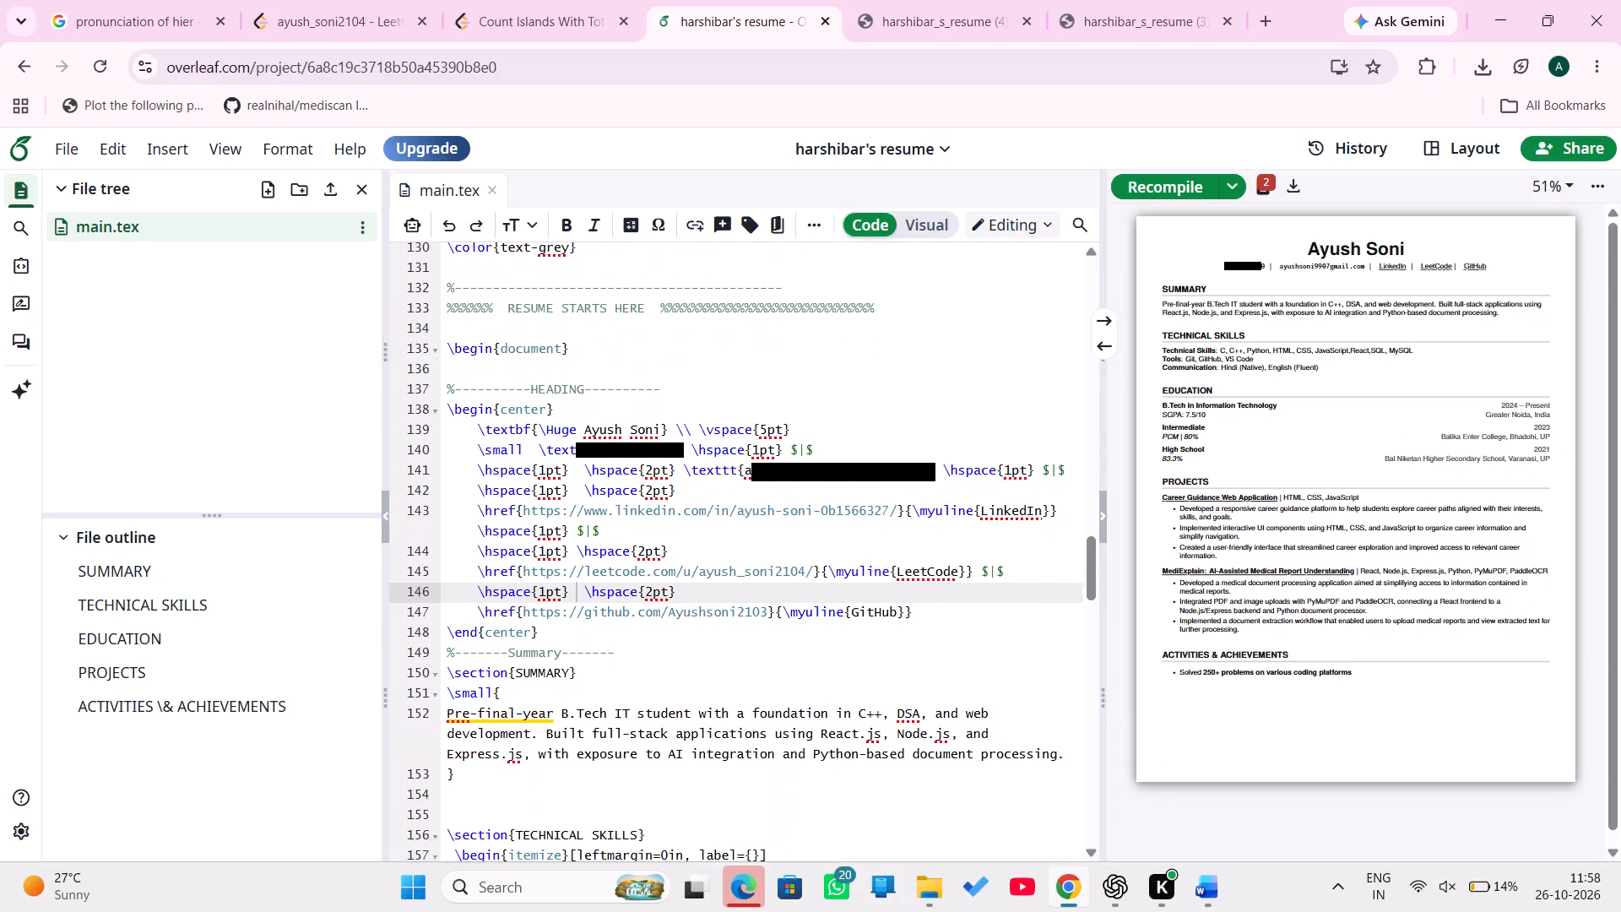
scroll(885, 640, "down", 1)
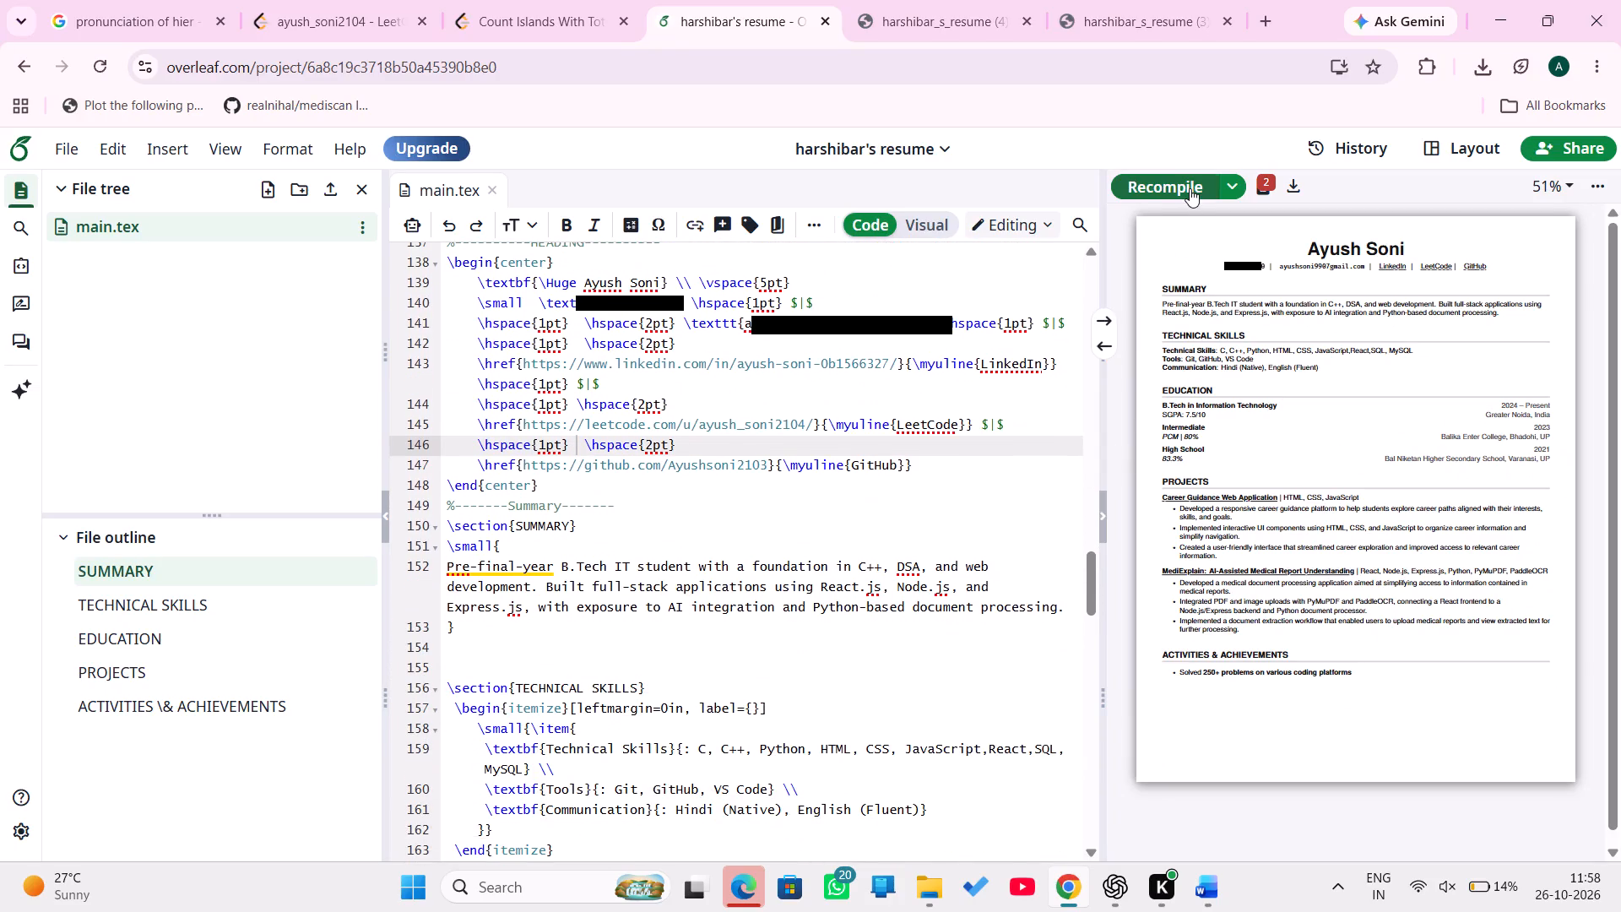
double_click(1190, 188)
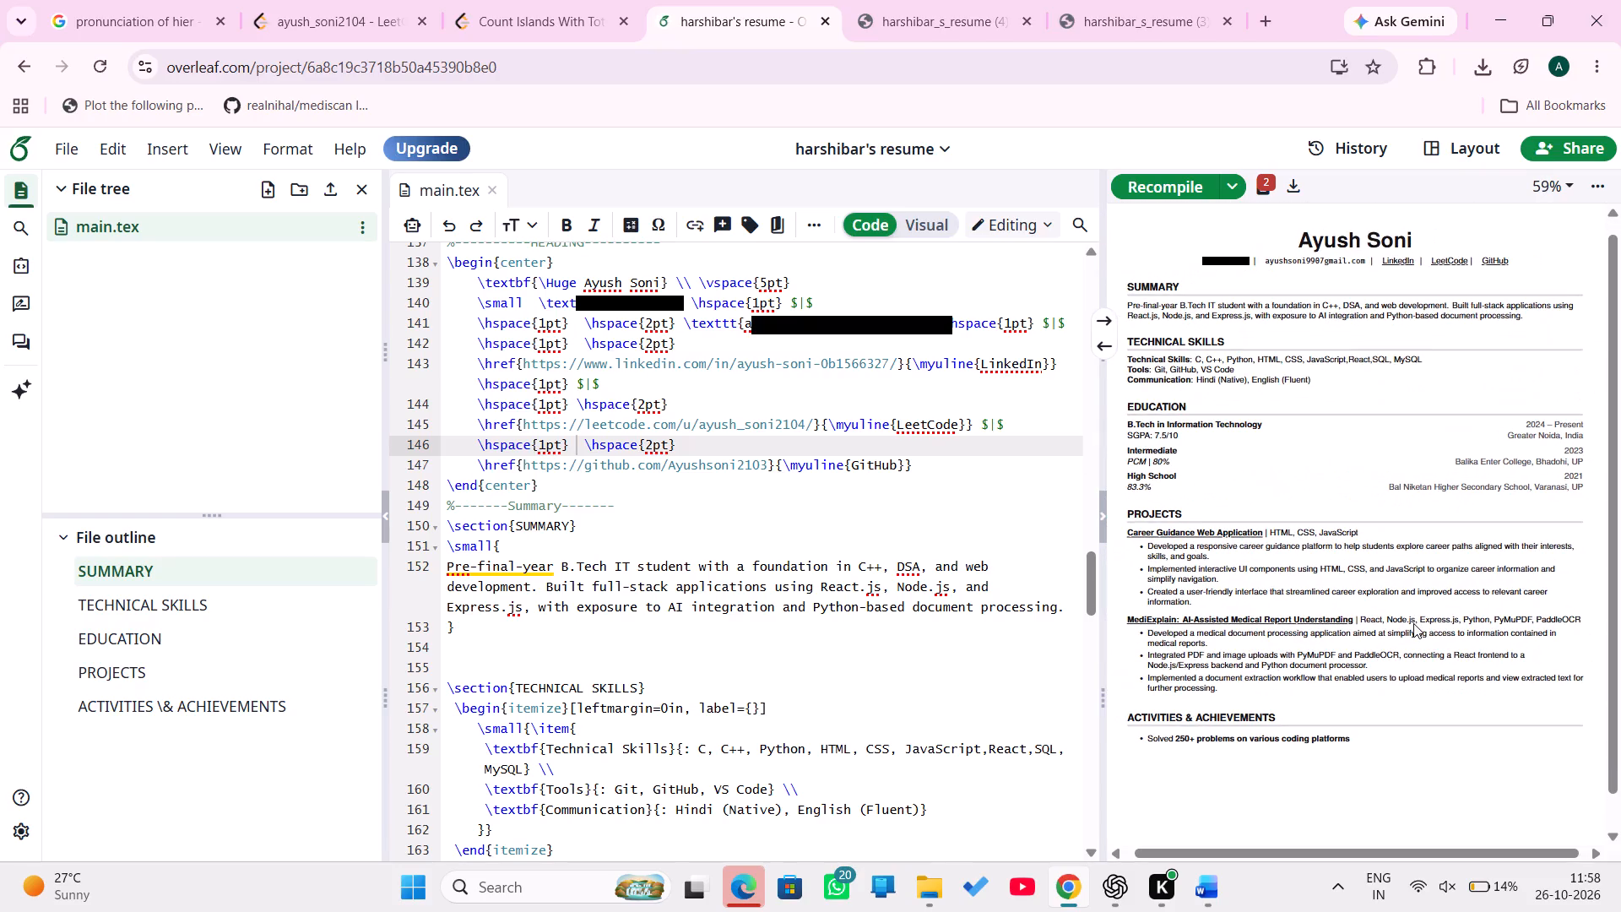
key("Print")
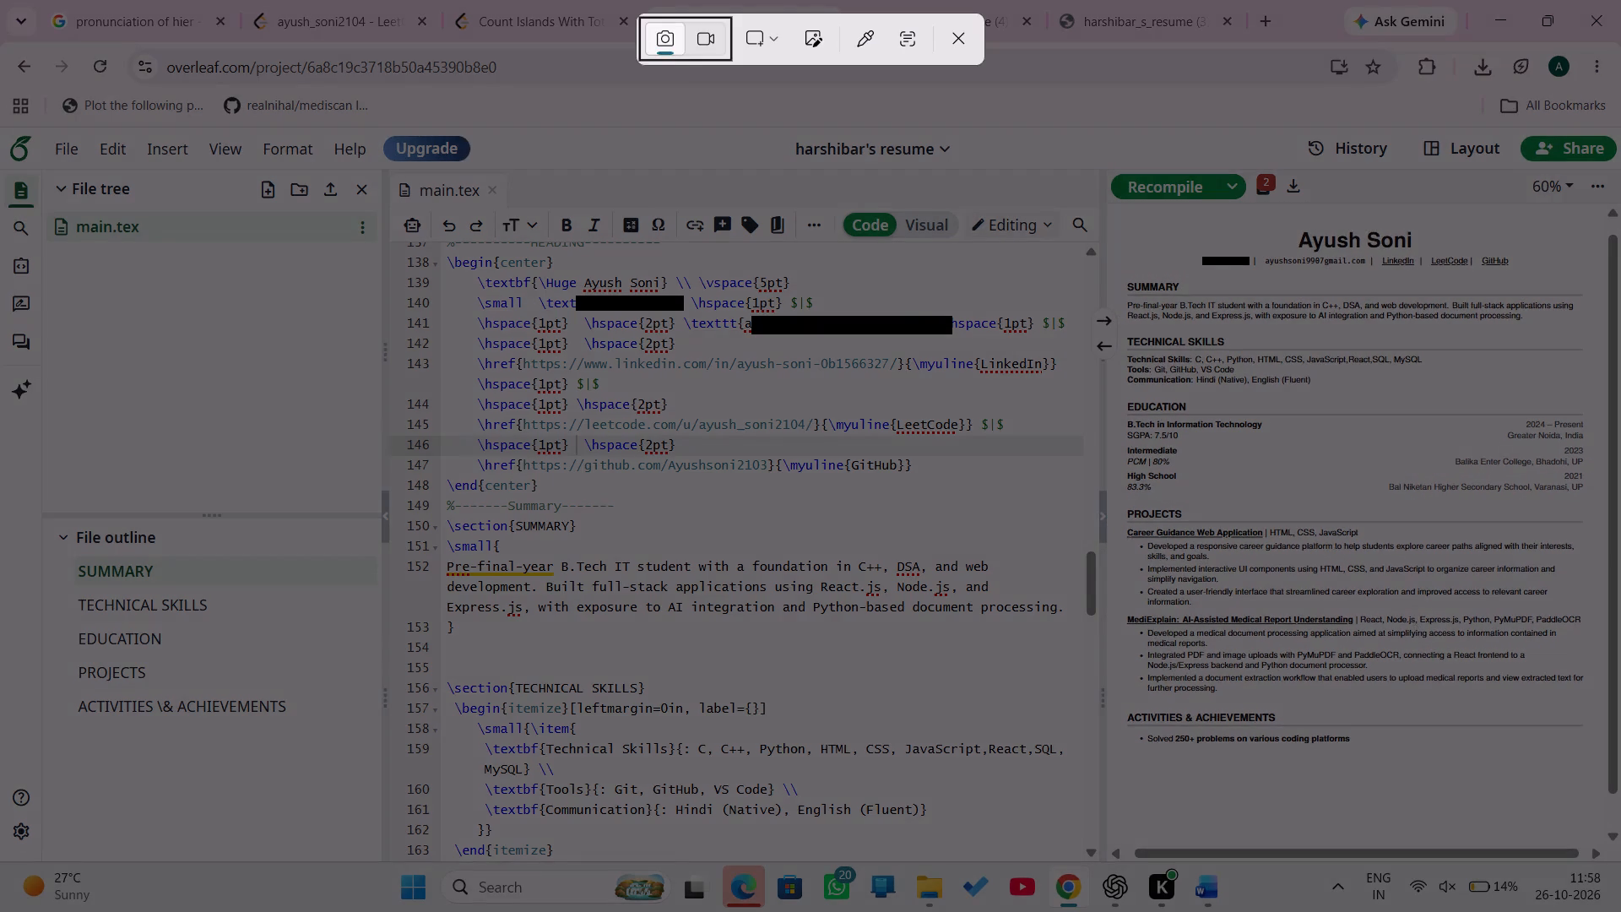
left_click(1426, 706)
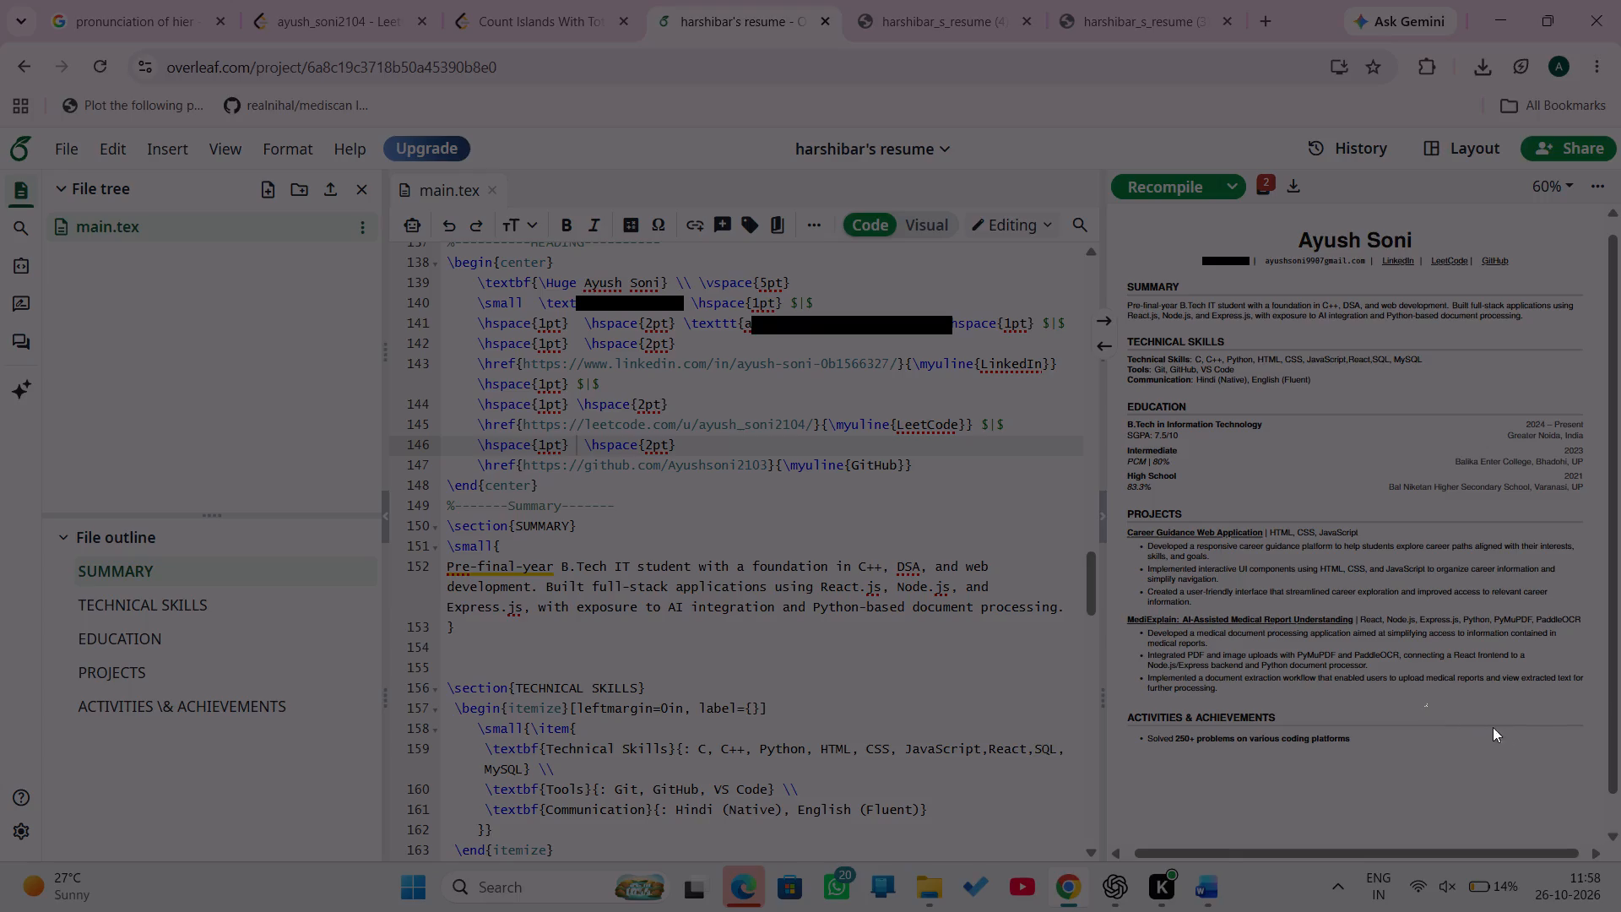
left_click(1526, 715)
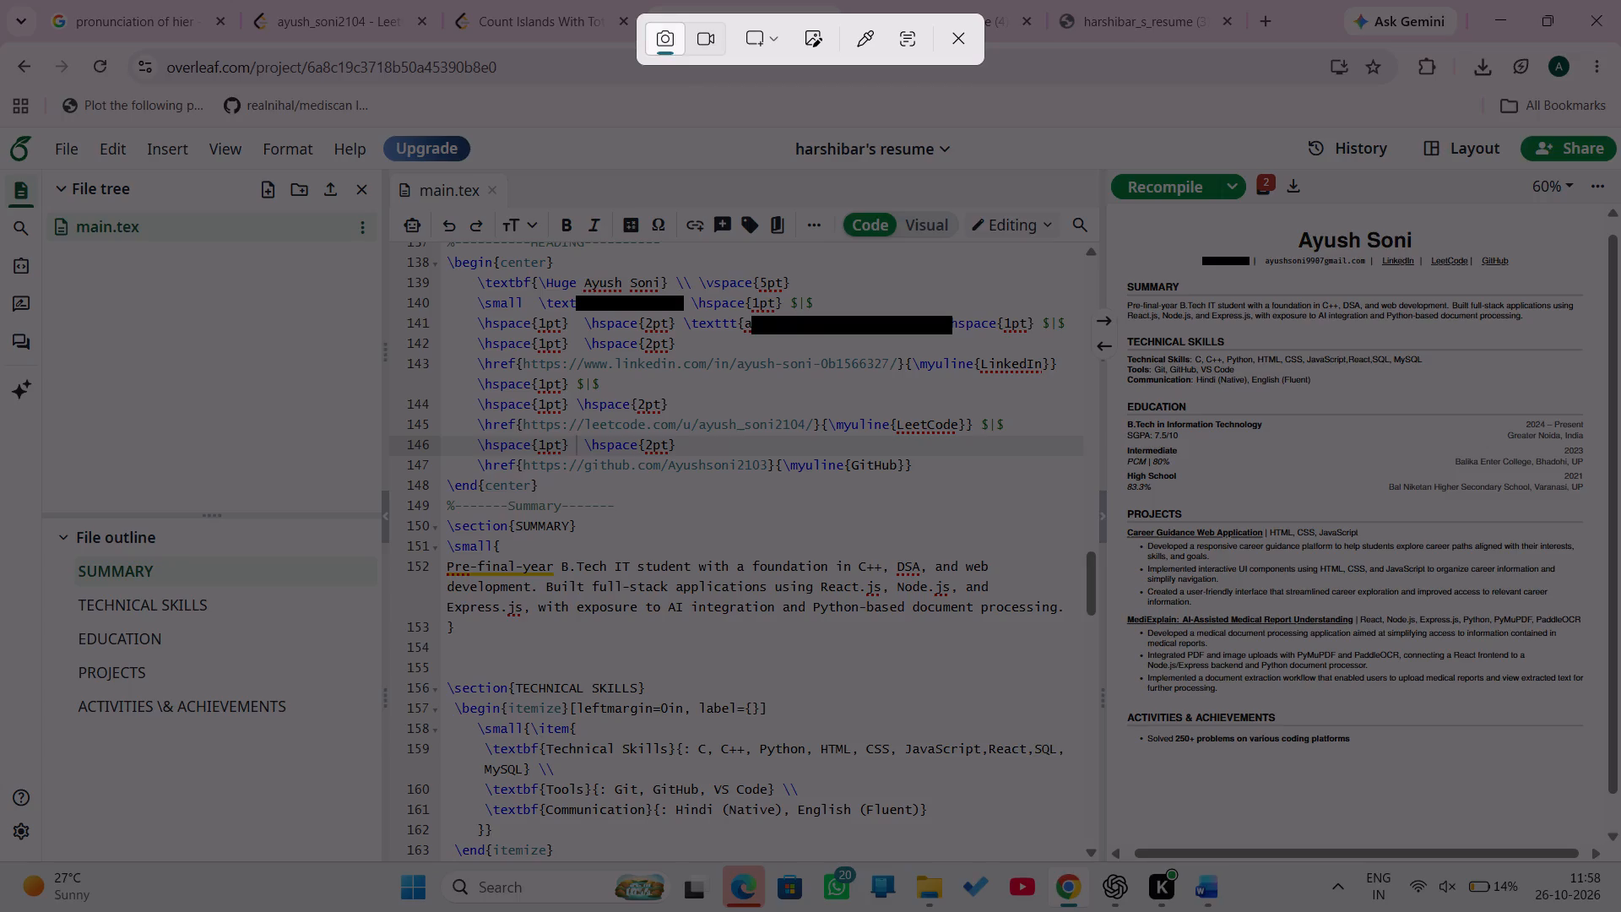
left_click(1573, 724)
left_click_drag(1601, 725, 1179, 641)
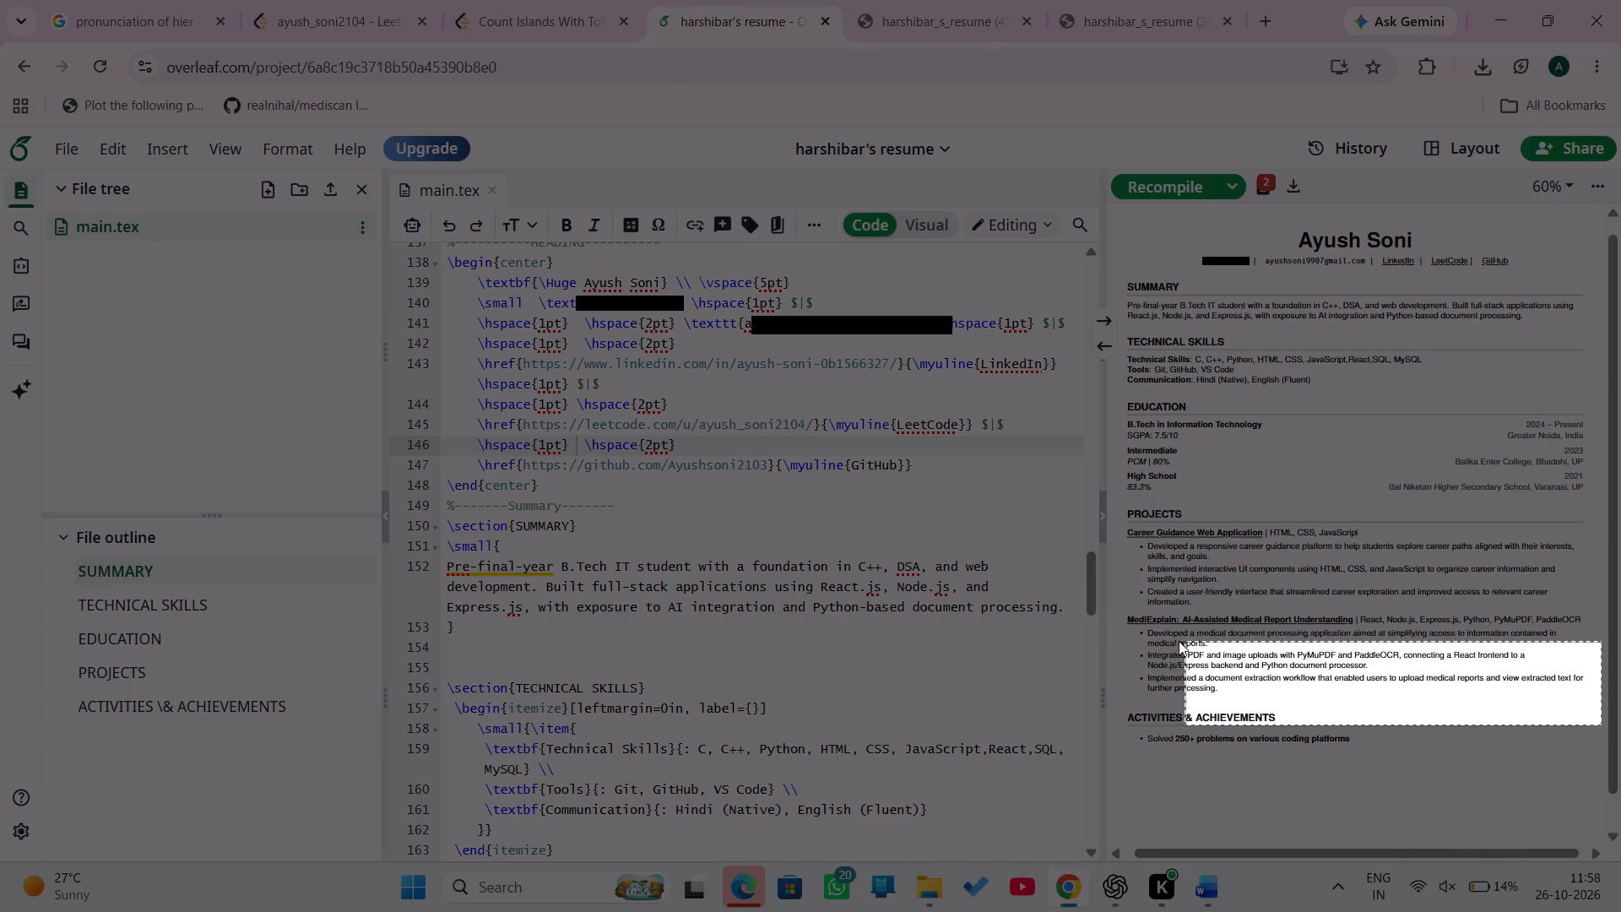
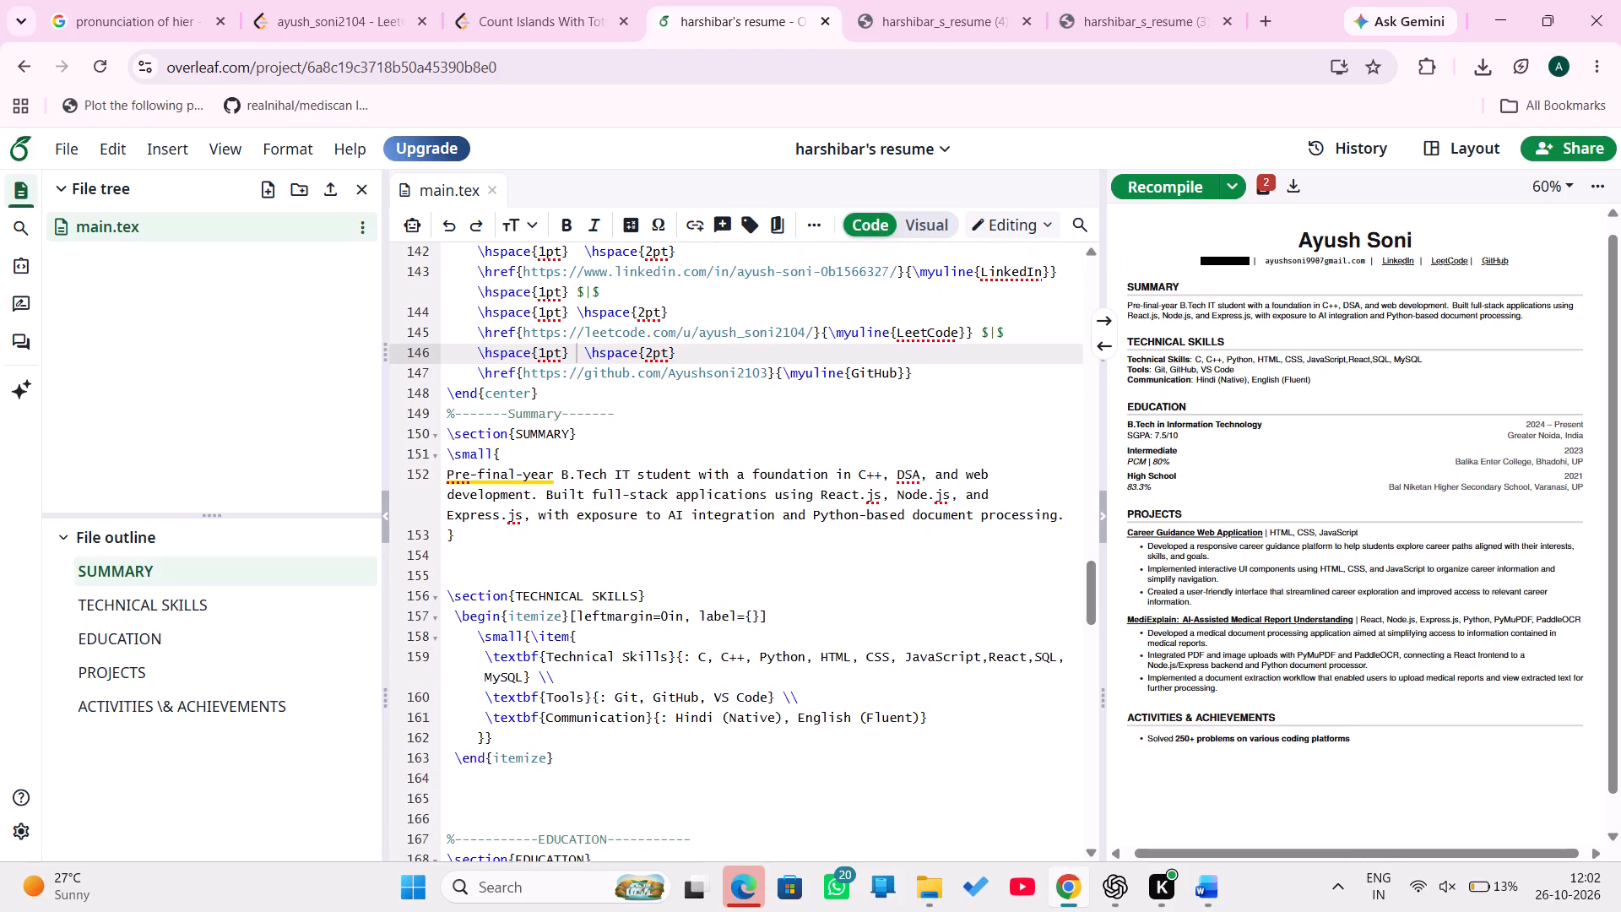
scroll(649, 706, "up", 1)
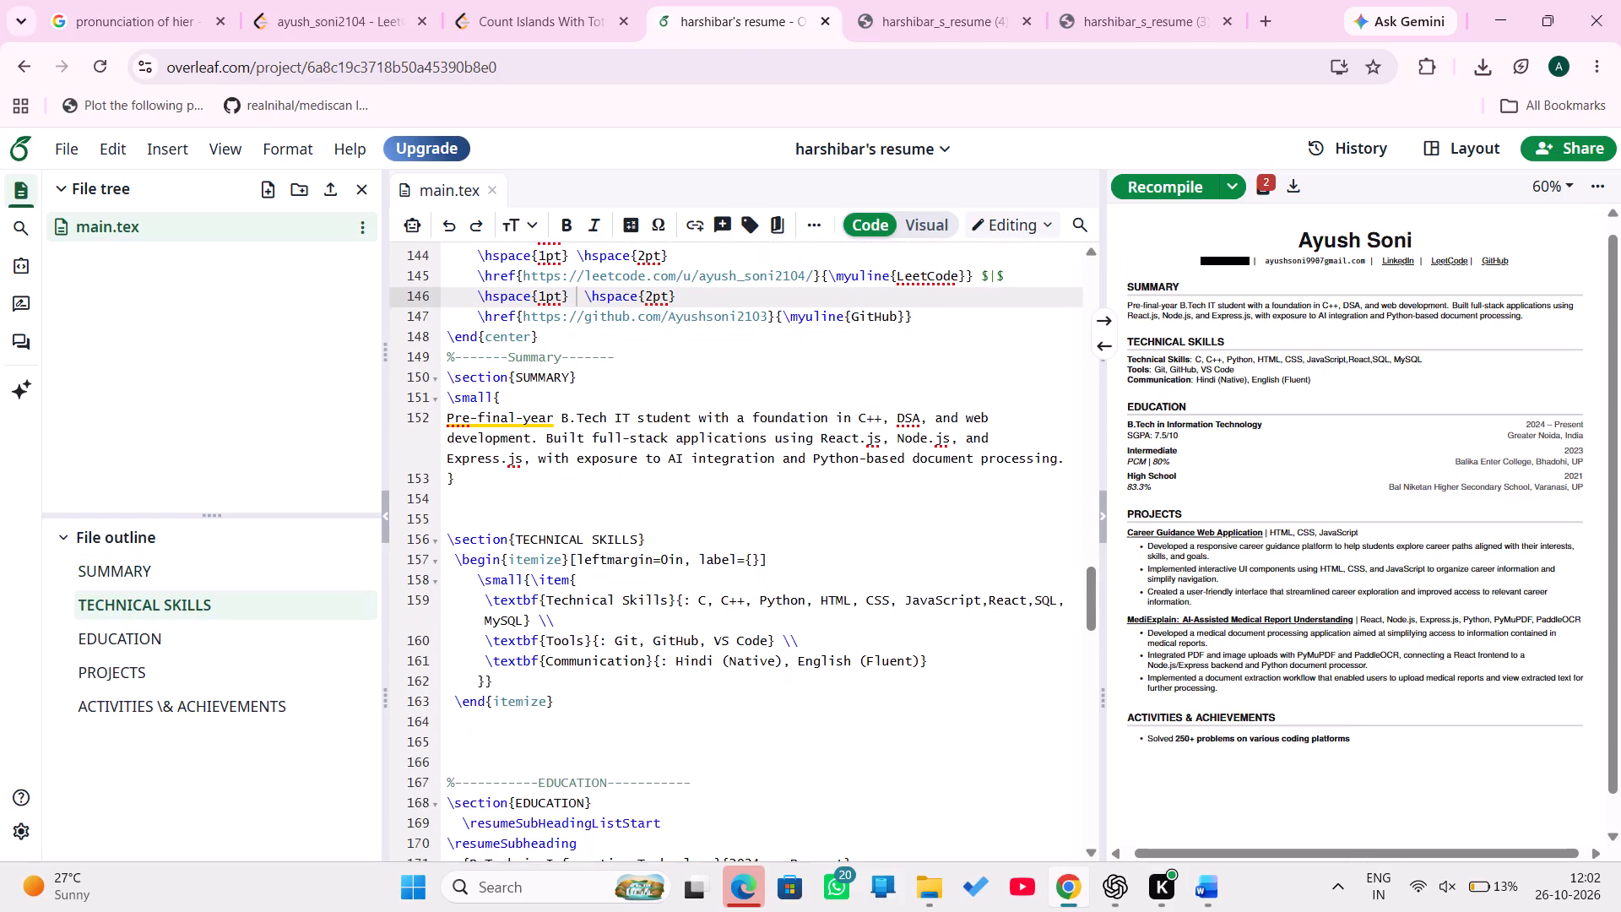
scroll(649, 706, "up", 1)
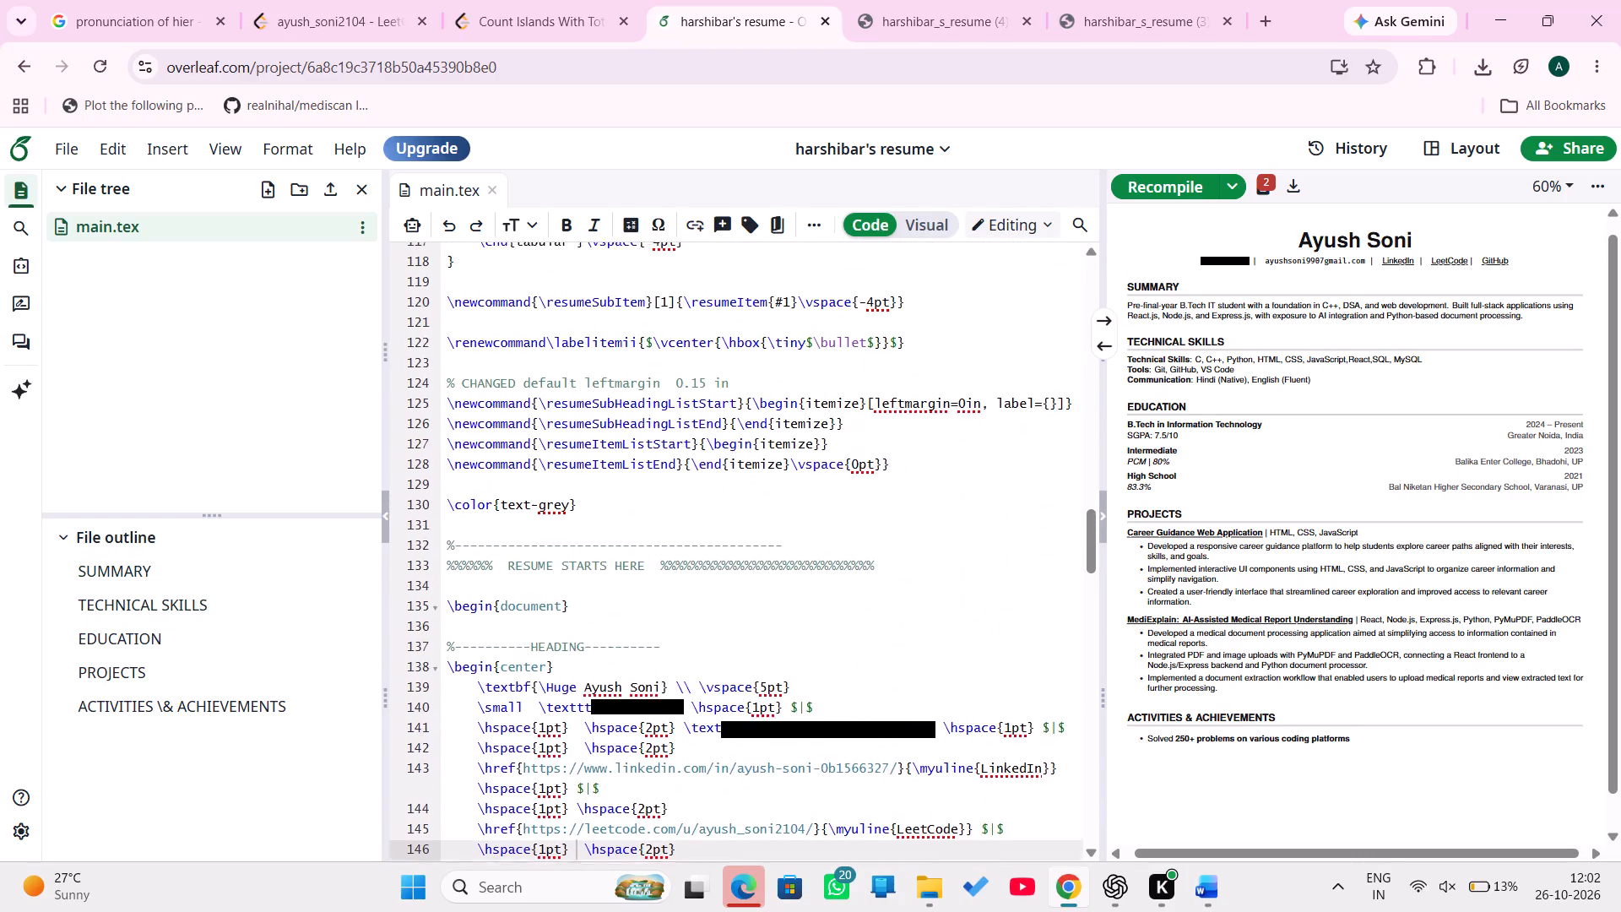
scroll(649, 706, "down", 2)
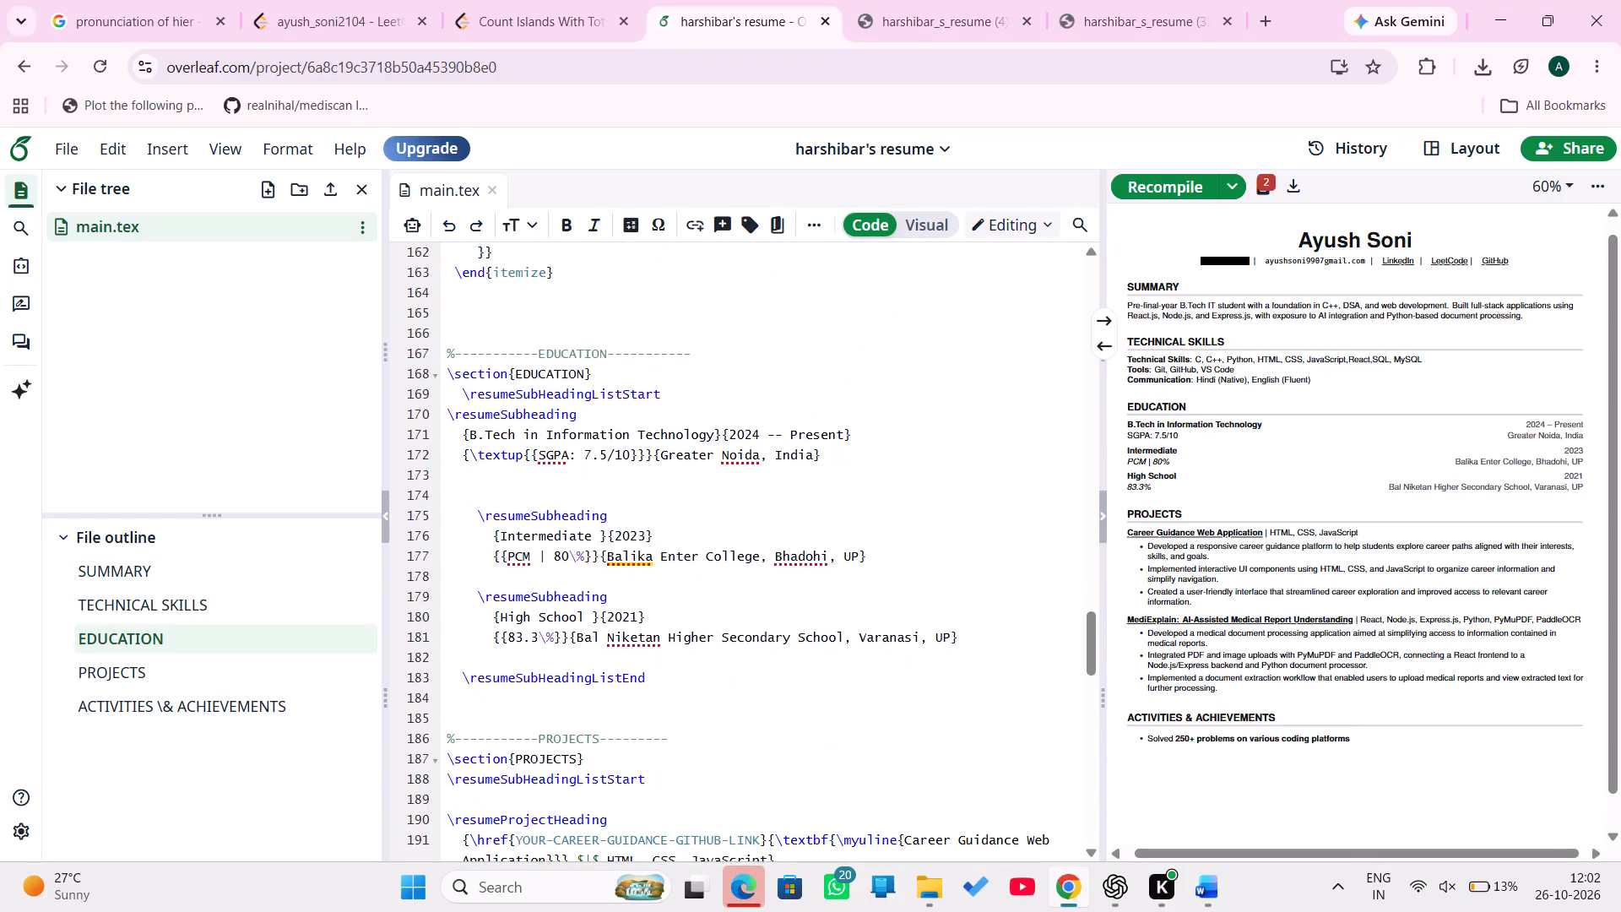
scroll(649, 706, "down", 1)
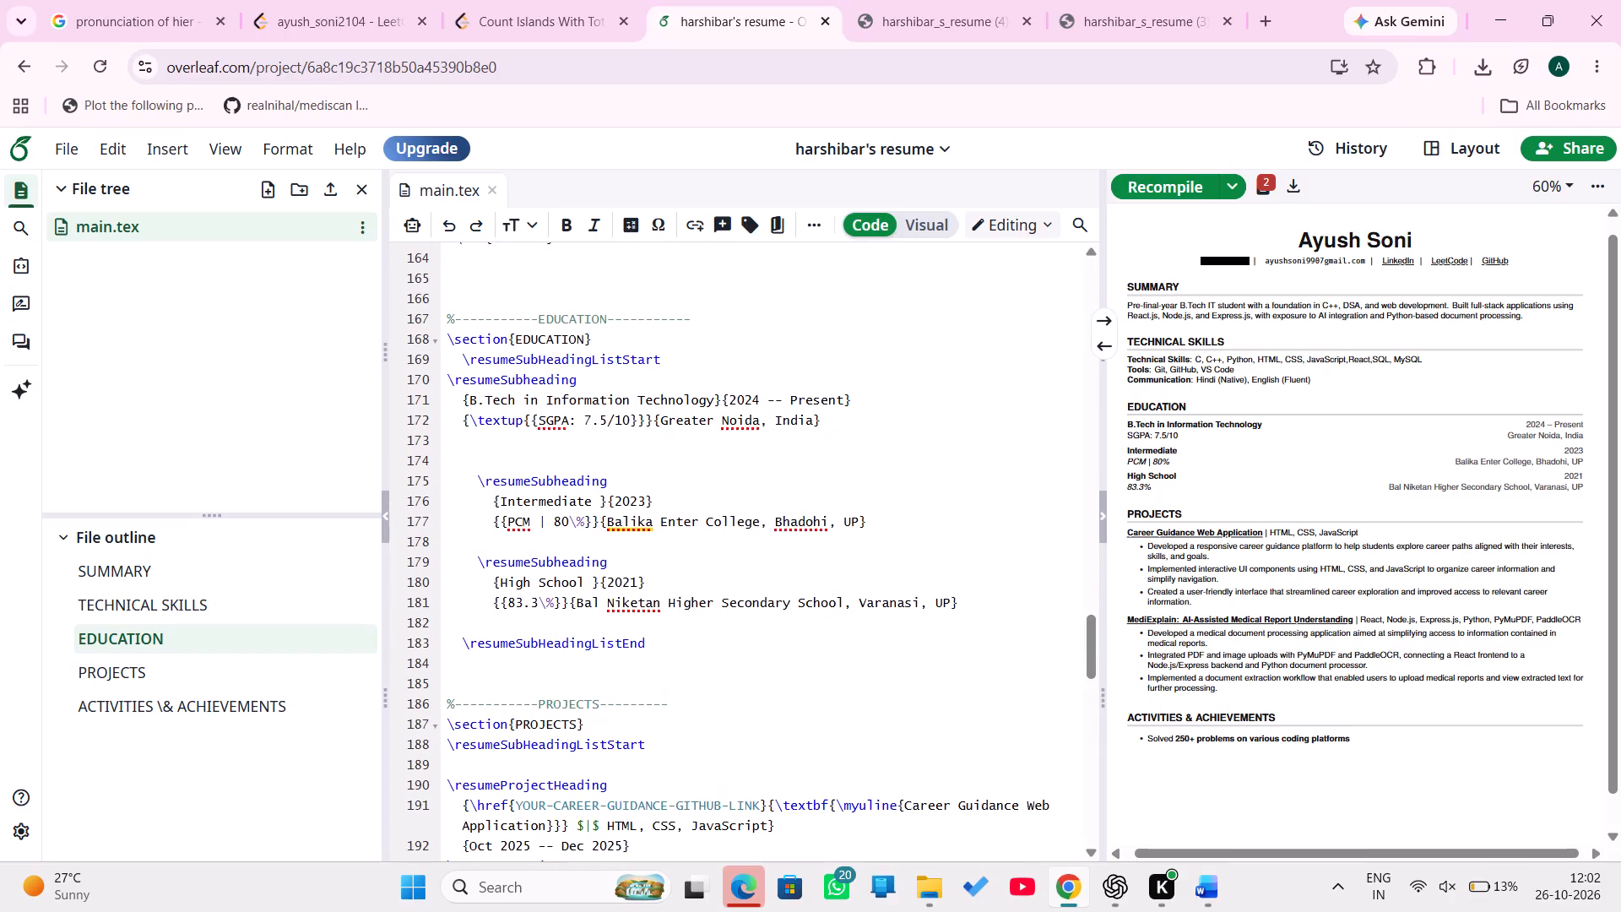
scroll(649, 706, "down", 1)
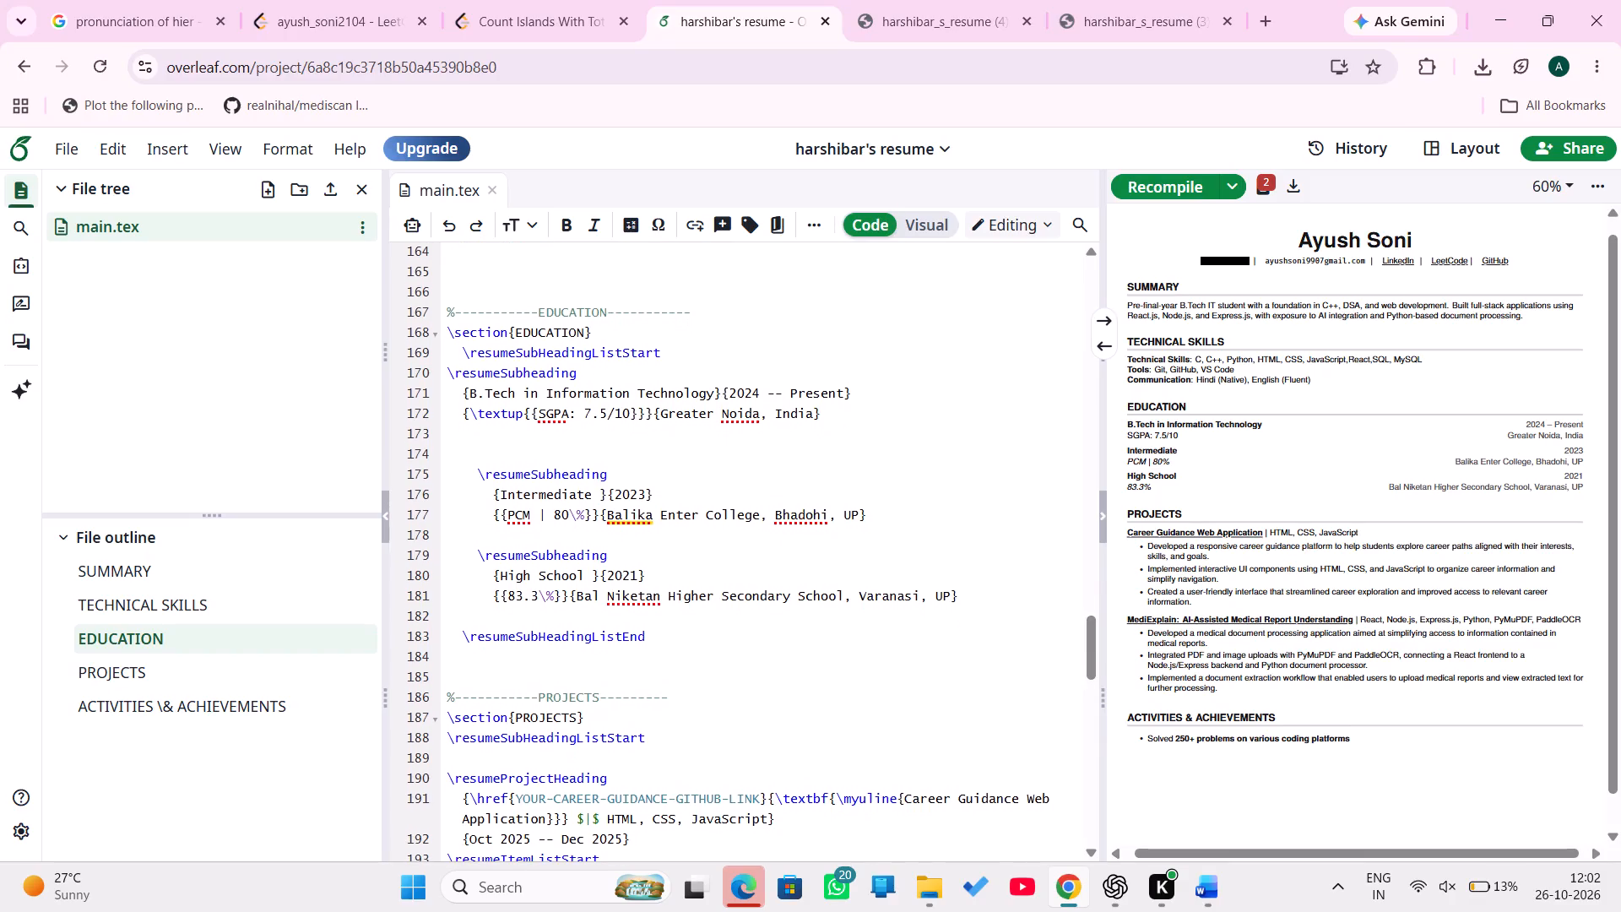
scroll(649, 706, "down", 1)
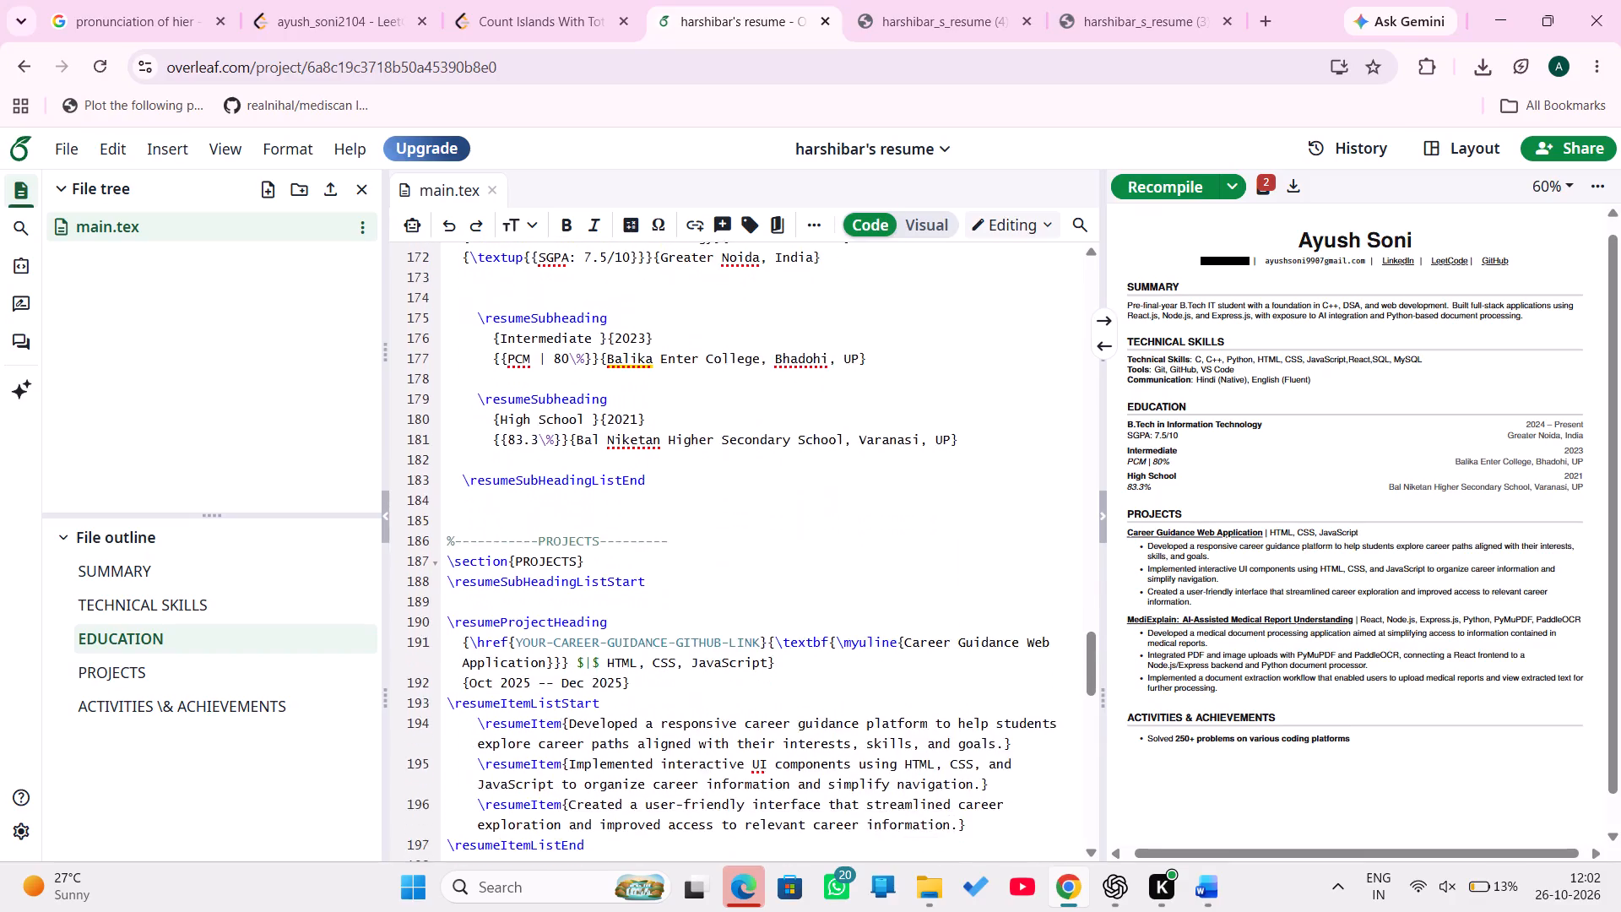
scroll(649, 706, "down", 3)
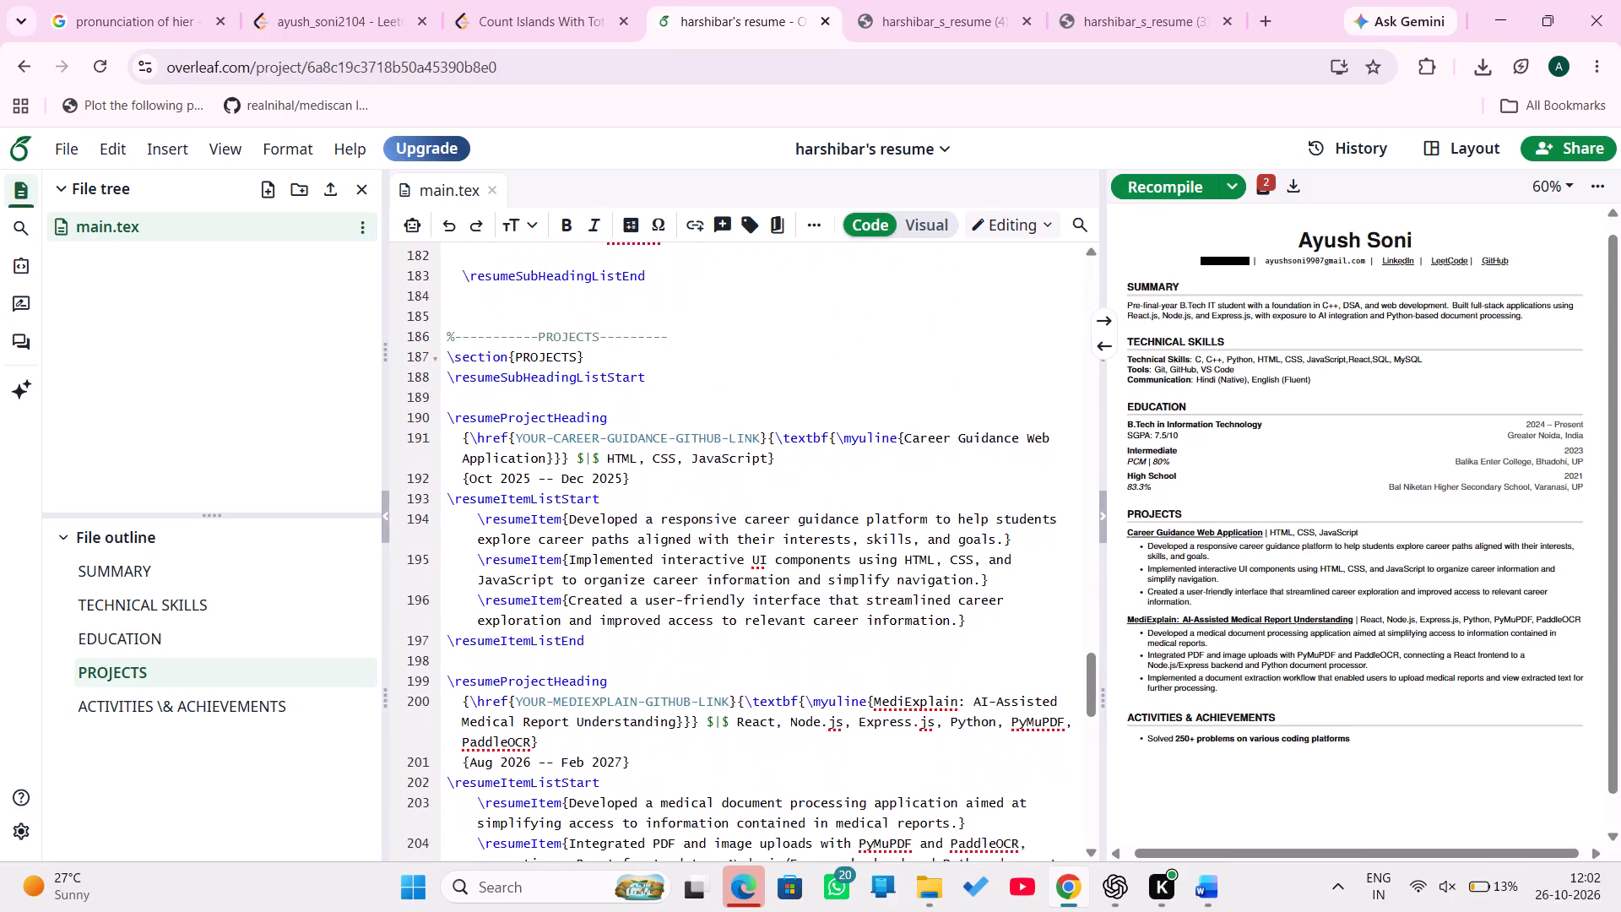
scroll(649, 706, "down", 3)
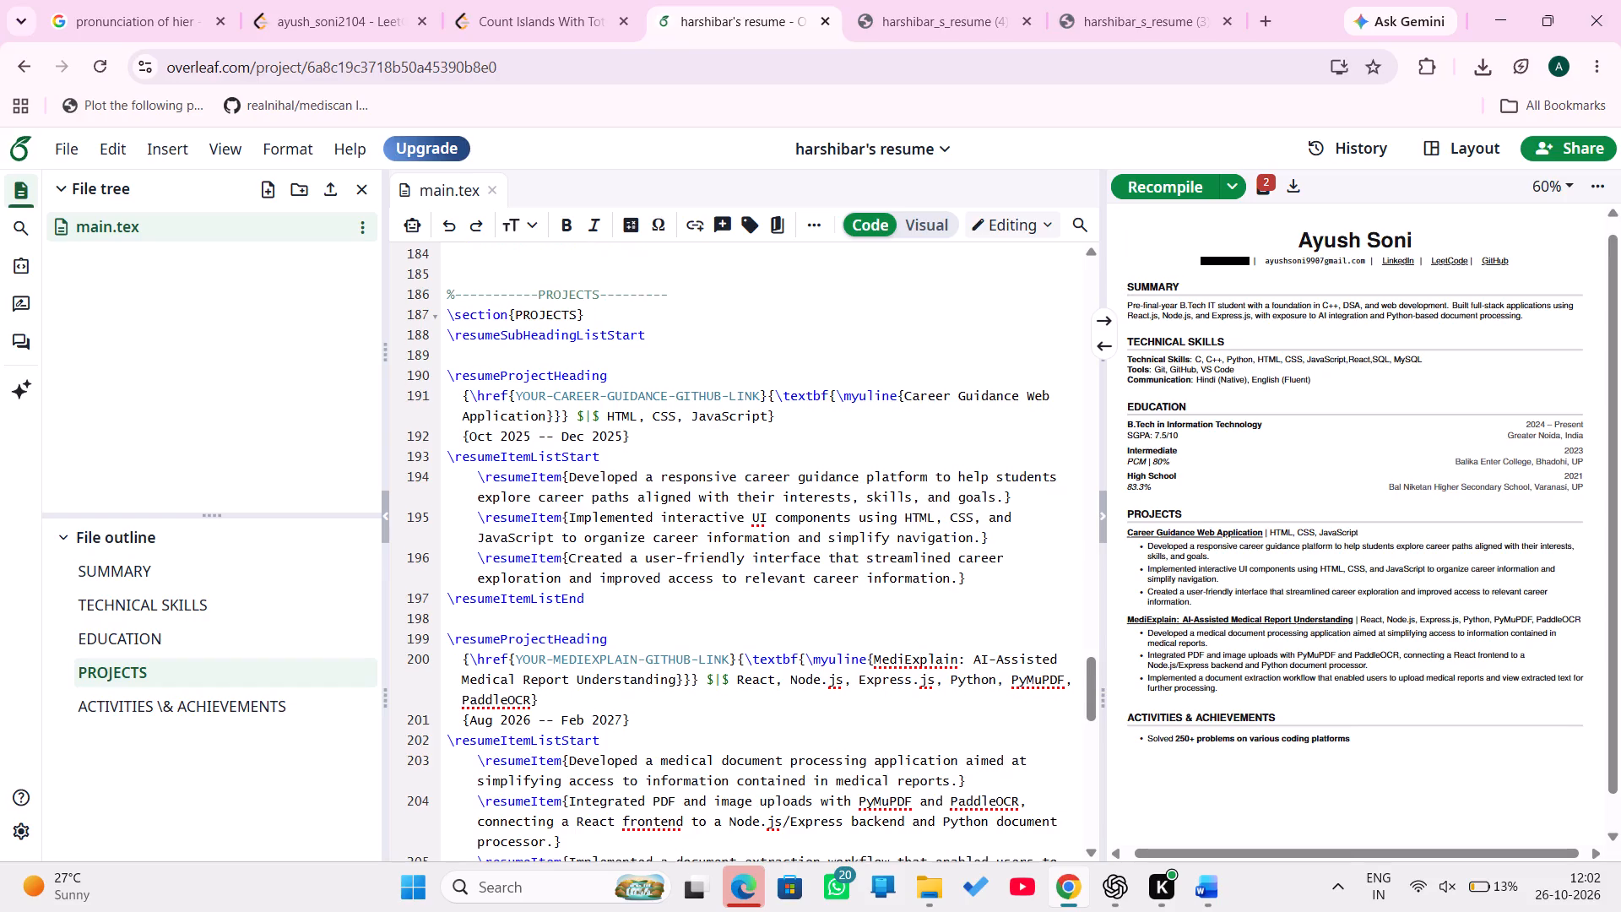
scroll(649, 706, "down", 1)
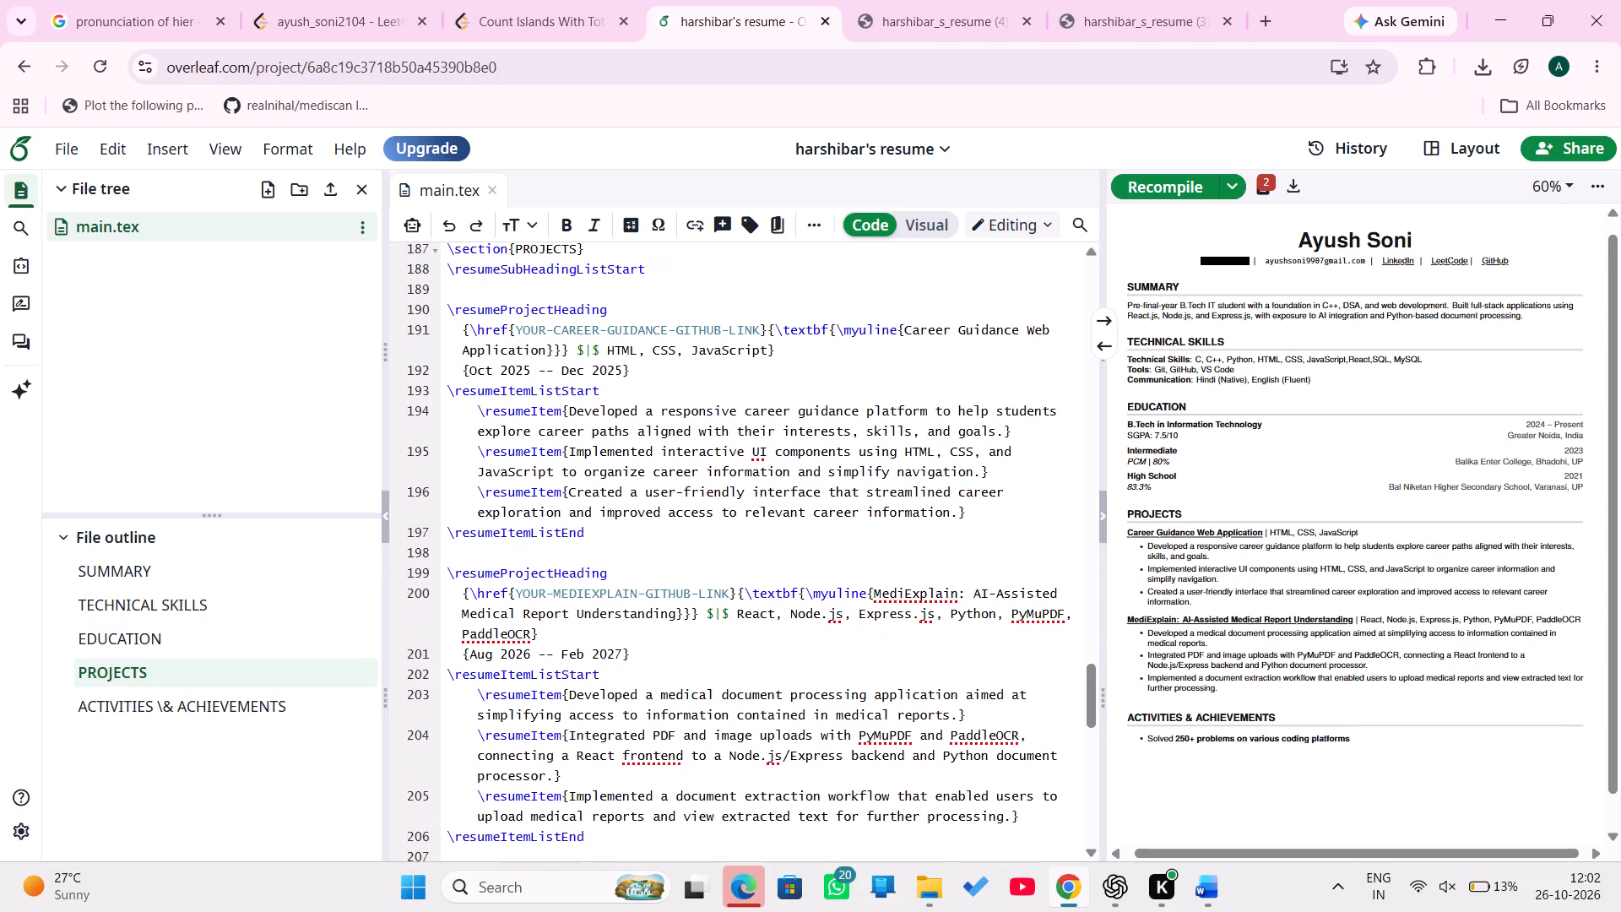
scroll(649, 706, "down", 2)
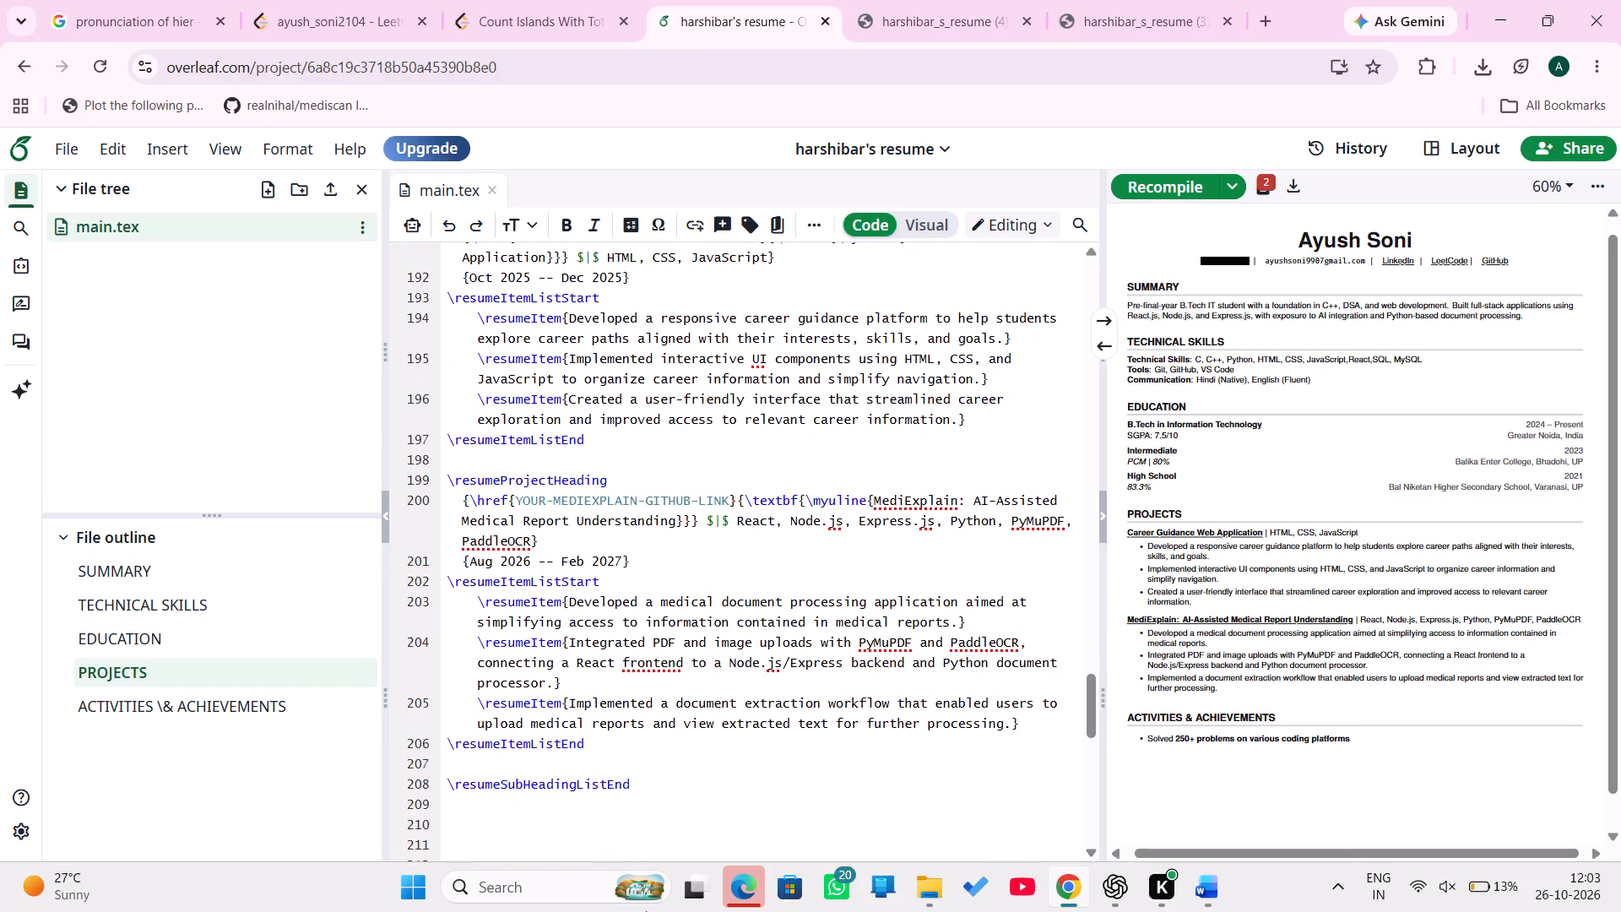
scroll(655, 911, "up", 1)
scroll(732, 595, "up", 1)
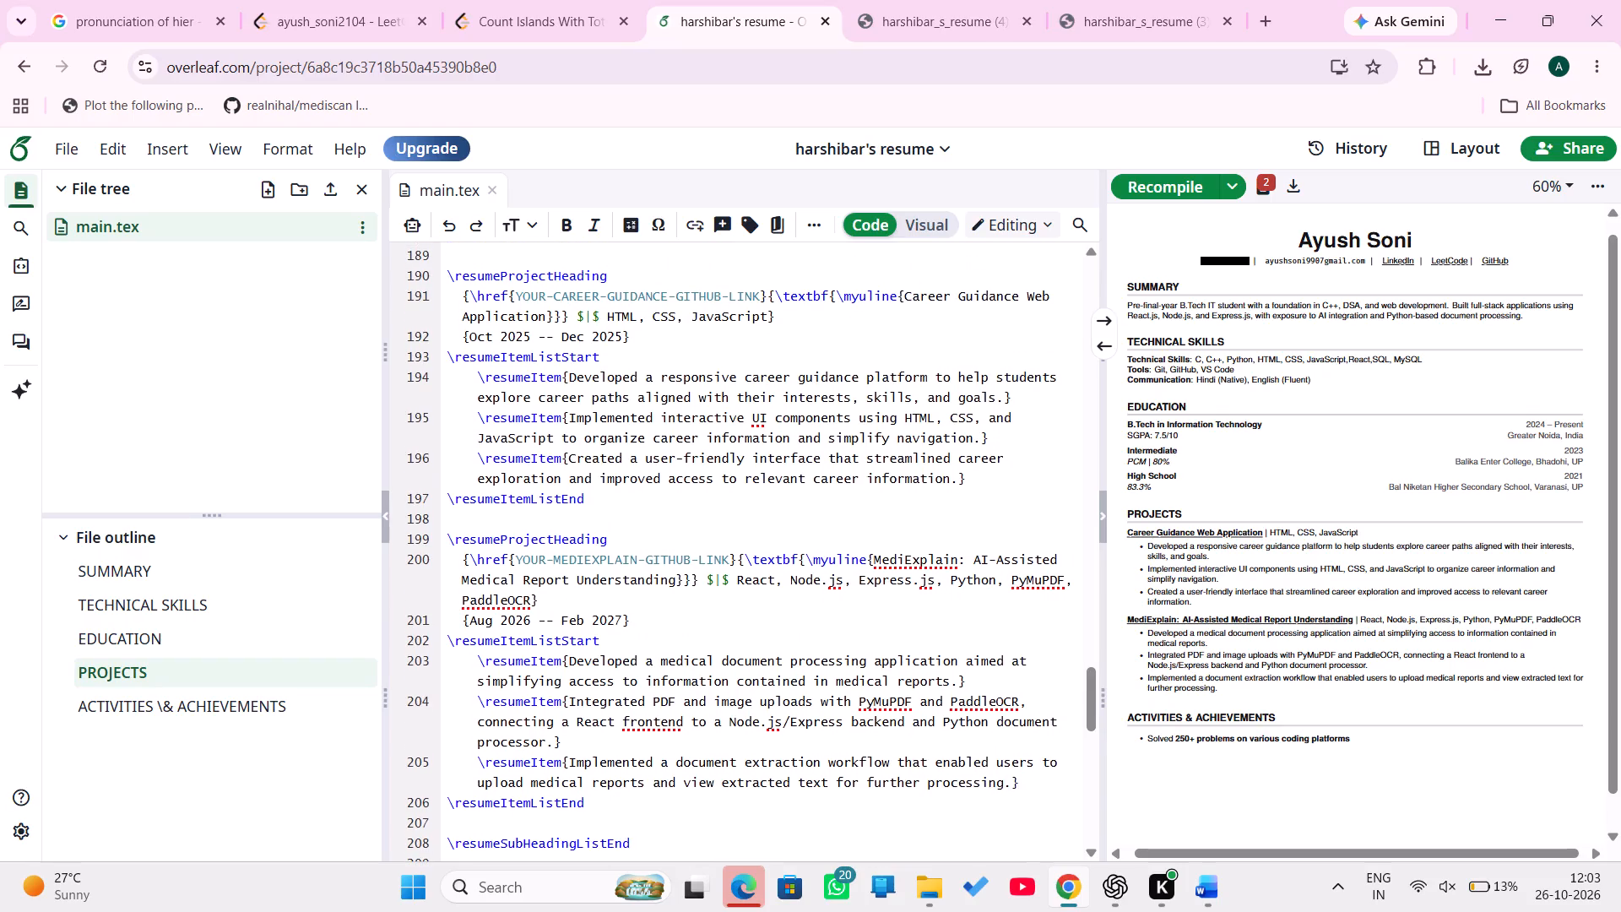
left_click_drag(669, 839, 395, 242)
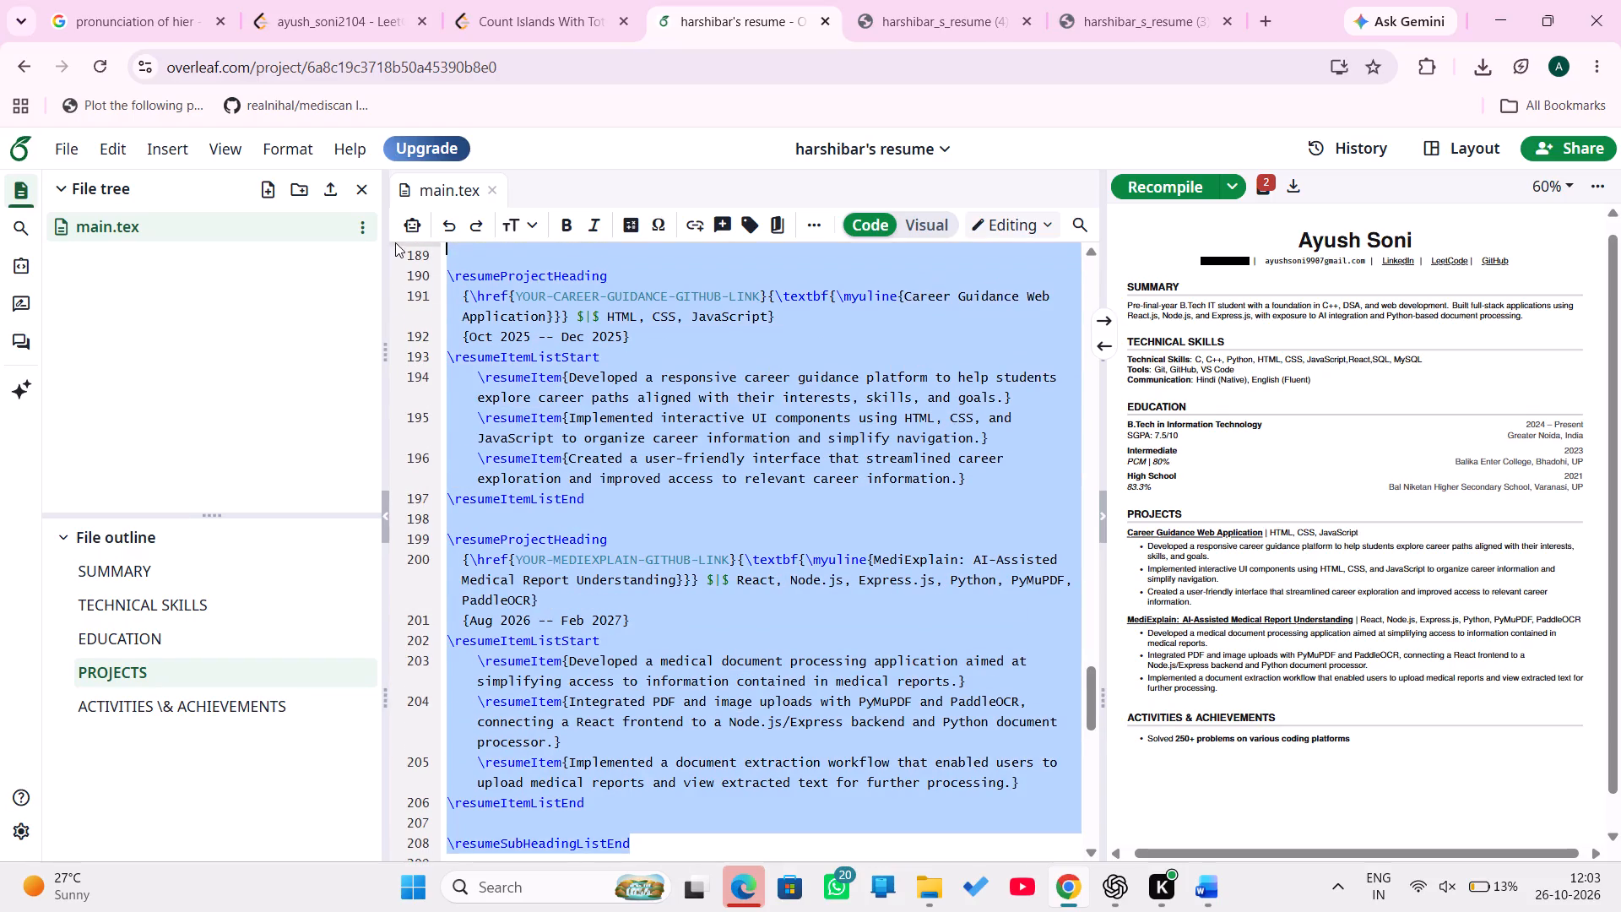
left_click_drag(395, 242, 392, 315)
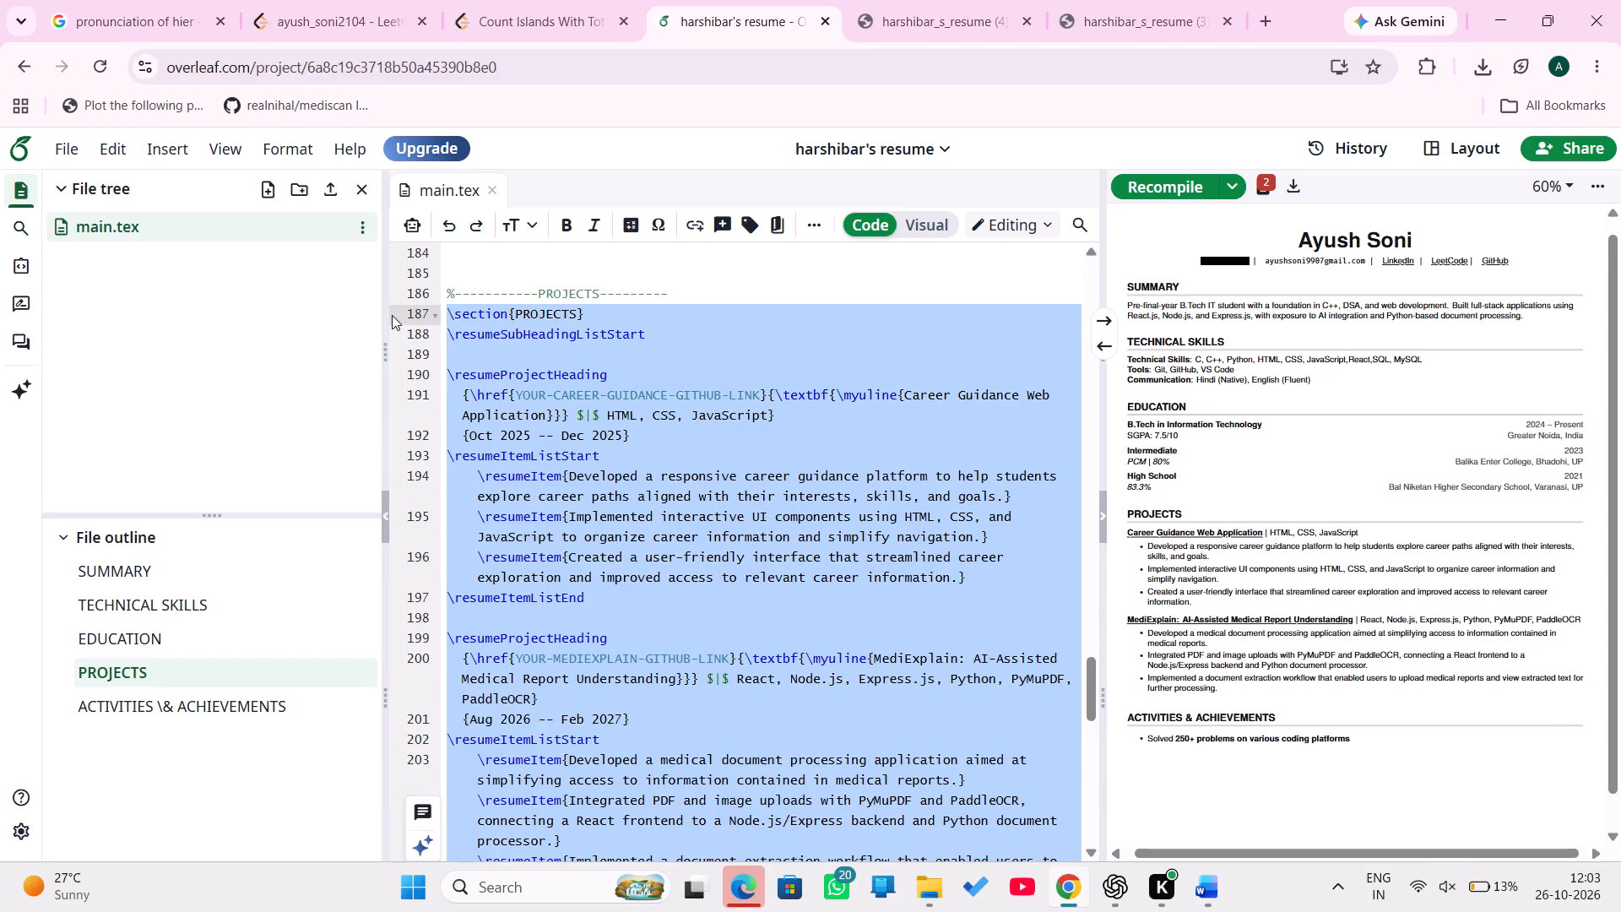
key("BackSpace")
key("ctrl+v")
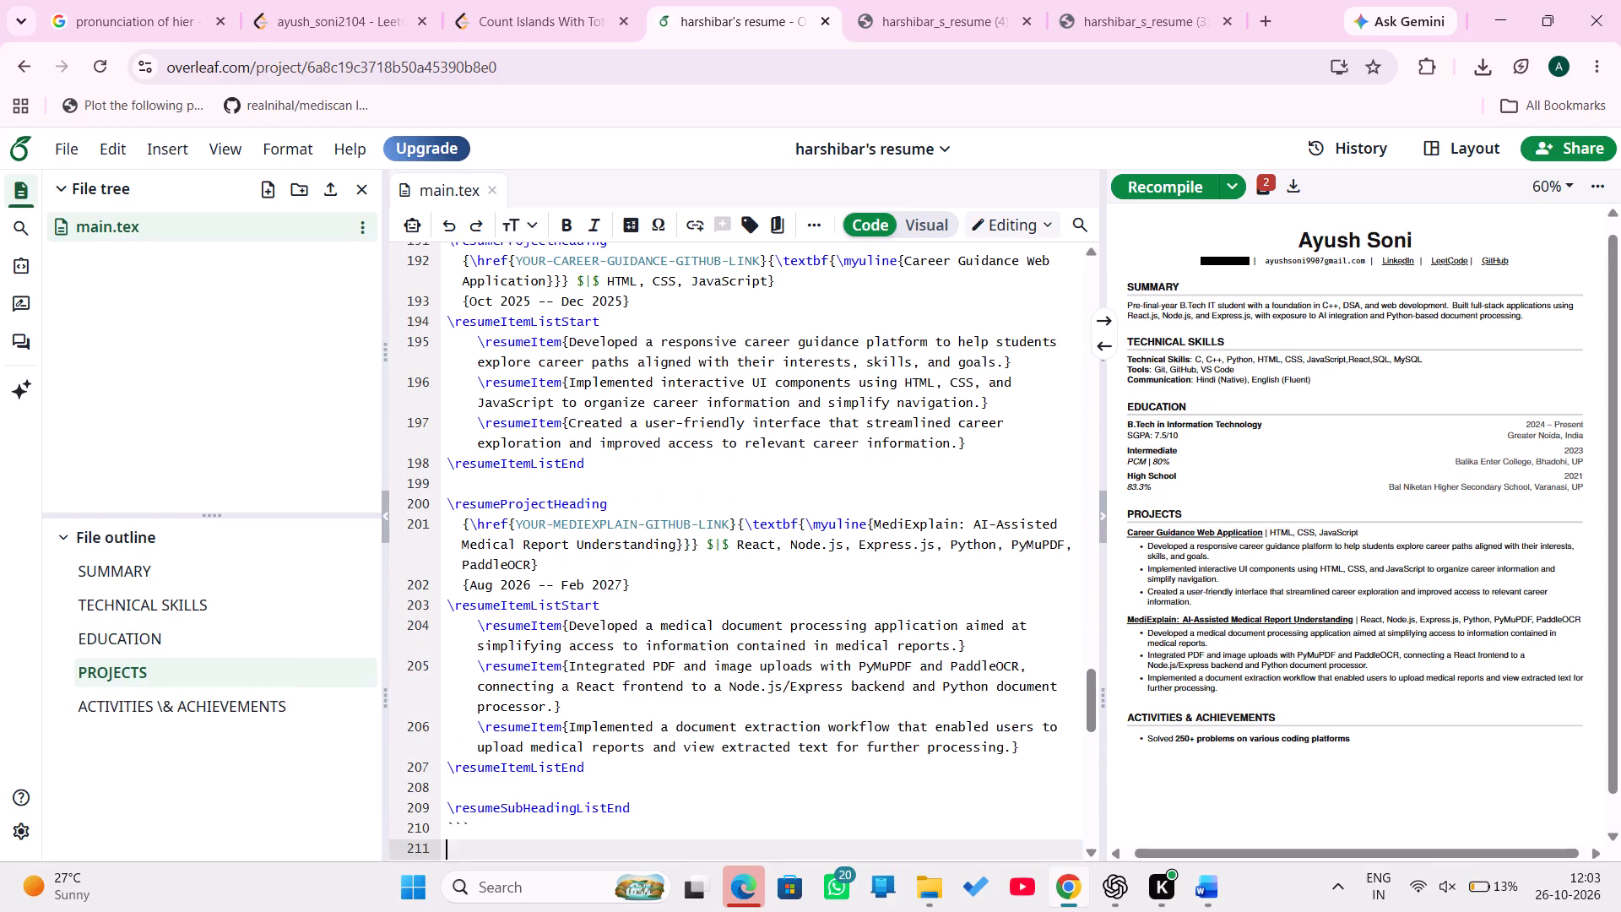
Recompile the resume and check the PROJECTS section in the PDF preview.
left_click(1159, 187)
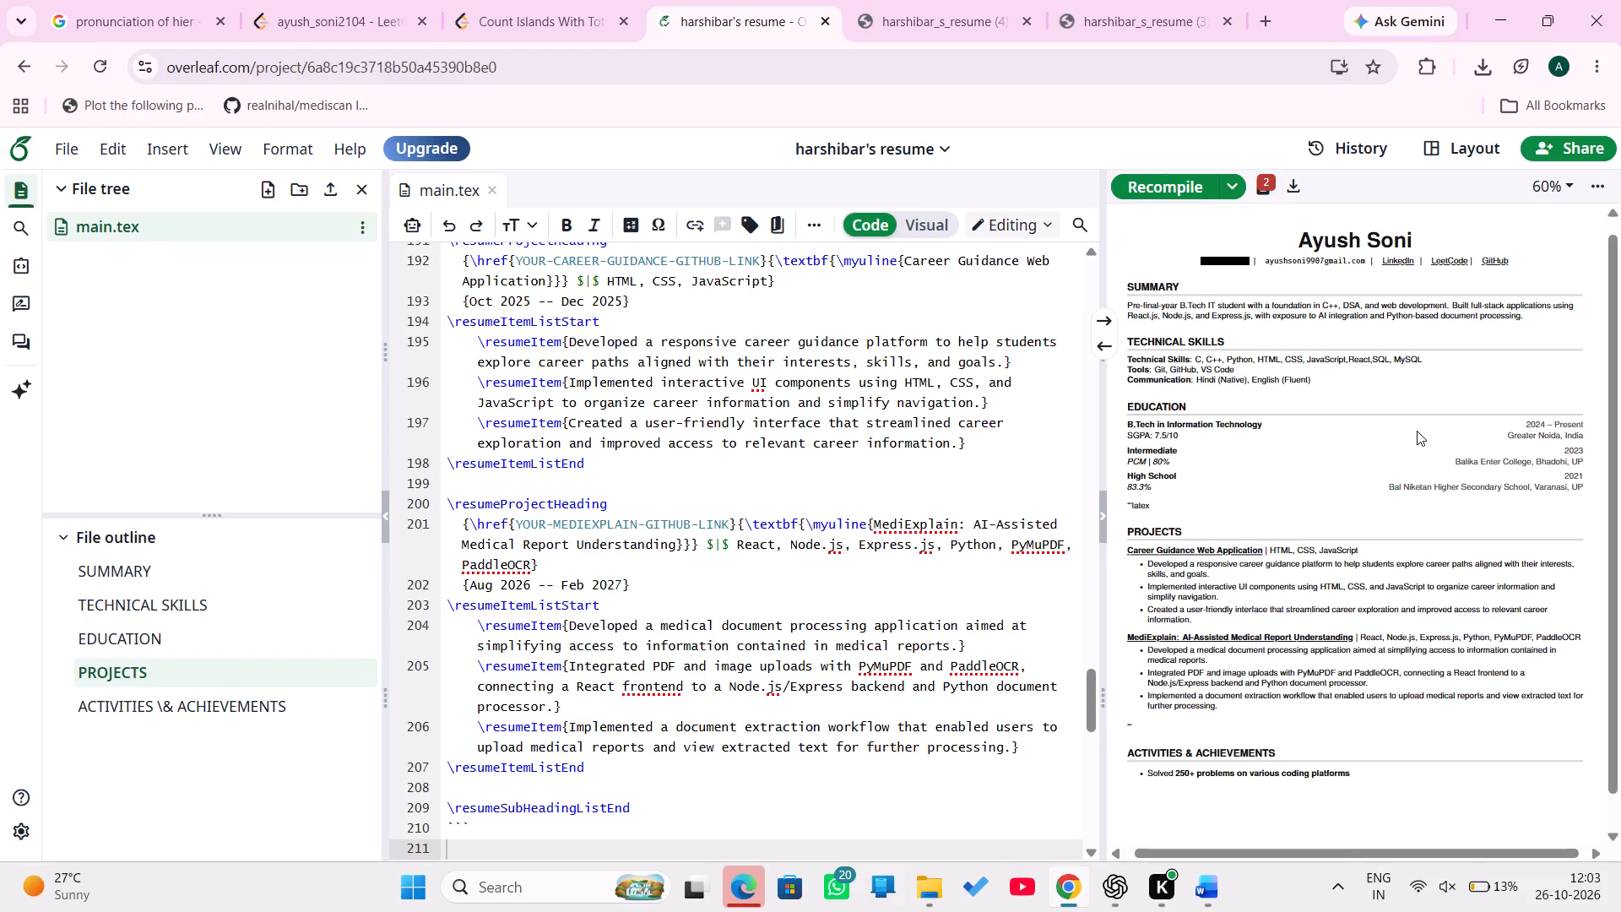
scroll(1383, 540, "up", 1)
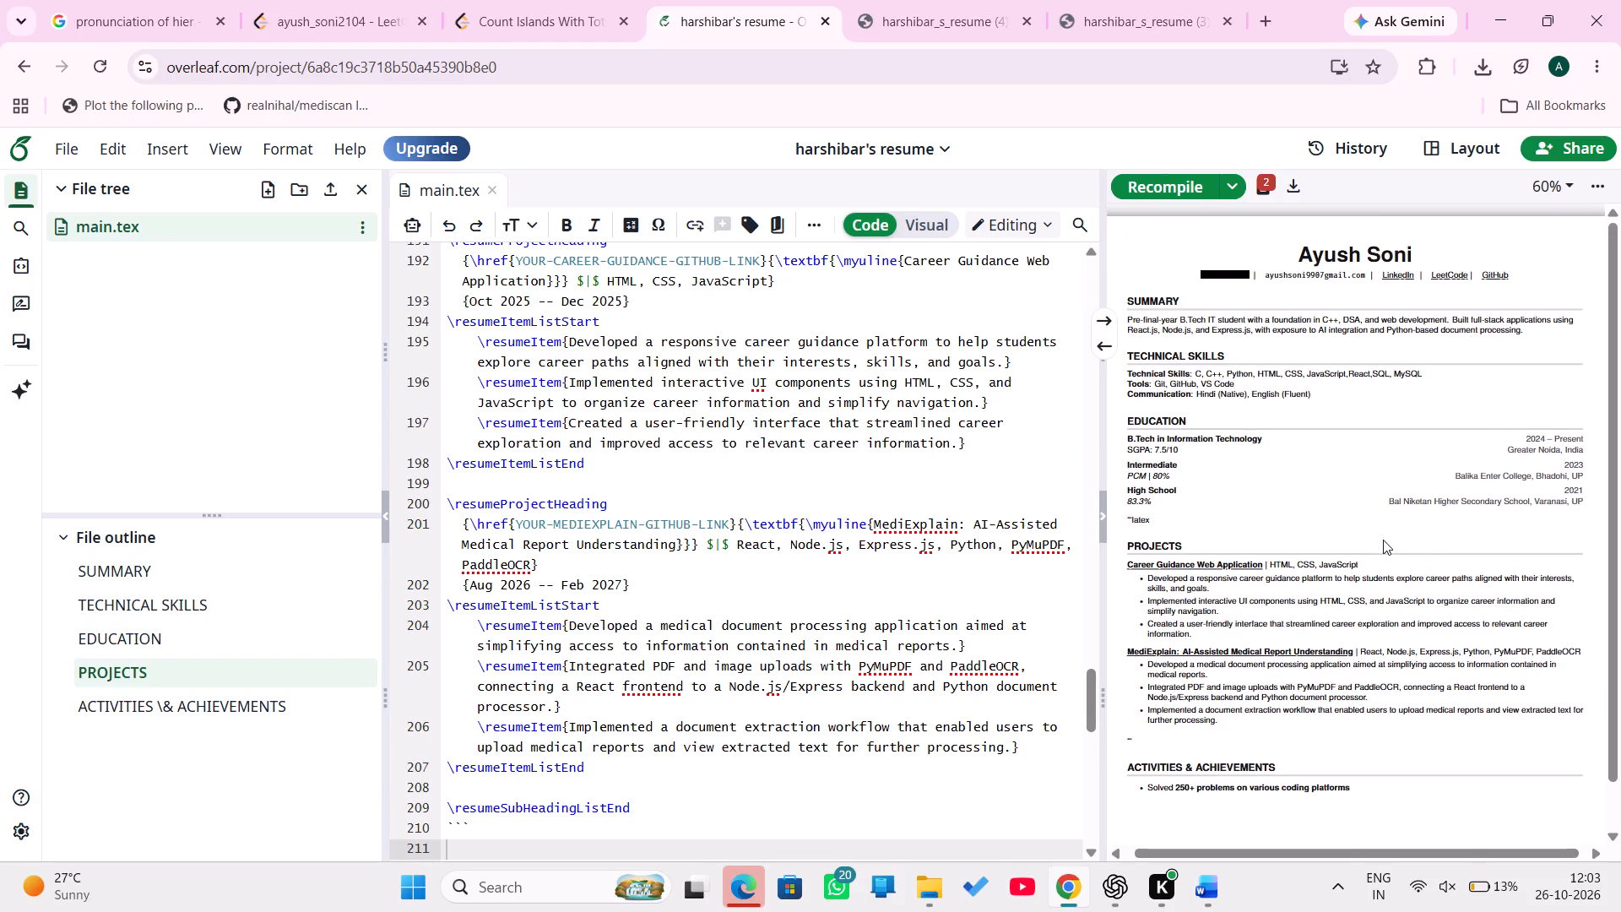
Examine the pasted PROJECTS code in main.tex and the EDUCATION code above it.
scroll(836, 485, "up", 1)
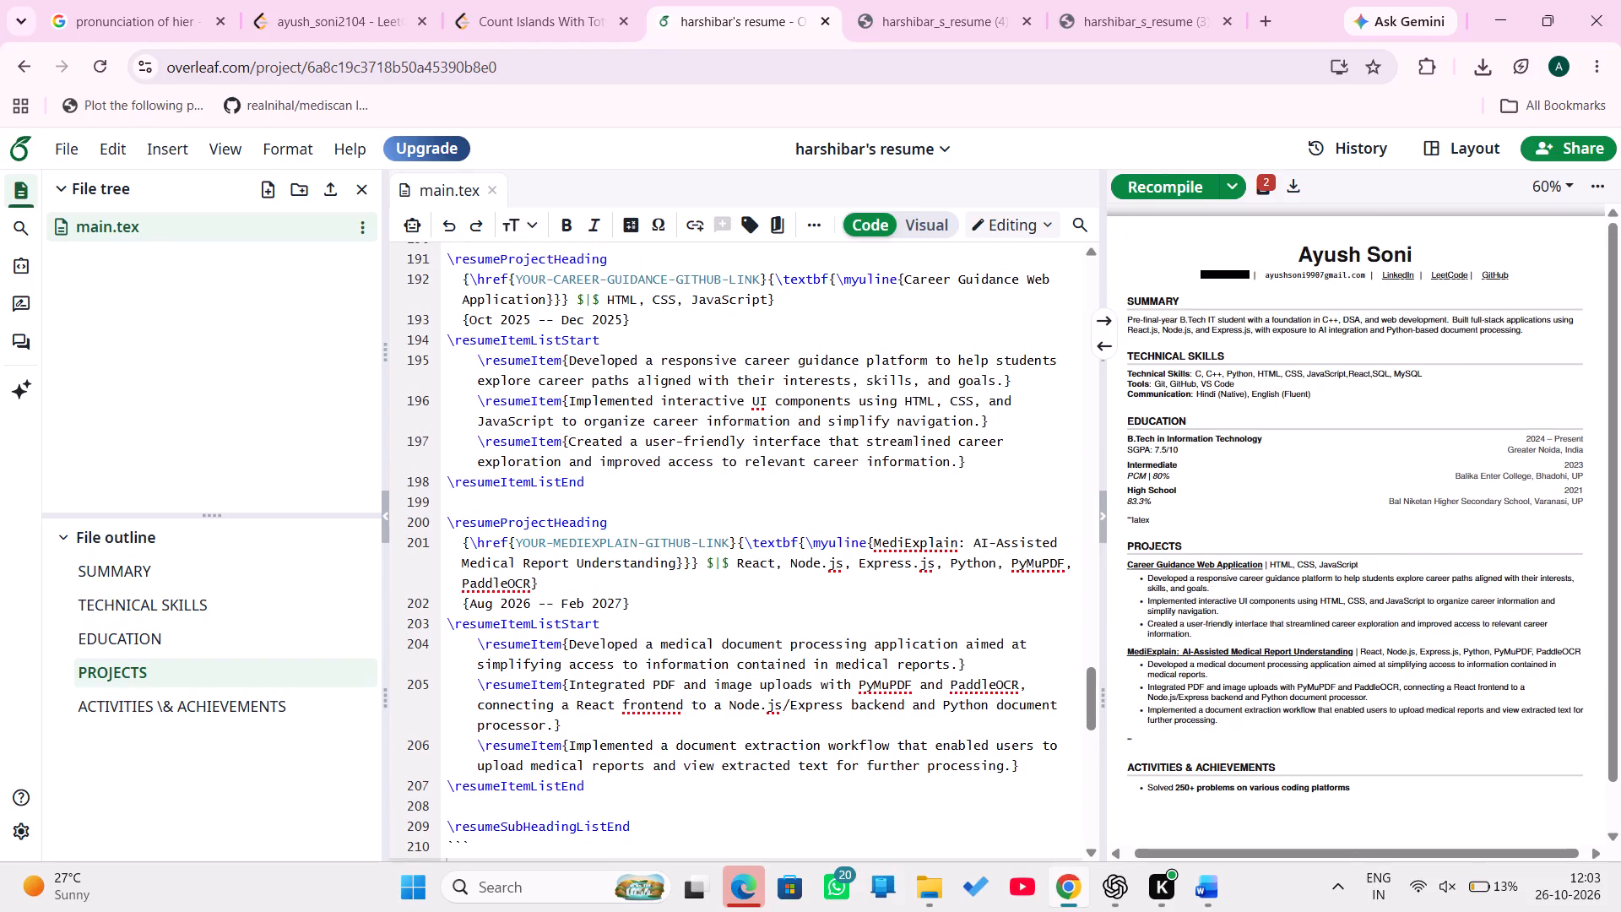
scroll(836, 485, "up", 3)
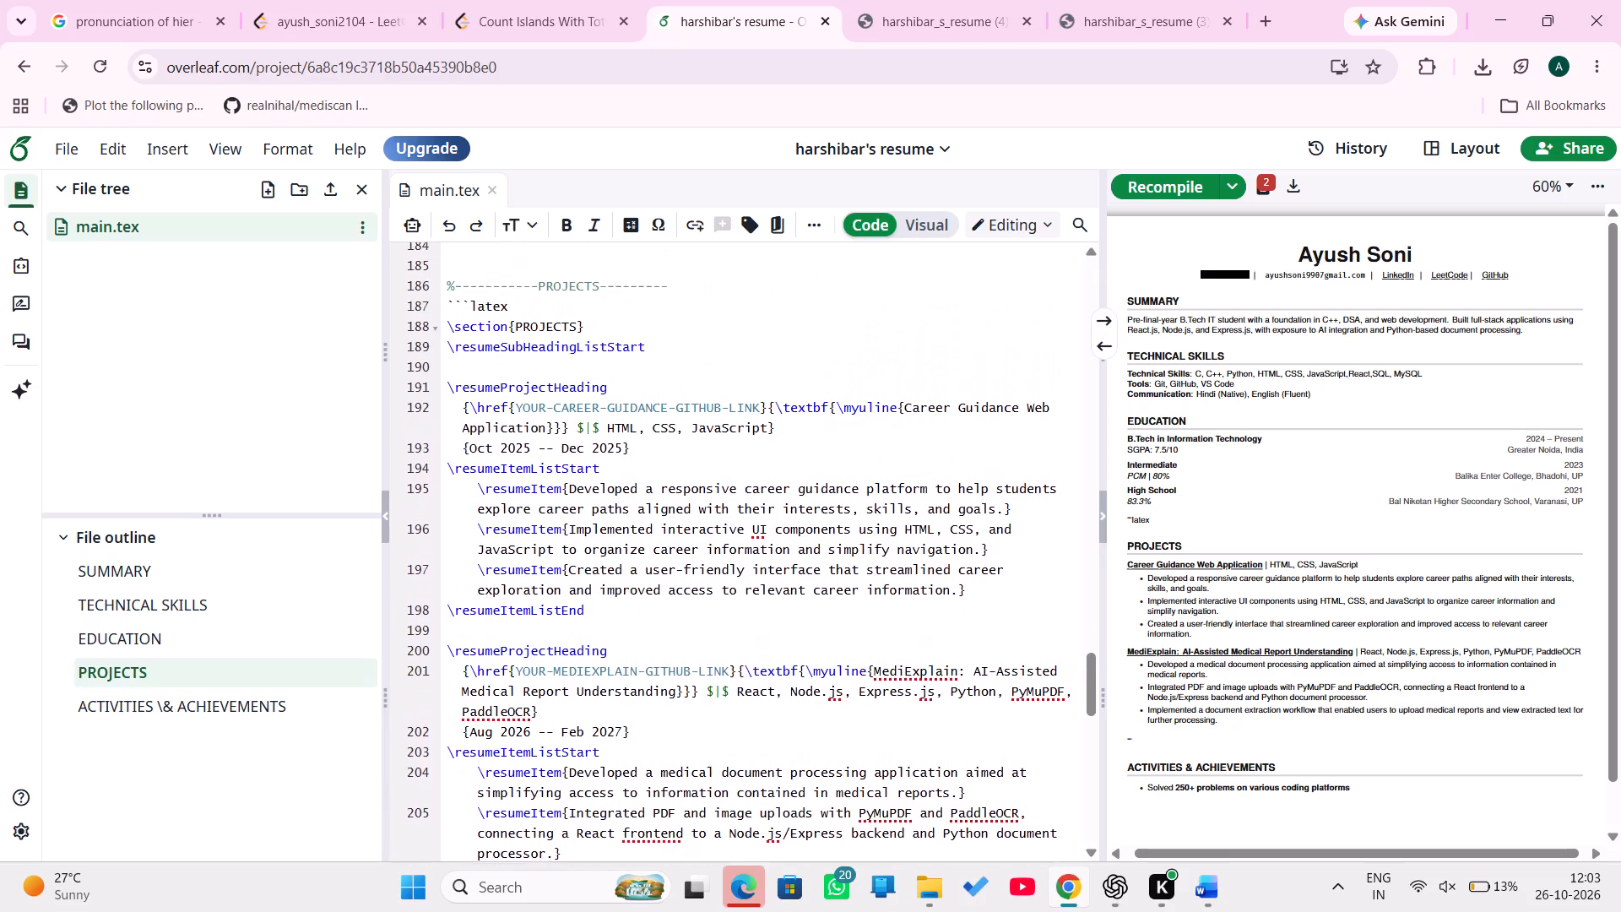
scroll(836, 485, "up", 6)
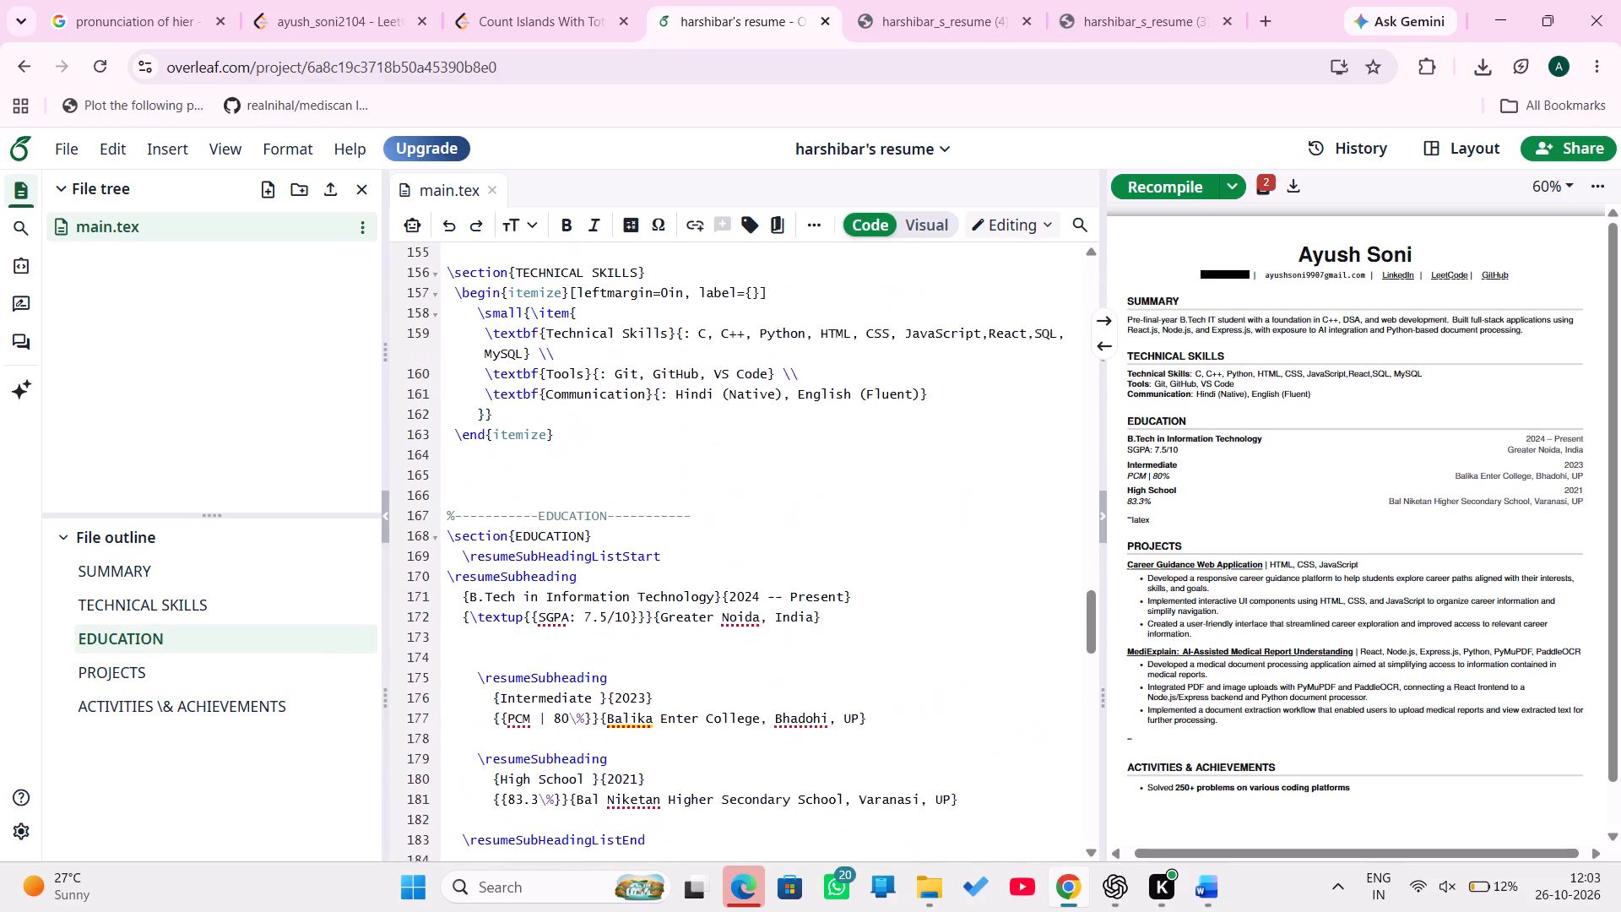
scroll(836, 485, "down", 2)
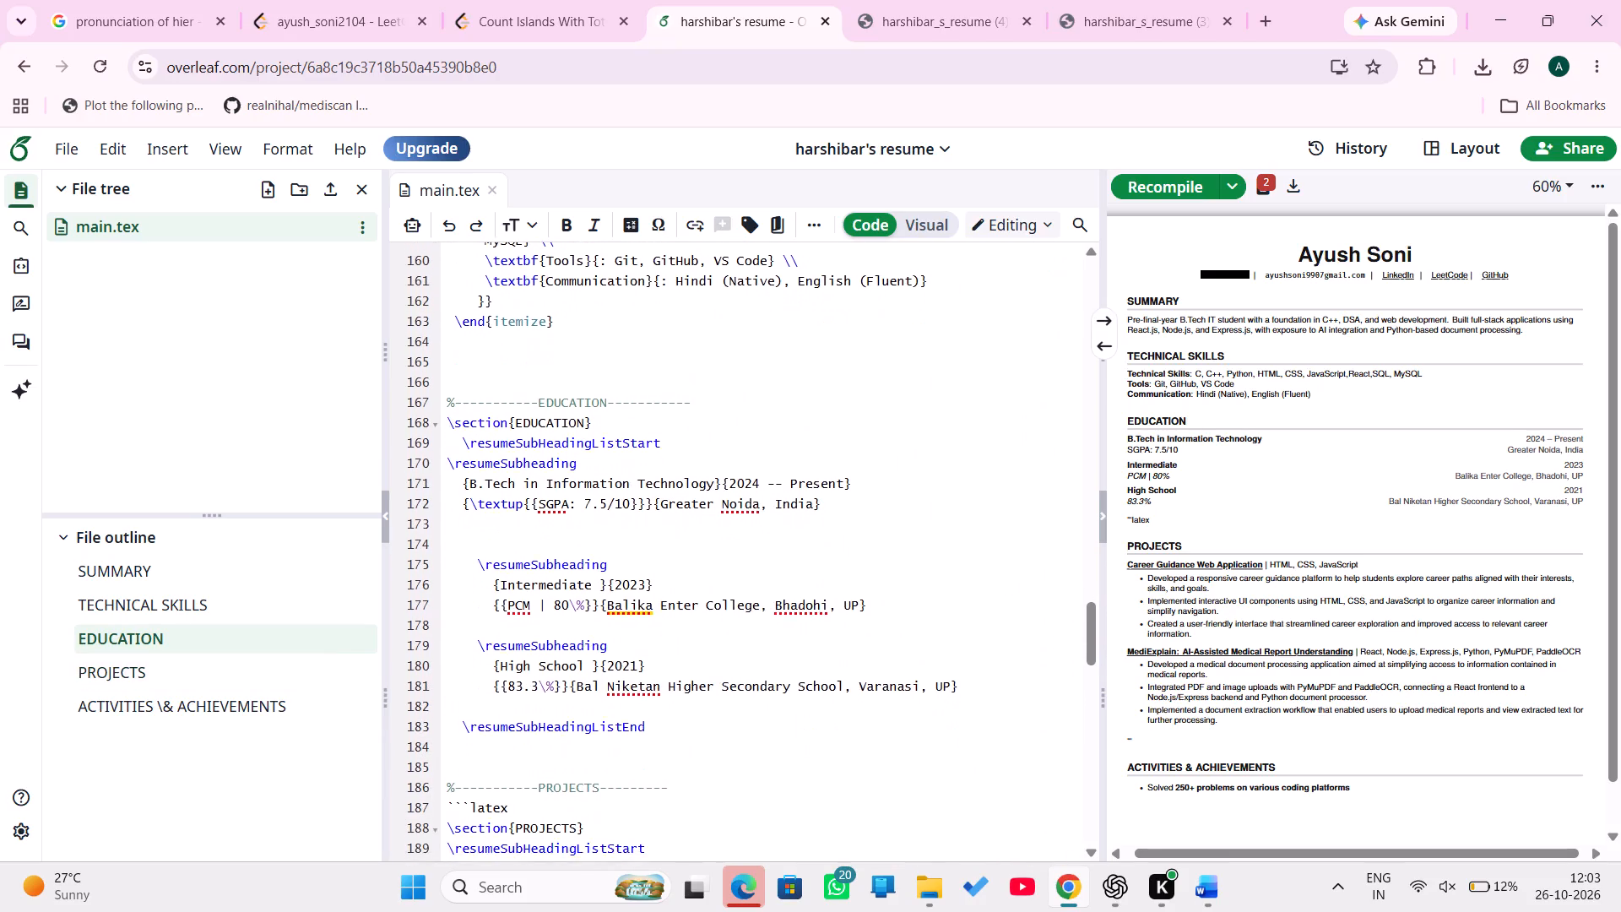
scroll(836, 485, "down", 2)
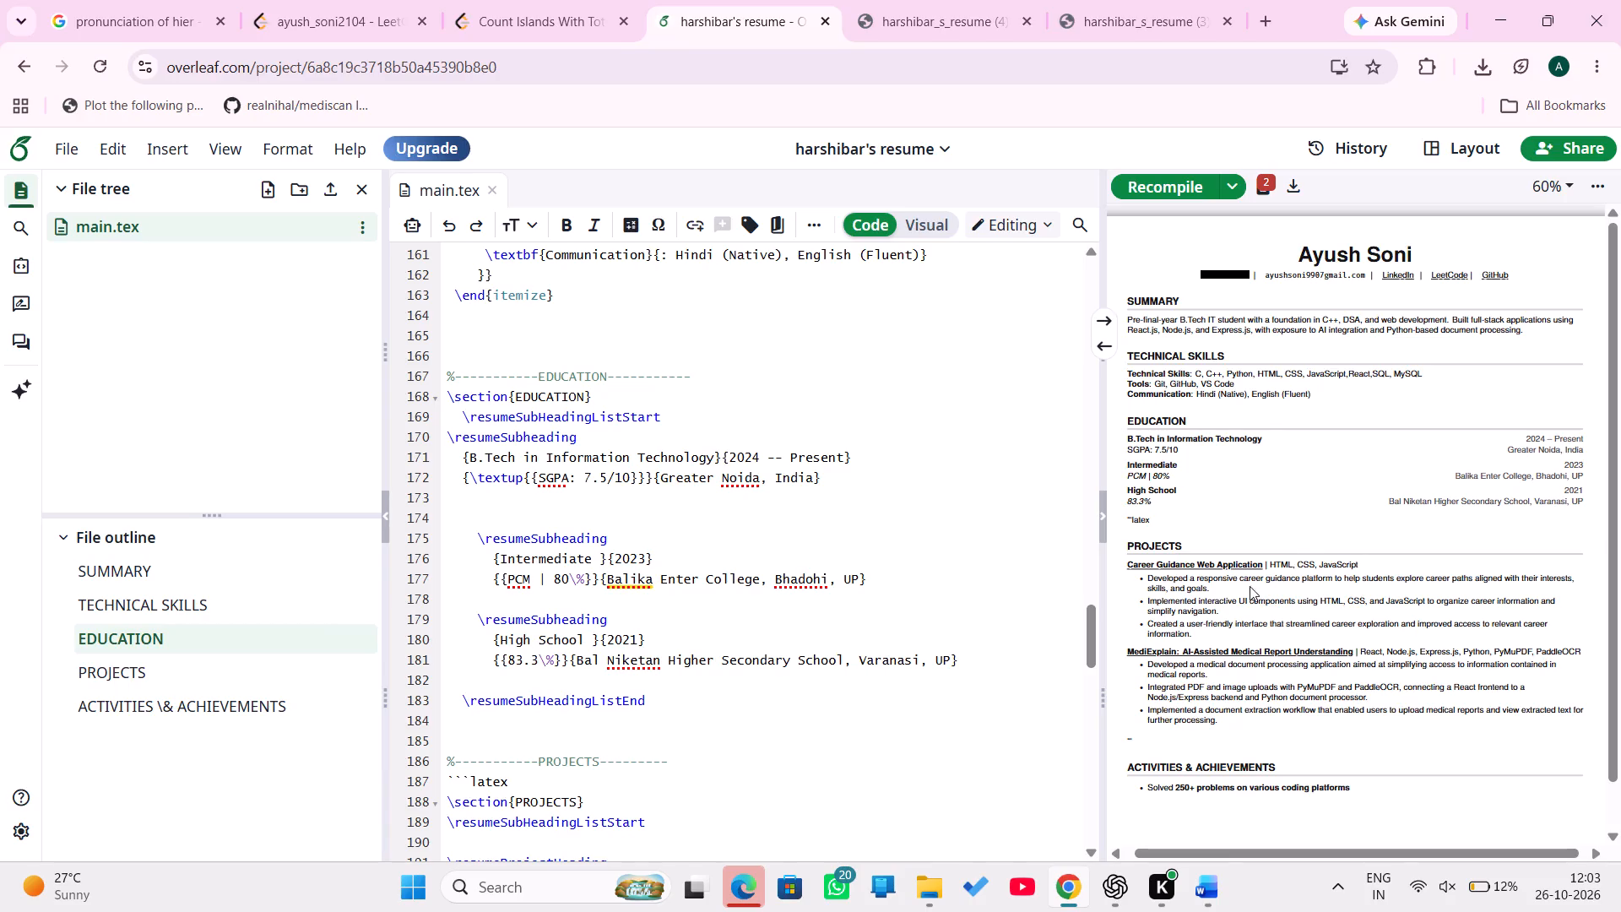
Examine the code in main.tex from the PROJECTS section down to ACTIVITIES & ACHIEVEMENTS, checking how the project dates are written.
scroll(731, 575, "down", 3)
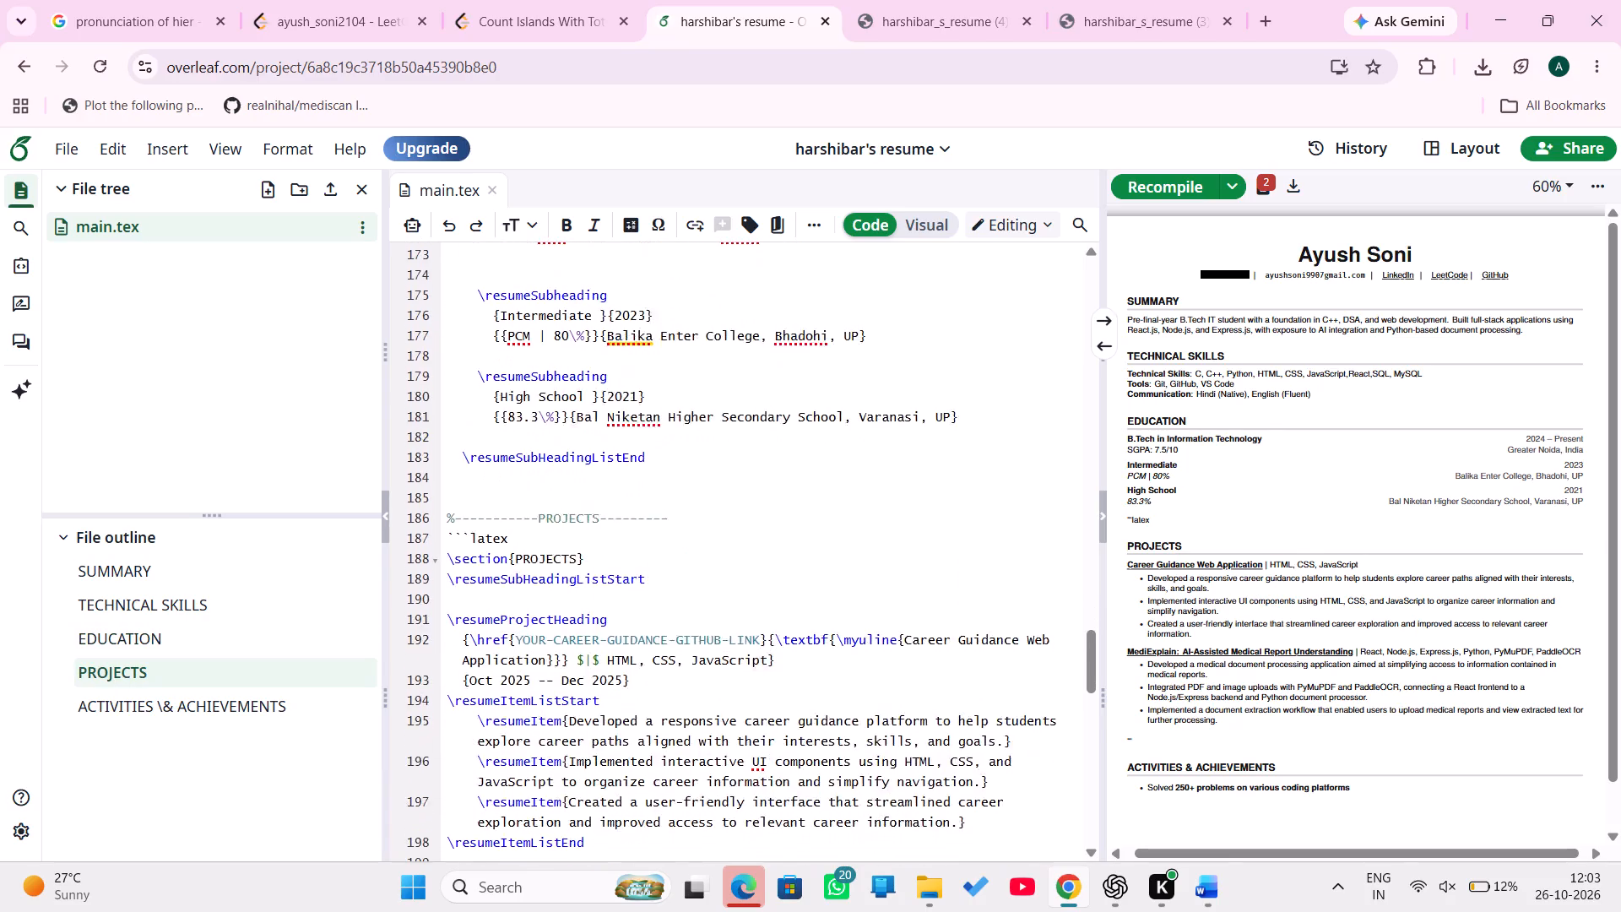
scroll(731, 575, "down", 4)
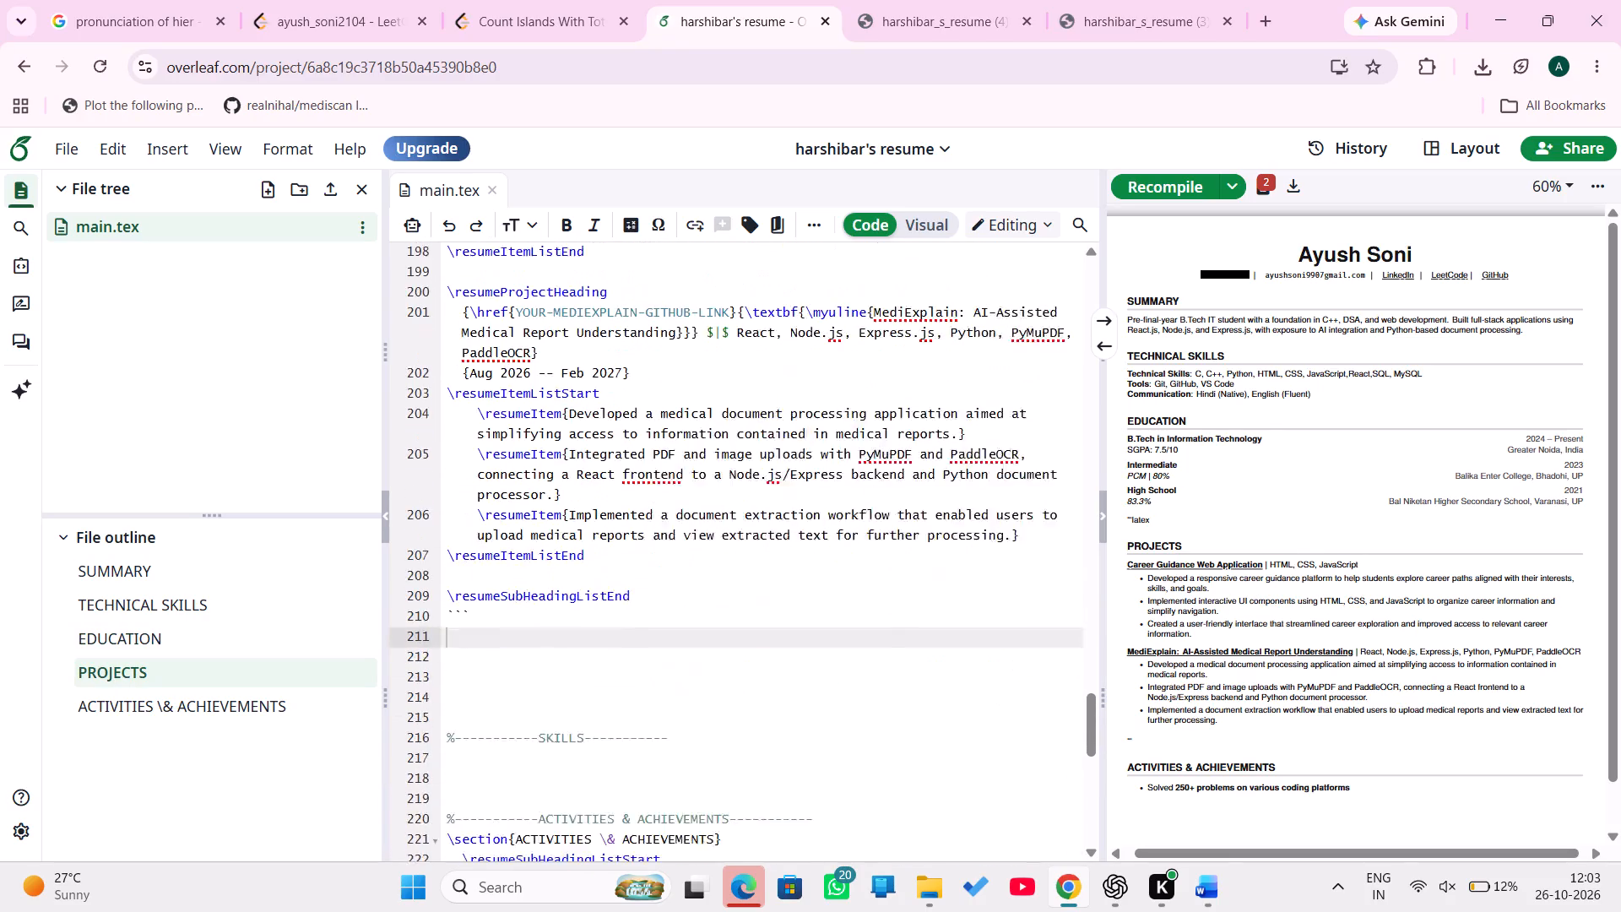
scroll(731, 575, "down", 1)
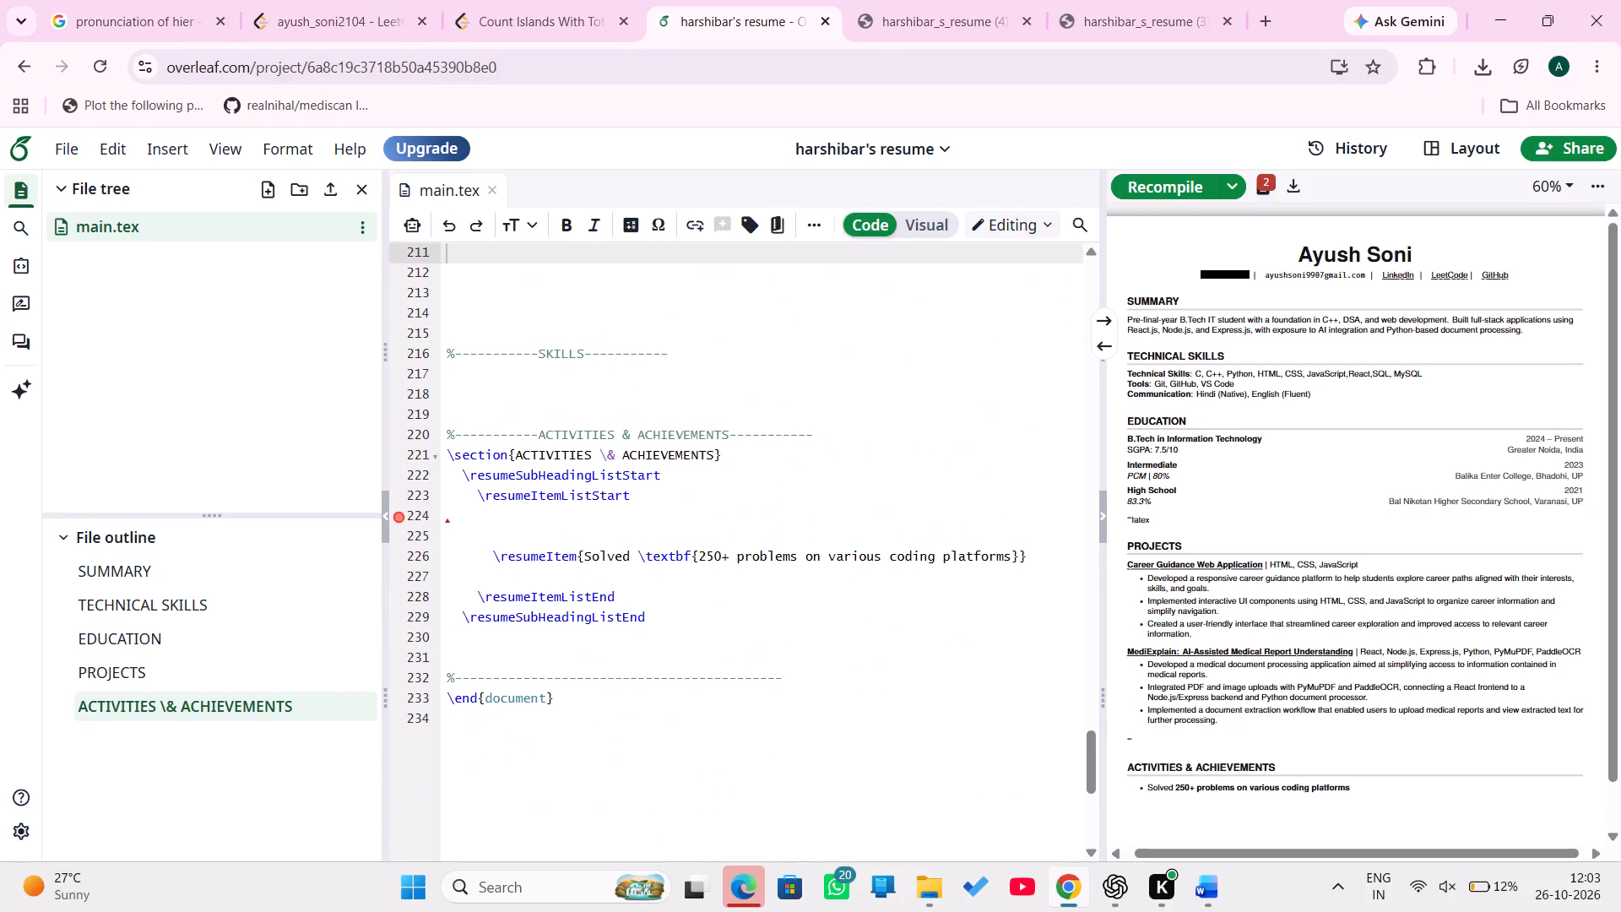
scroll(696, 497, "up", 2)
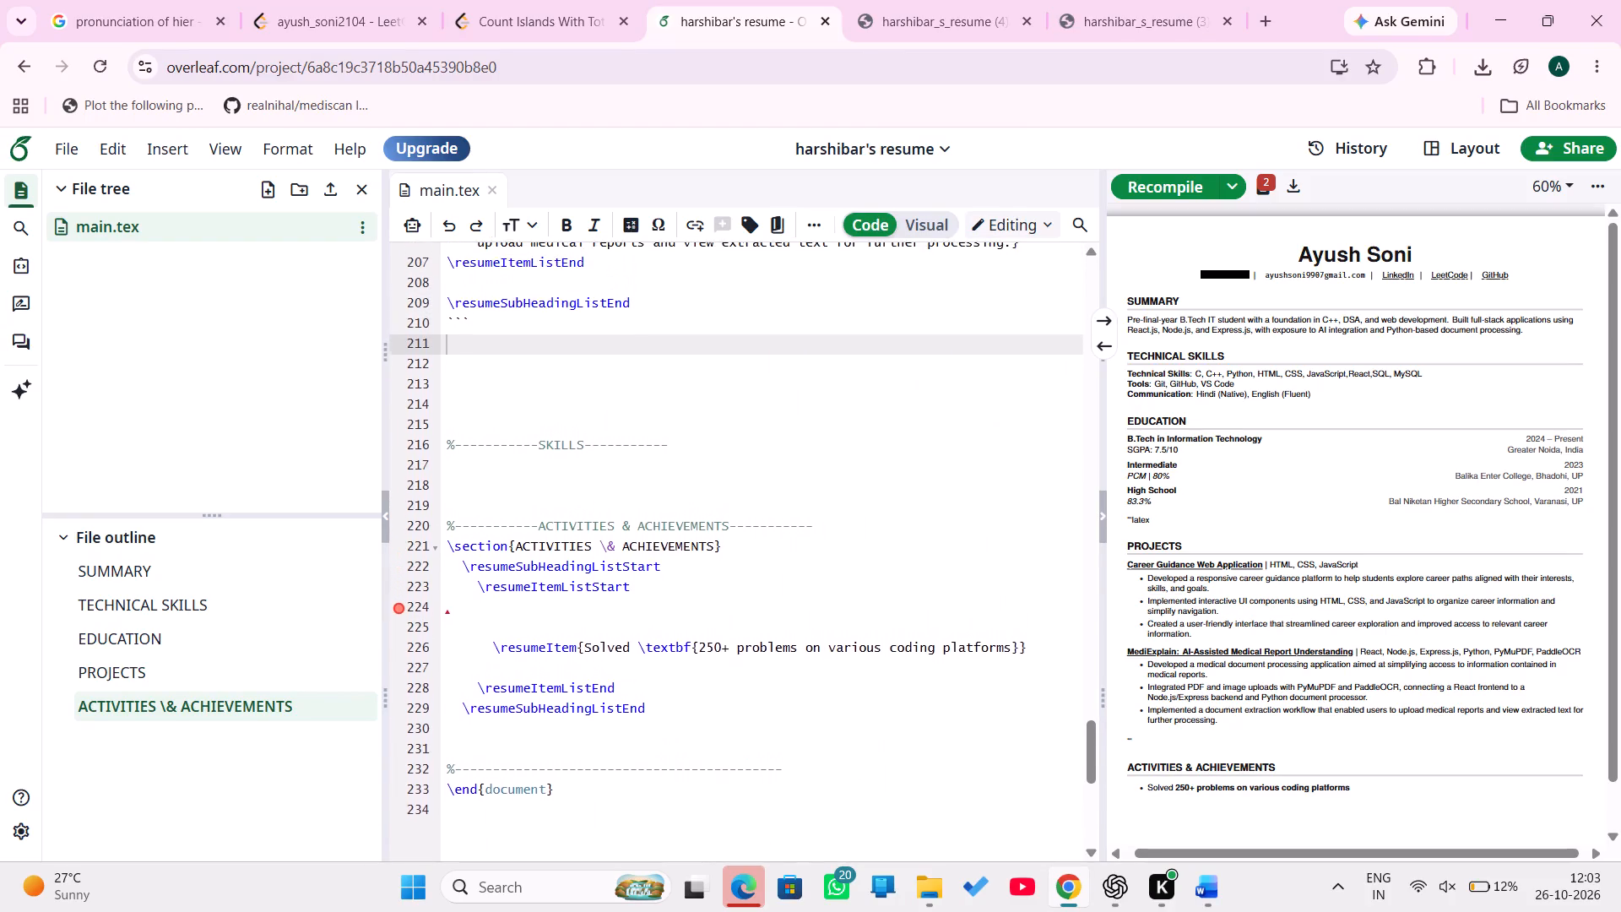
scroll(696, 497, "up", 3)
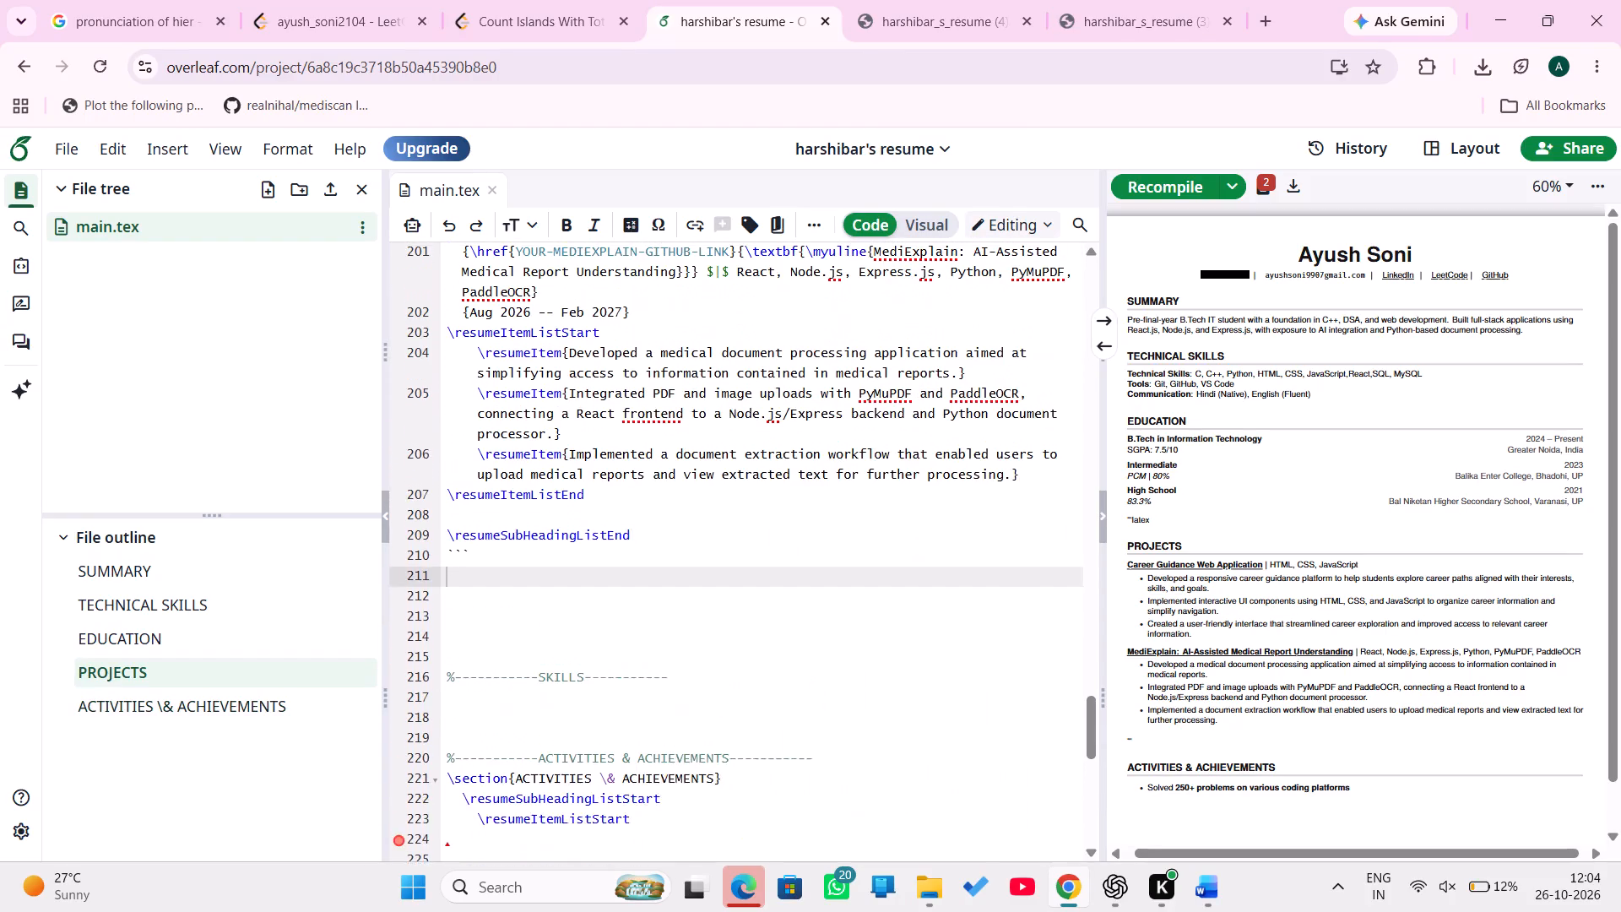
scroll(696, 497, "up", 3)
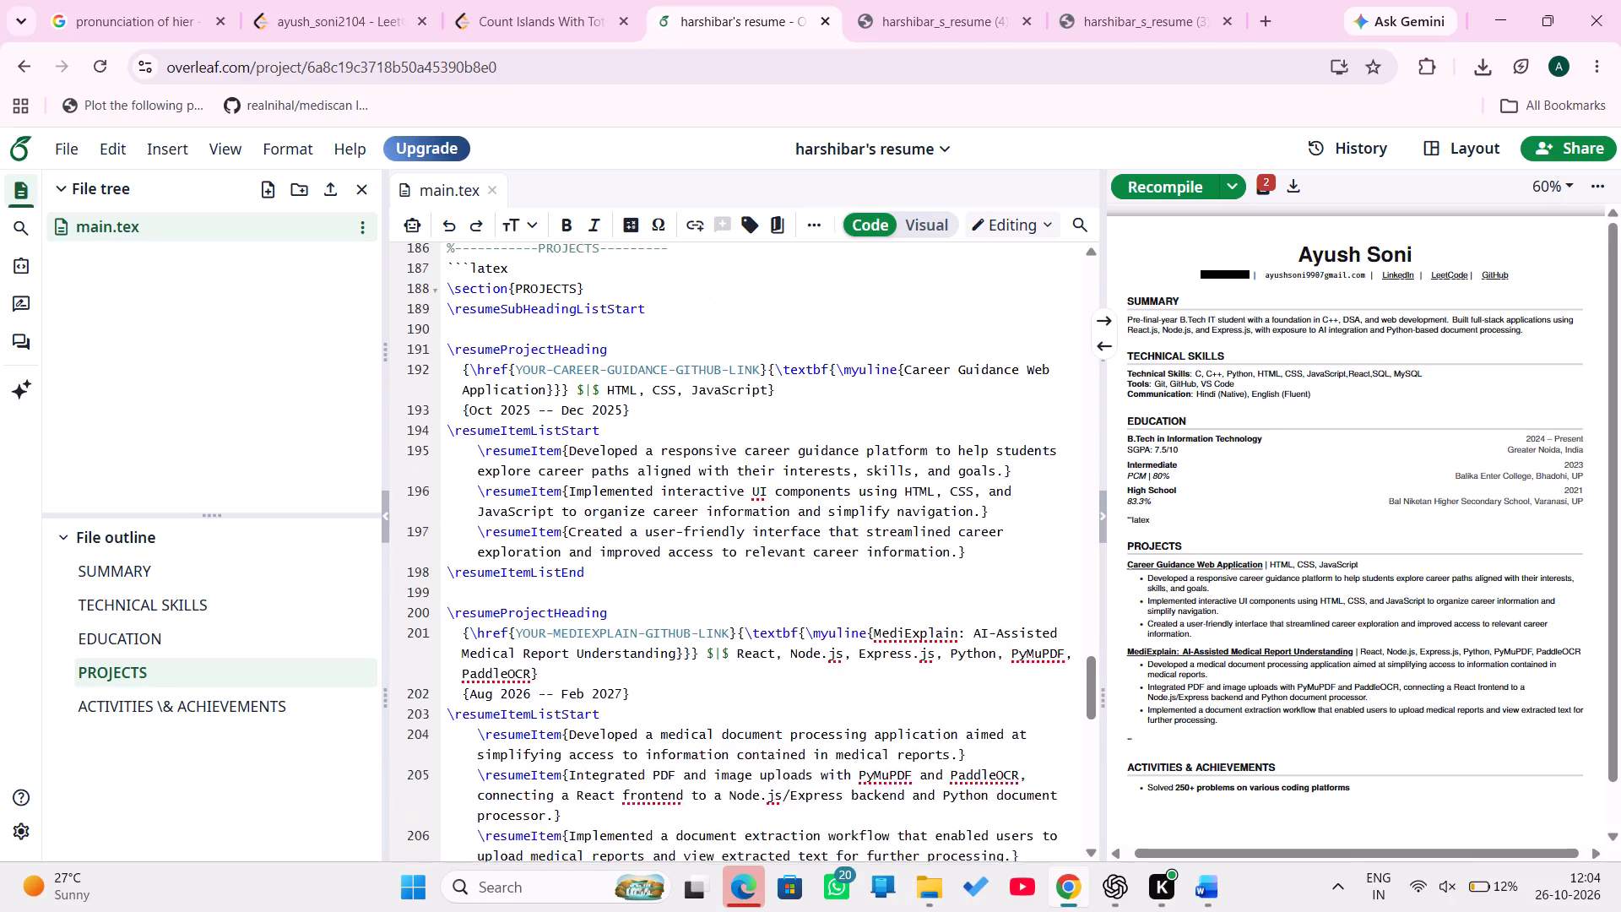
scroll(696, 497, "up", 2)
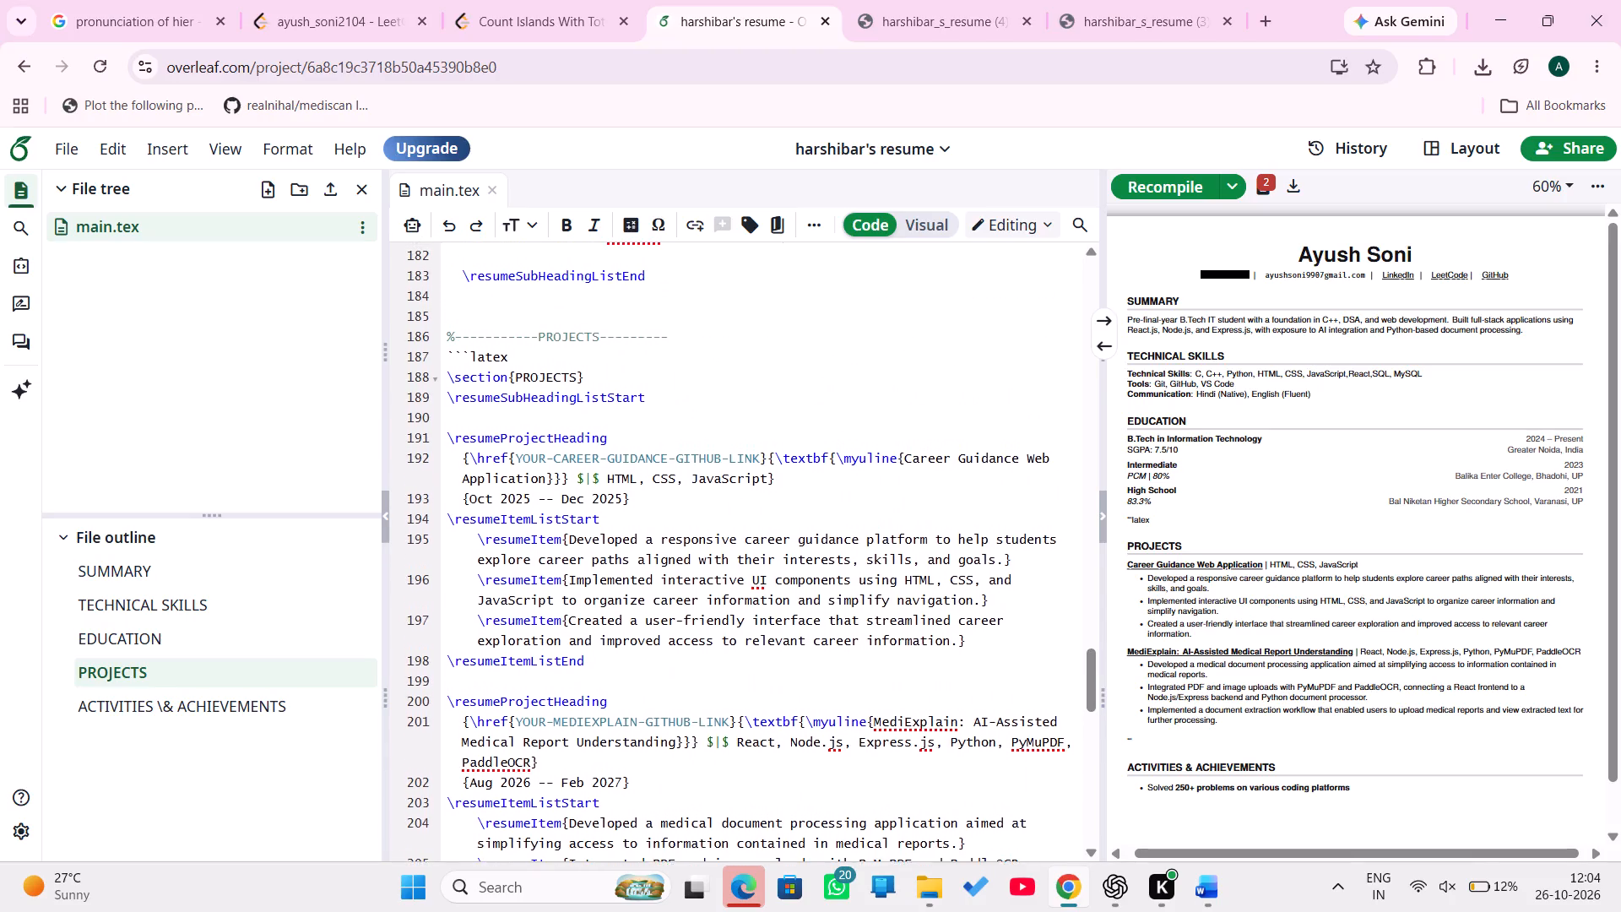
scroll(696, 497, "up", 3)
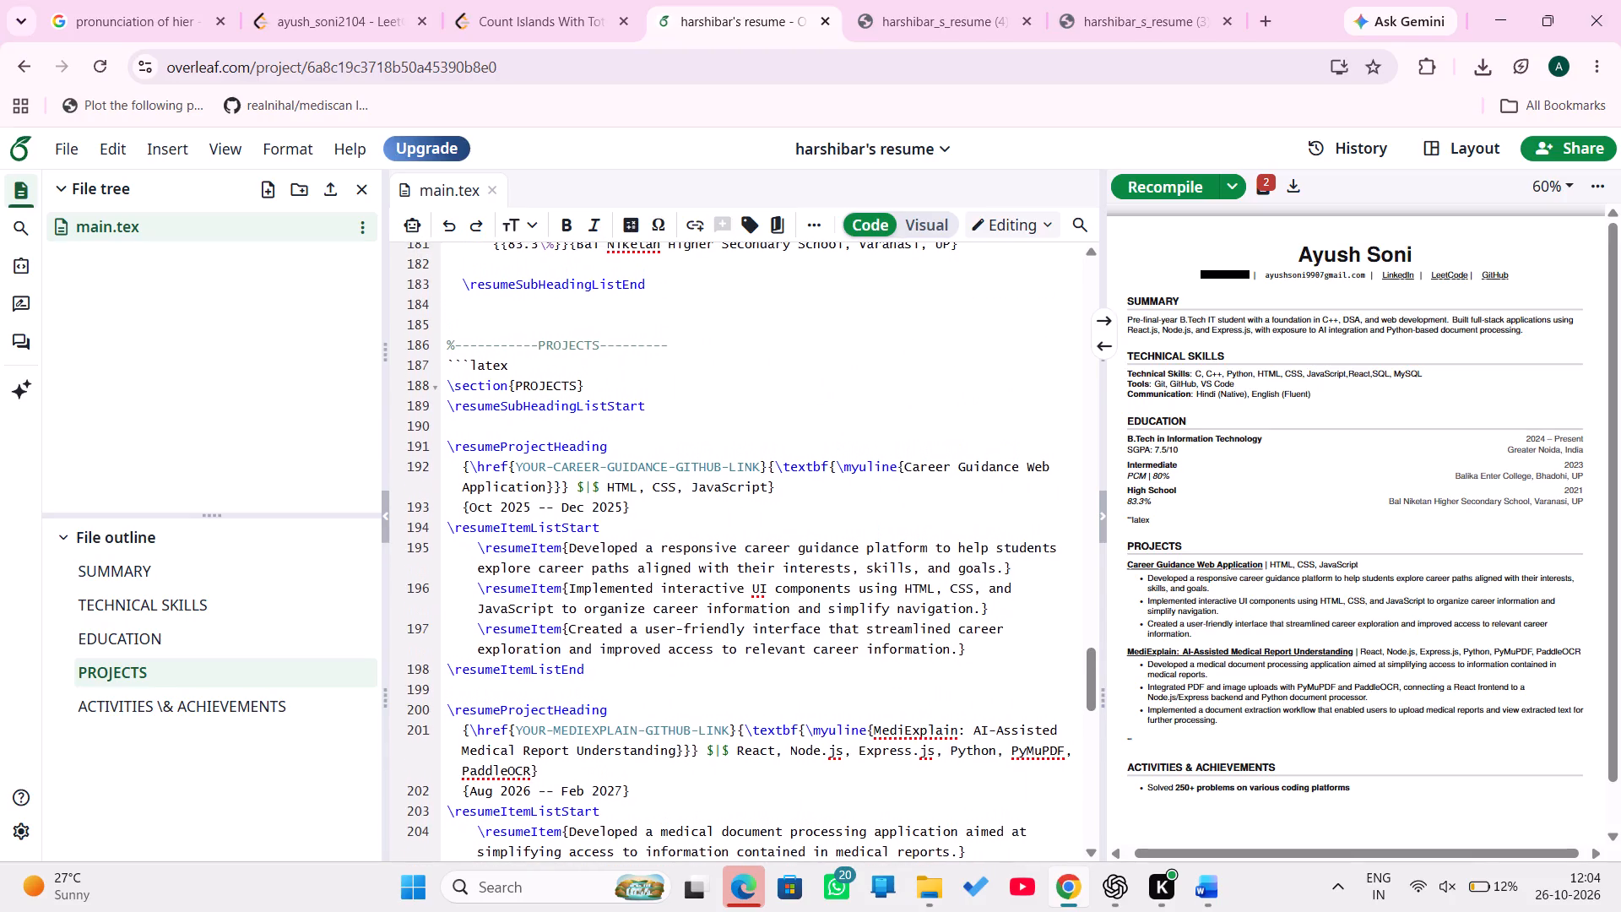
scroll(696, 497, "up", 2)
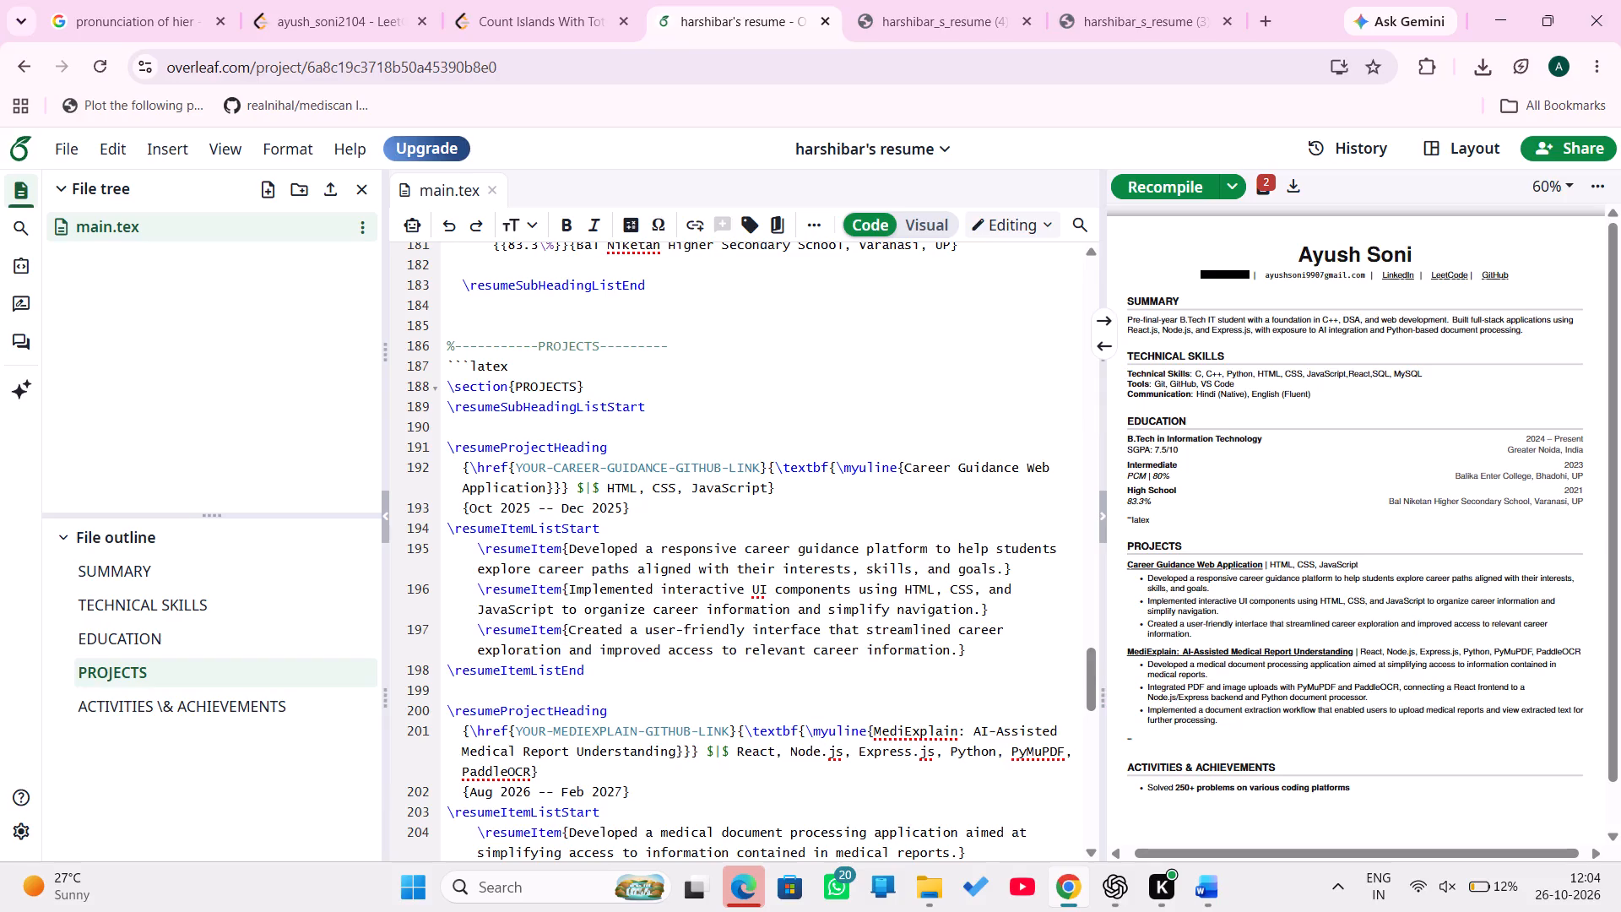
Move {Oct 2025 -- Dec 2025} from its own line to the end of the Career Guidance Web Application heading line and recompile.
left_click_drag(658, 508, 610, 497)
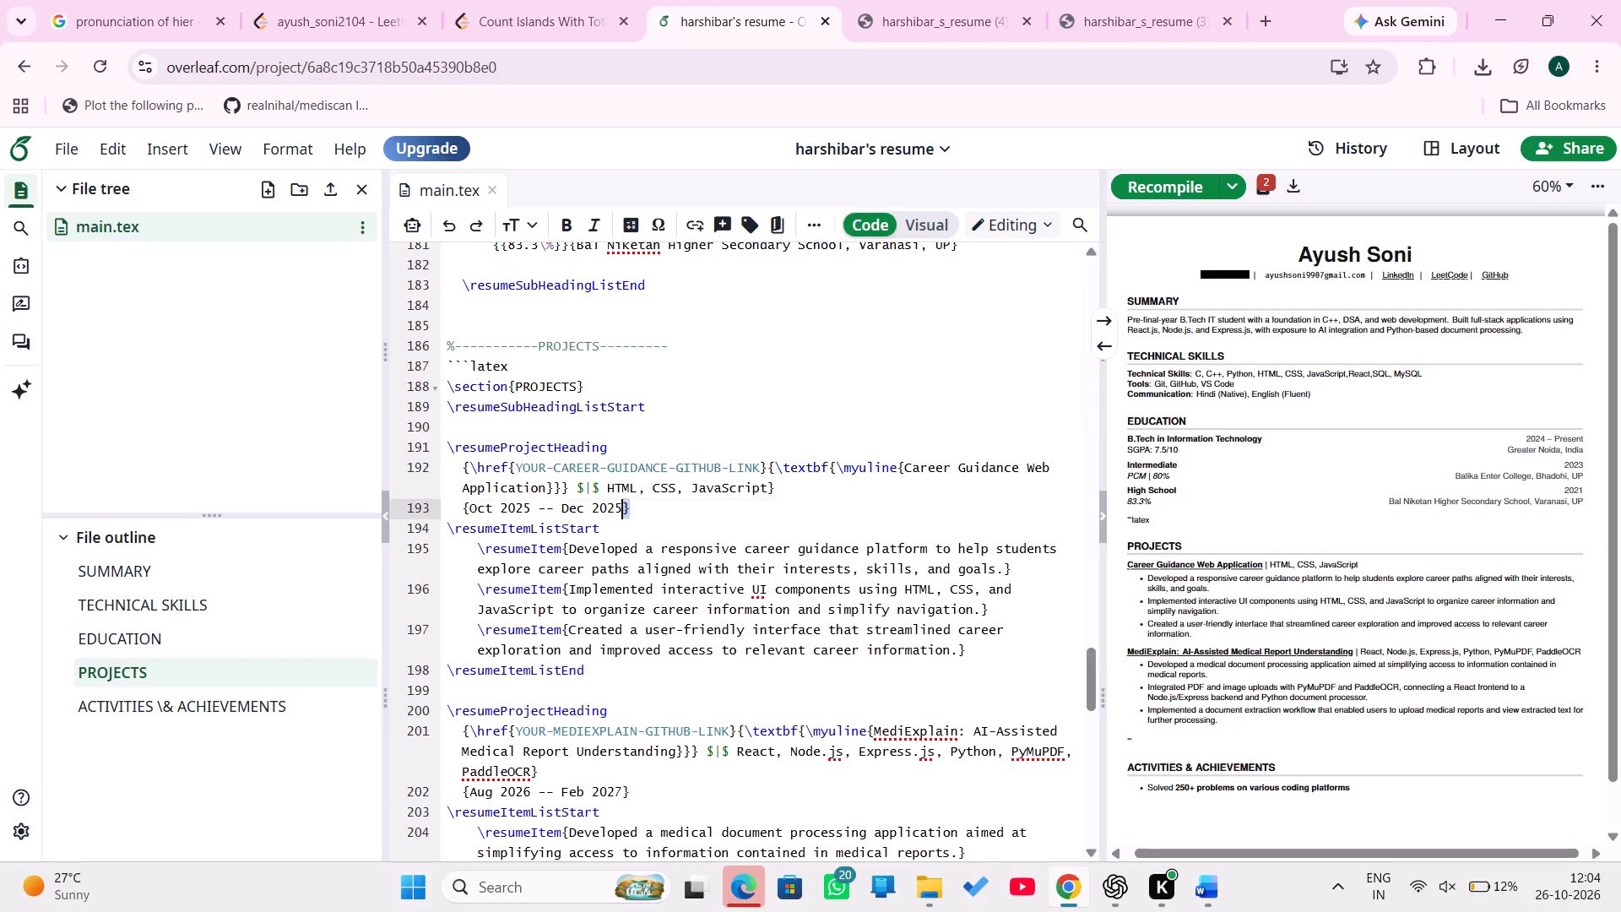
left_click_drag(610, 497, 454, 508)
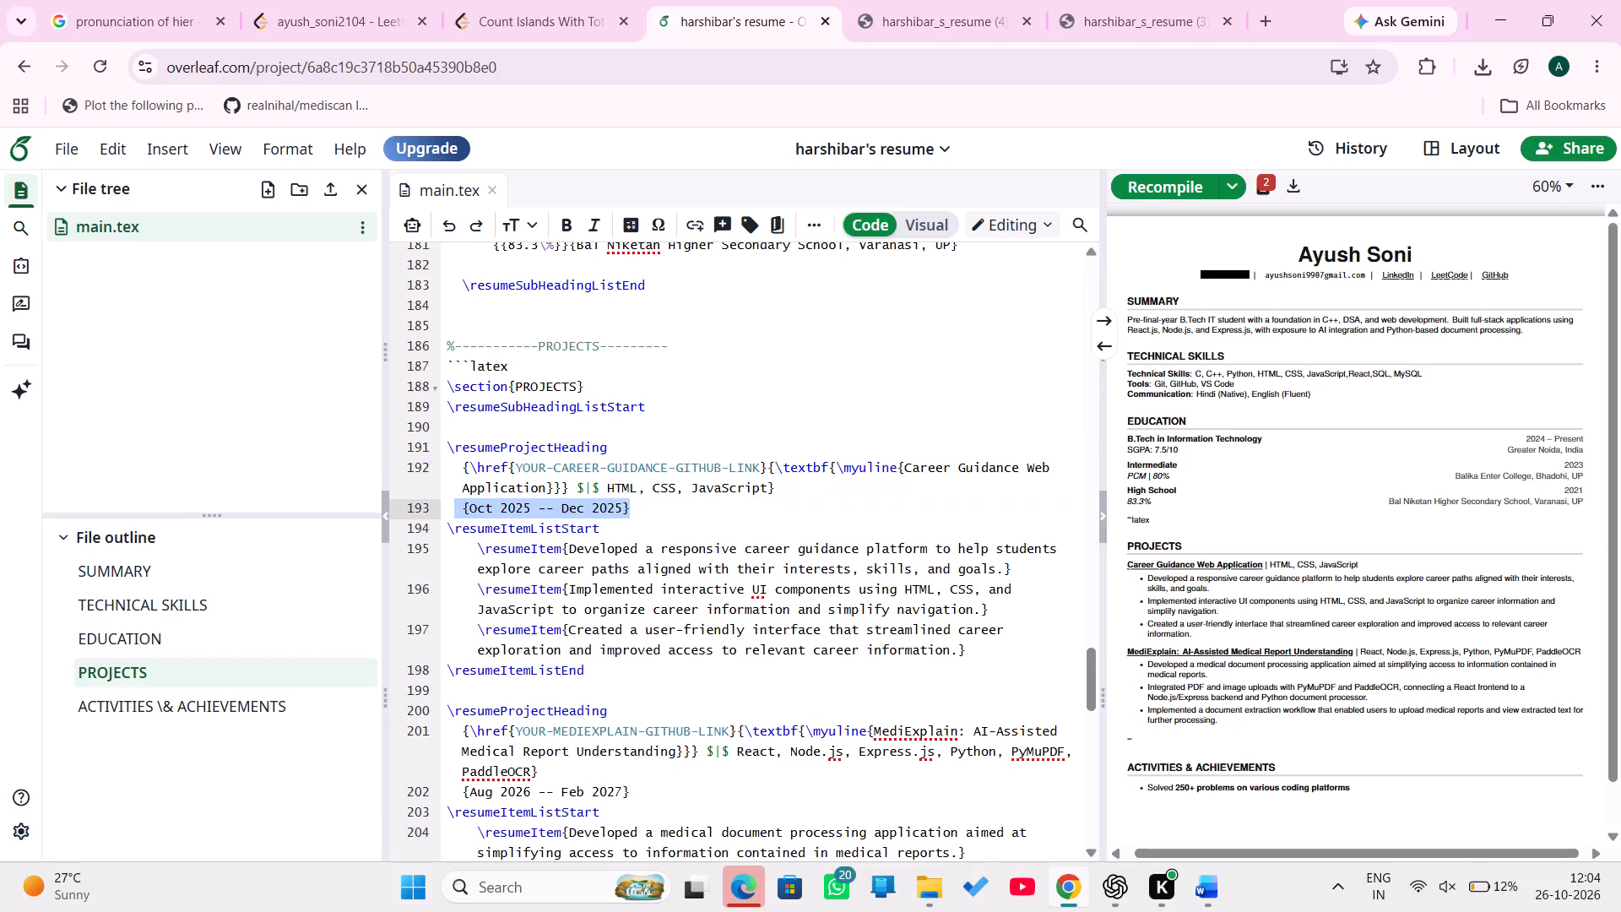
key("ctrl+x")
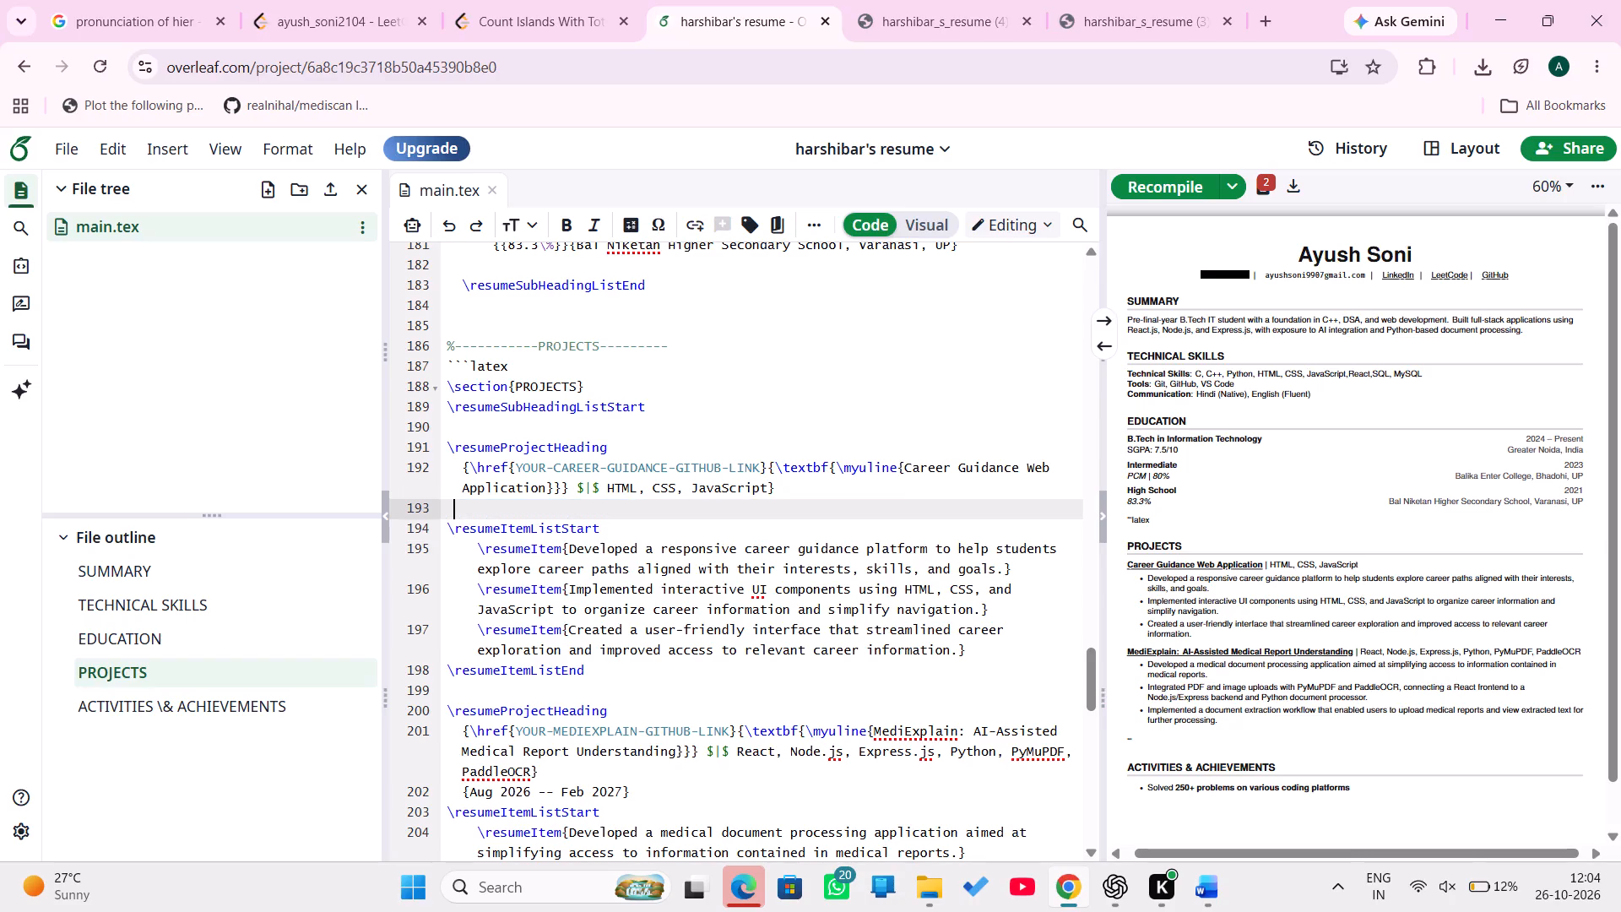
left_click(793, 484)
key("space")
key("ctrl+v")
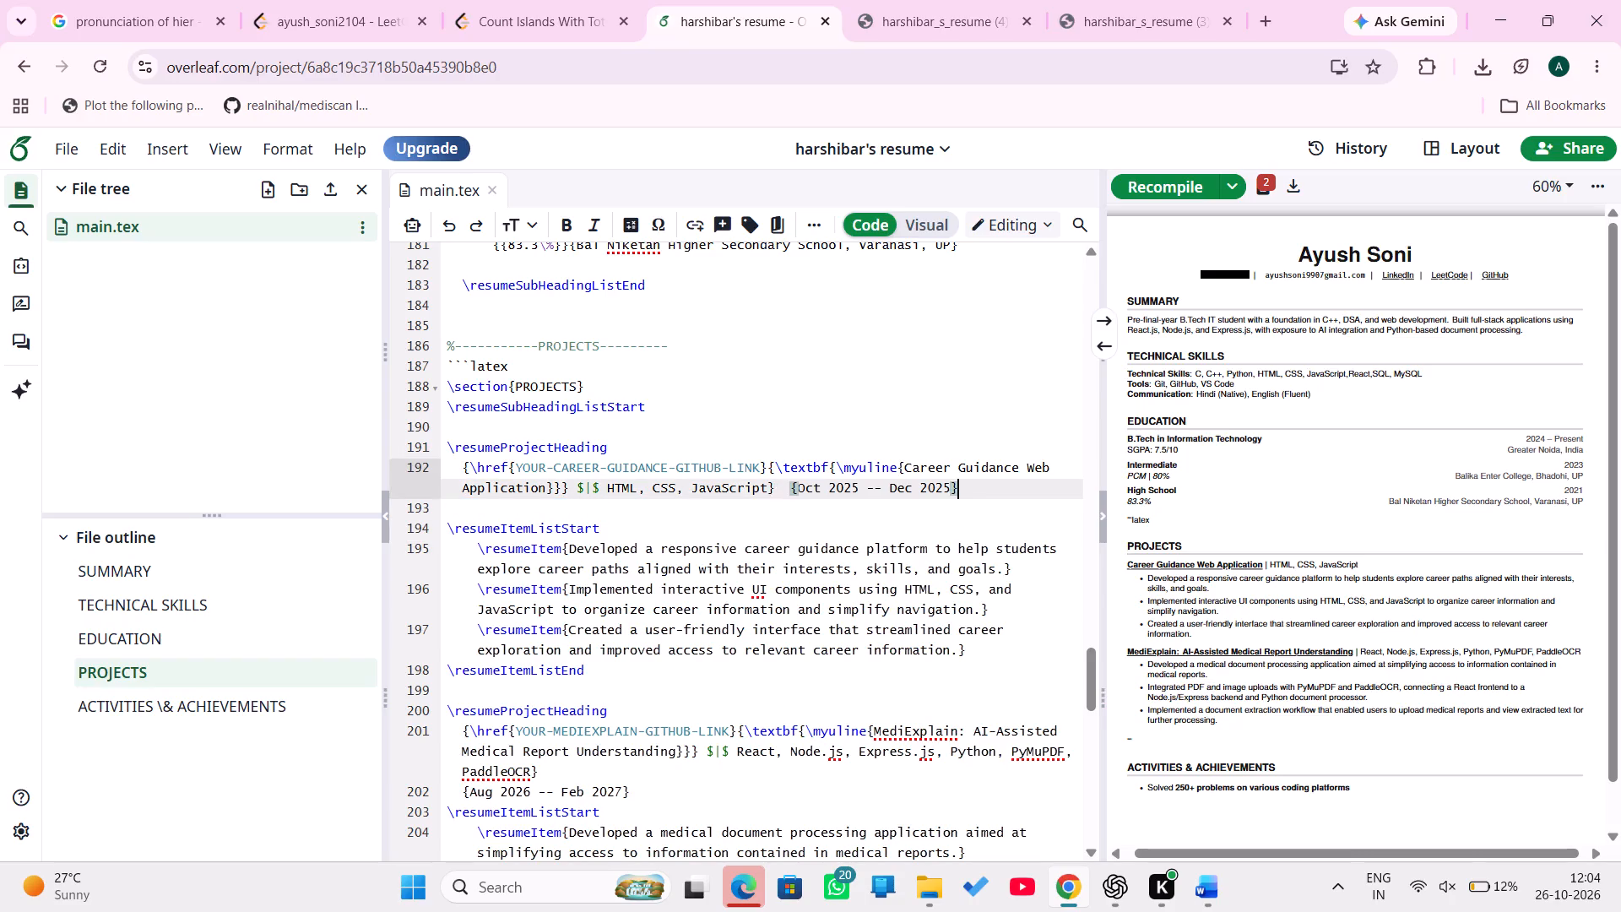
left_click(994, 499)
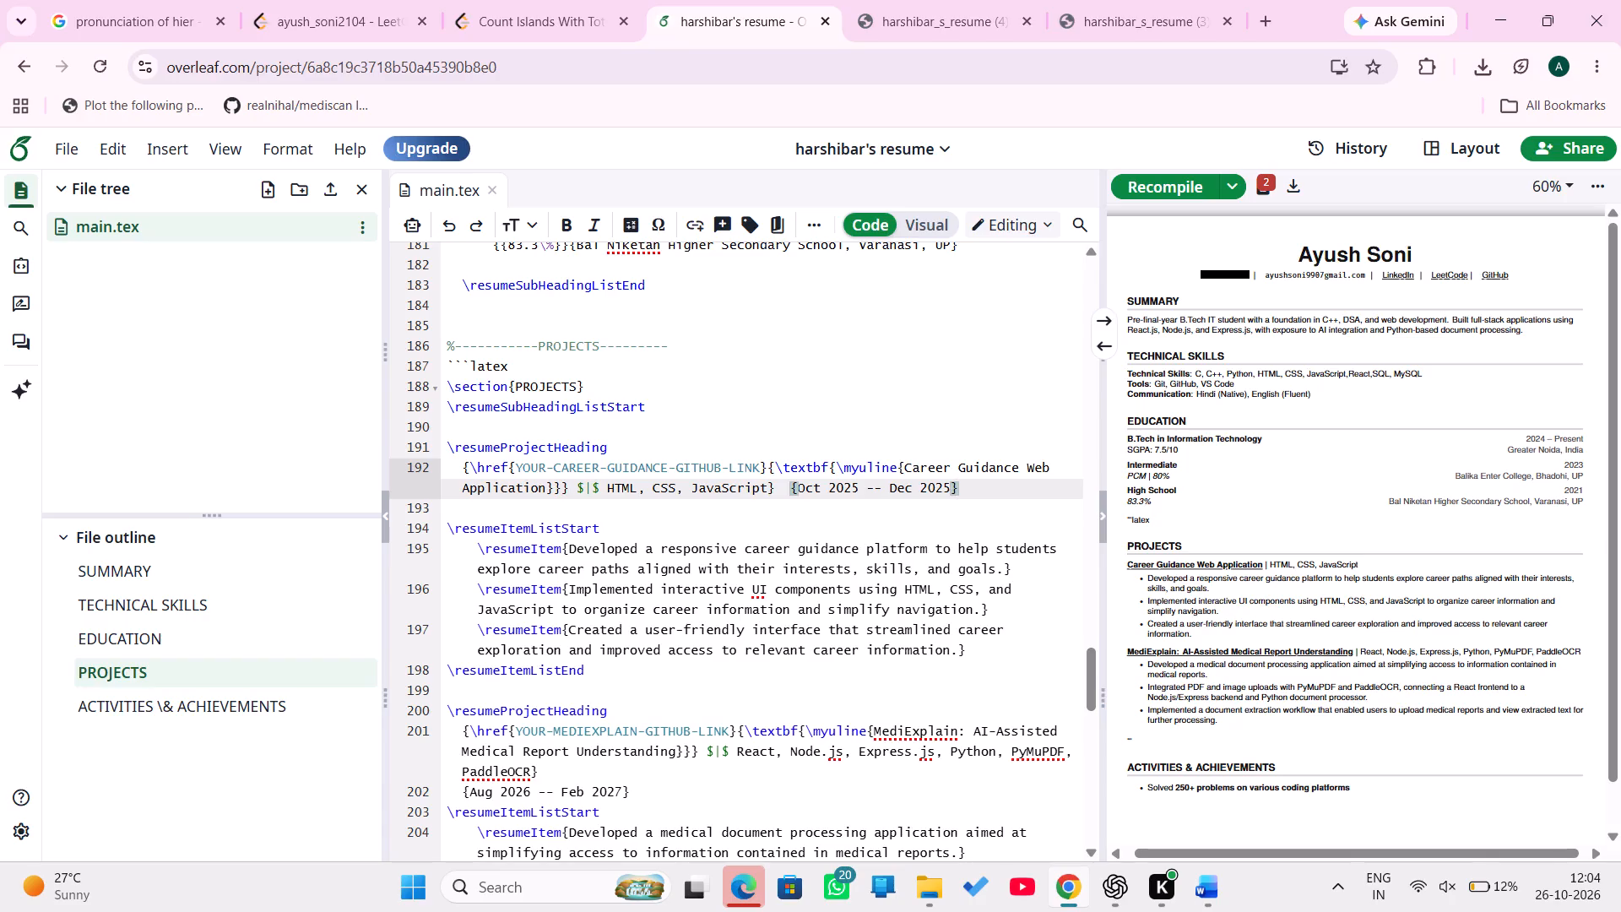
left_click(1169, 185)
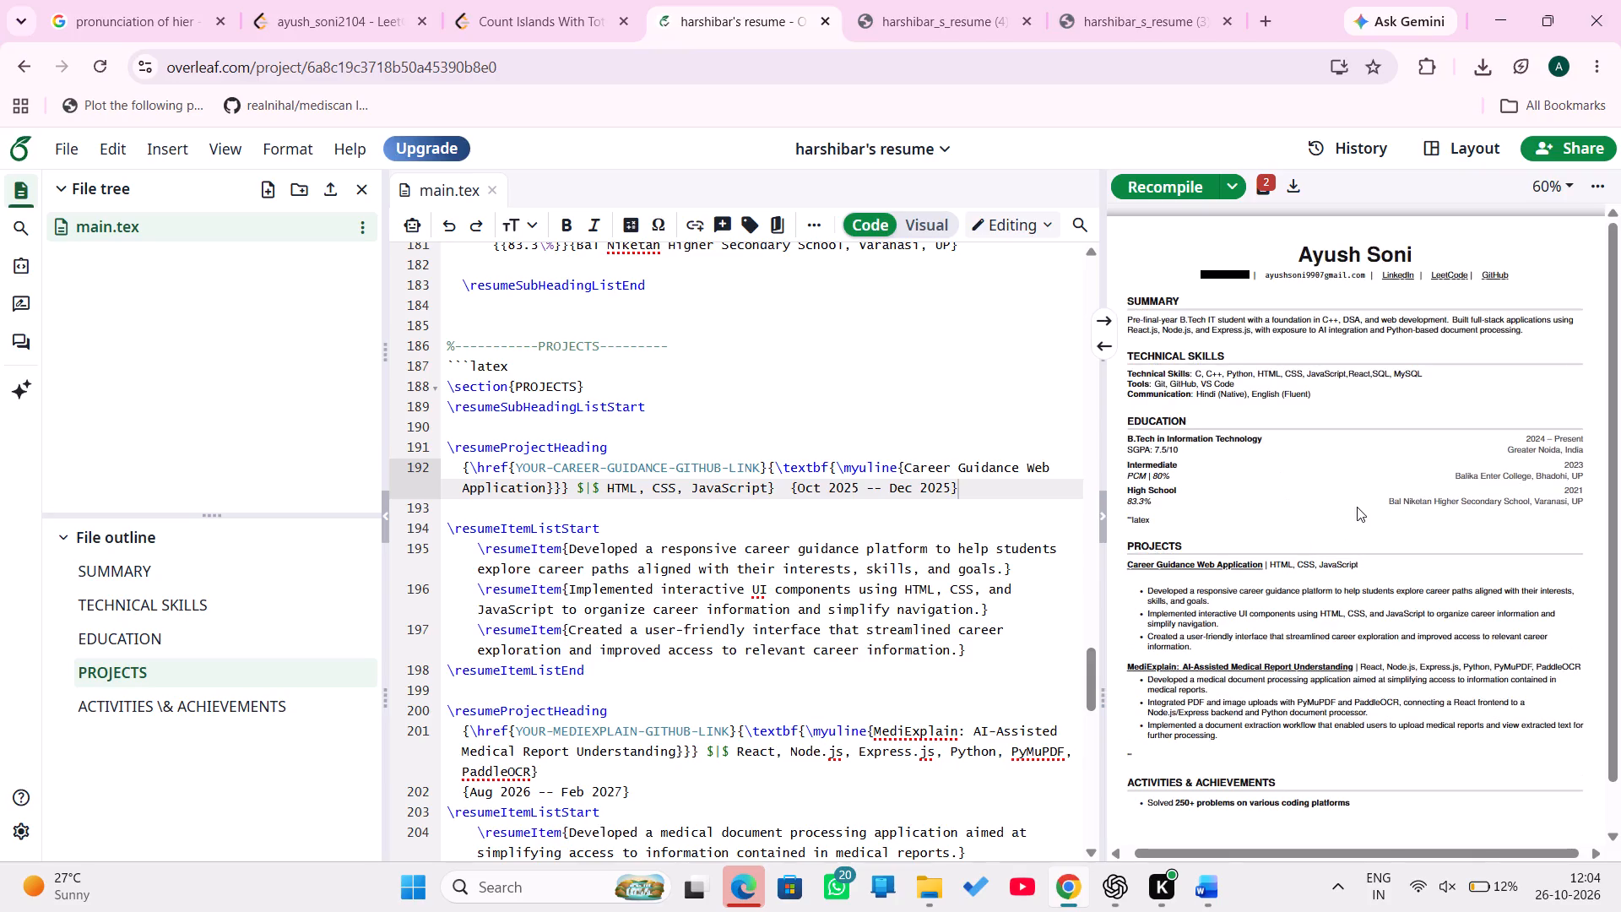
Delete {Oct 2025 -- Dec 2025} from the Career Guidance Web Application heading and remove the empty line below it.
left_click(983, 491)
left_click_drag(983, 491, 785, 498)
key("BackSpace")
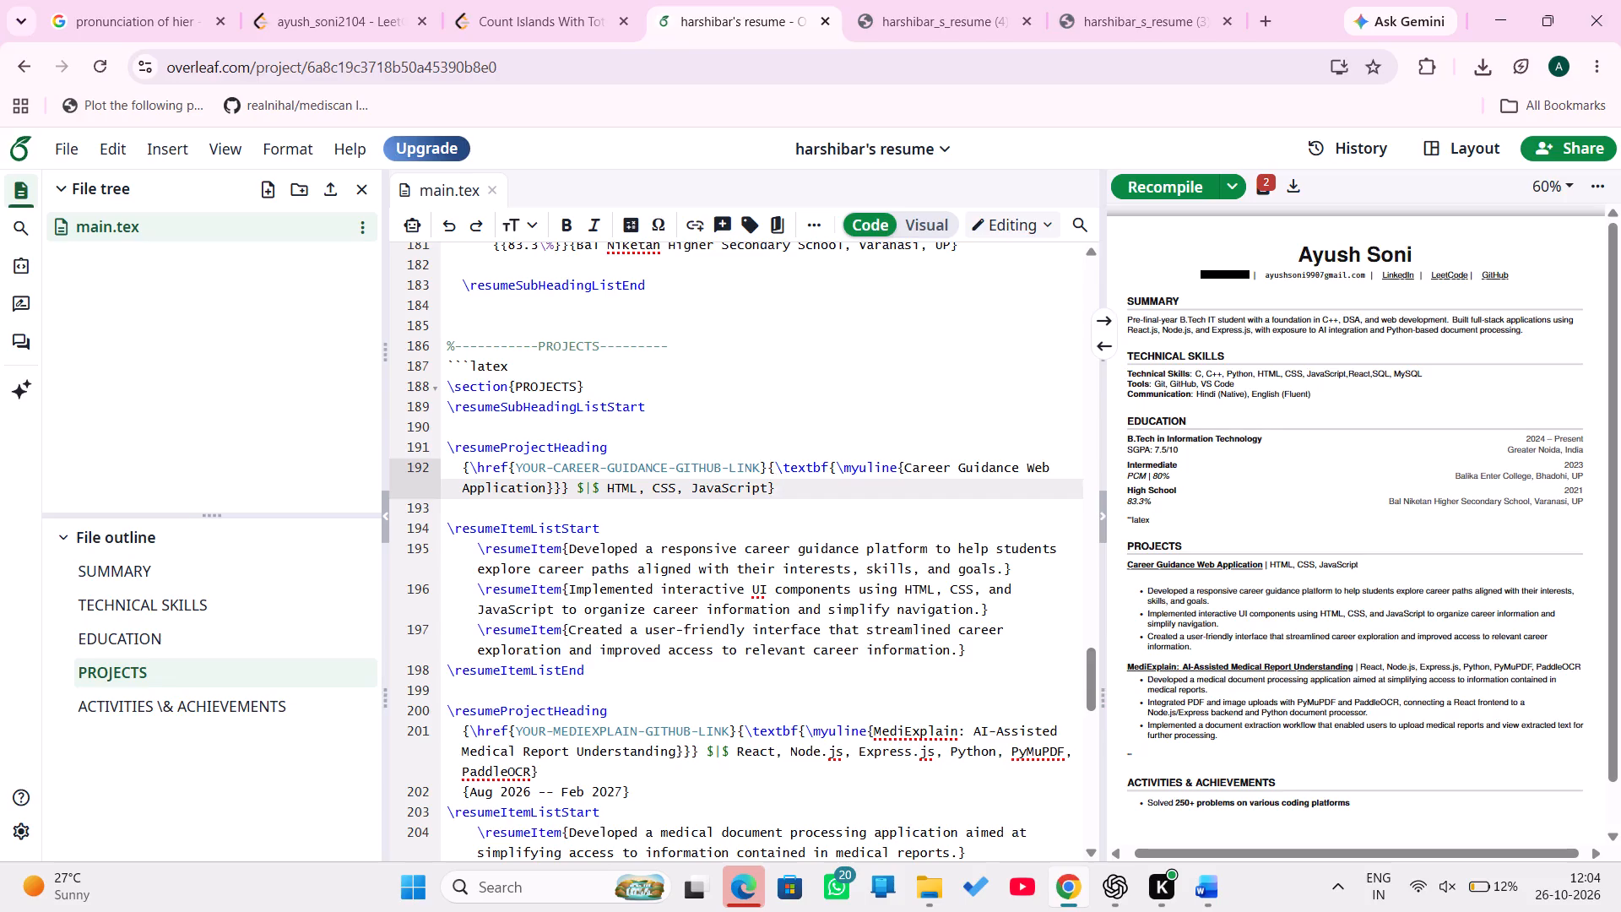
left_click(531, 517)
key("BackSpace")
key("BackSpace")
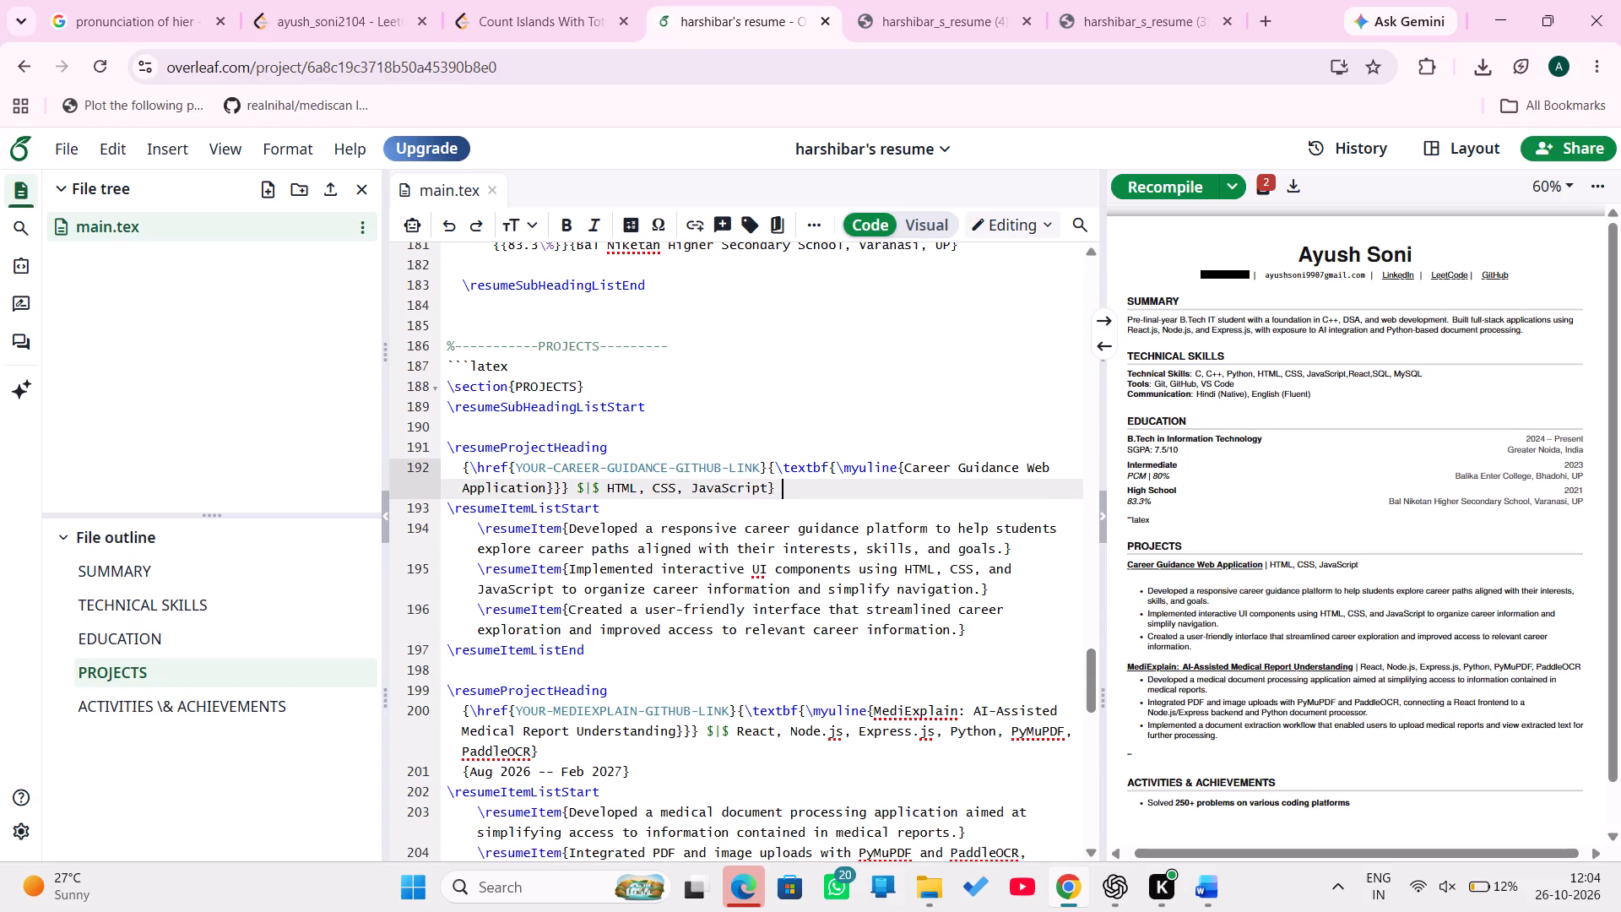
Examine the remaining PROJECTS code through the MediExplain entry and compare it with the PDF preview.
scroll(777, 502, "down", 1)
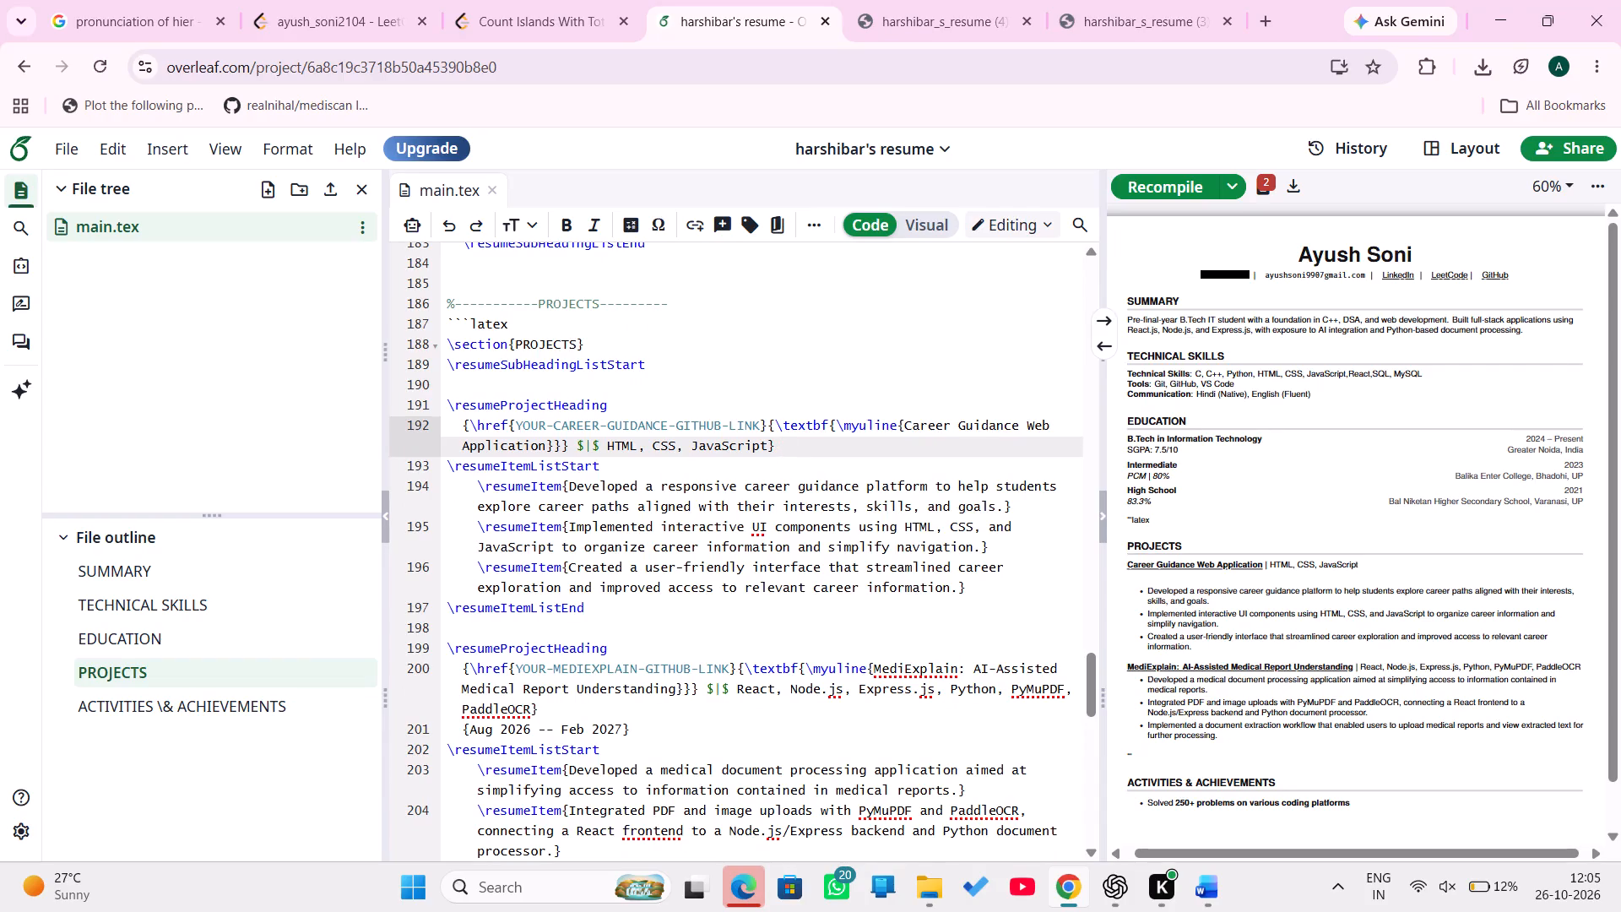
scroll(777, 502, "down", 2)
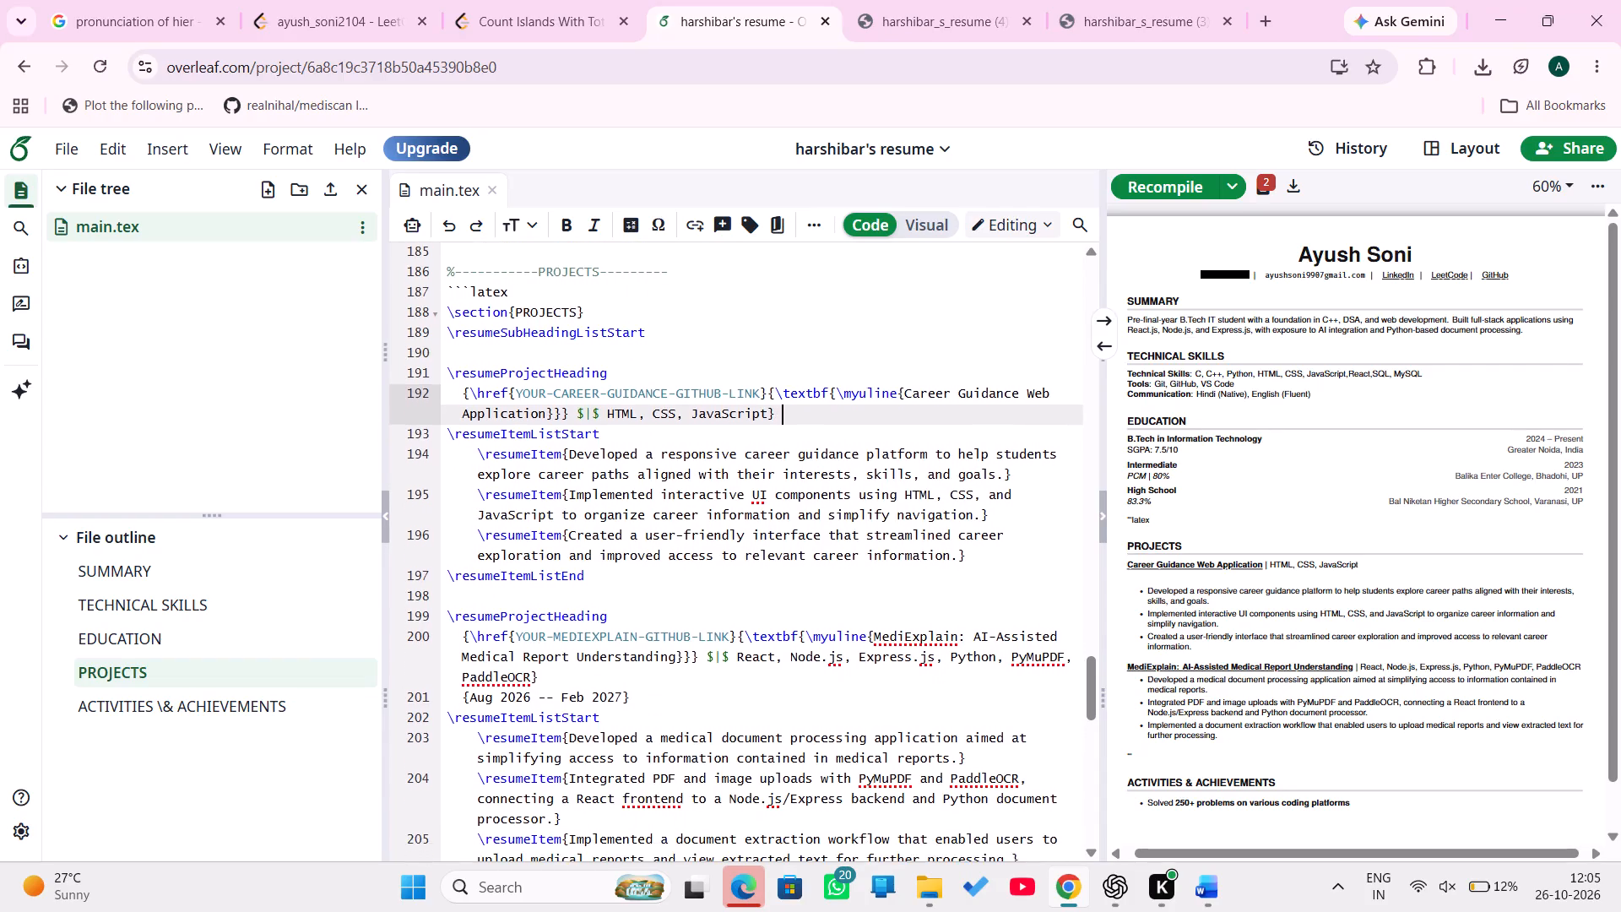
scroll(777, 502, "down", 2)
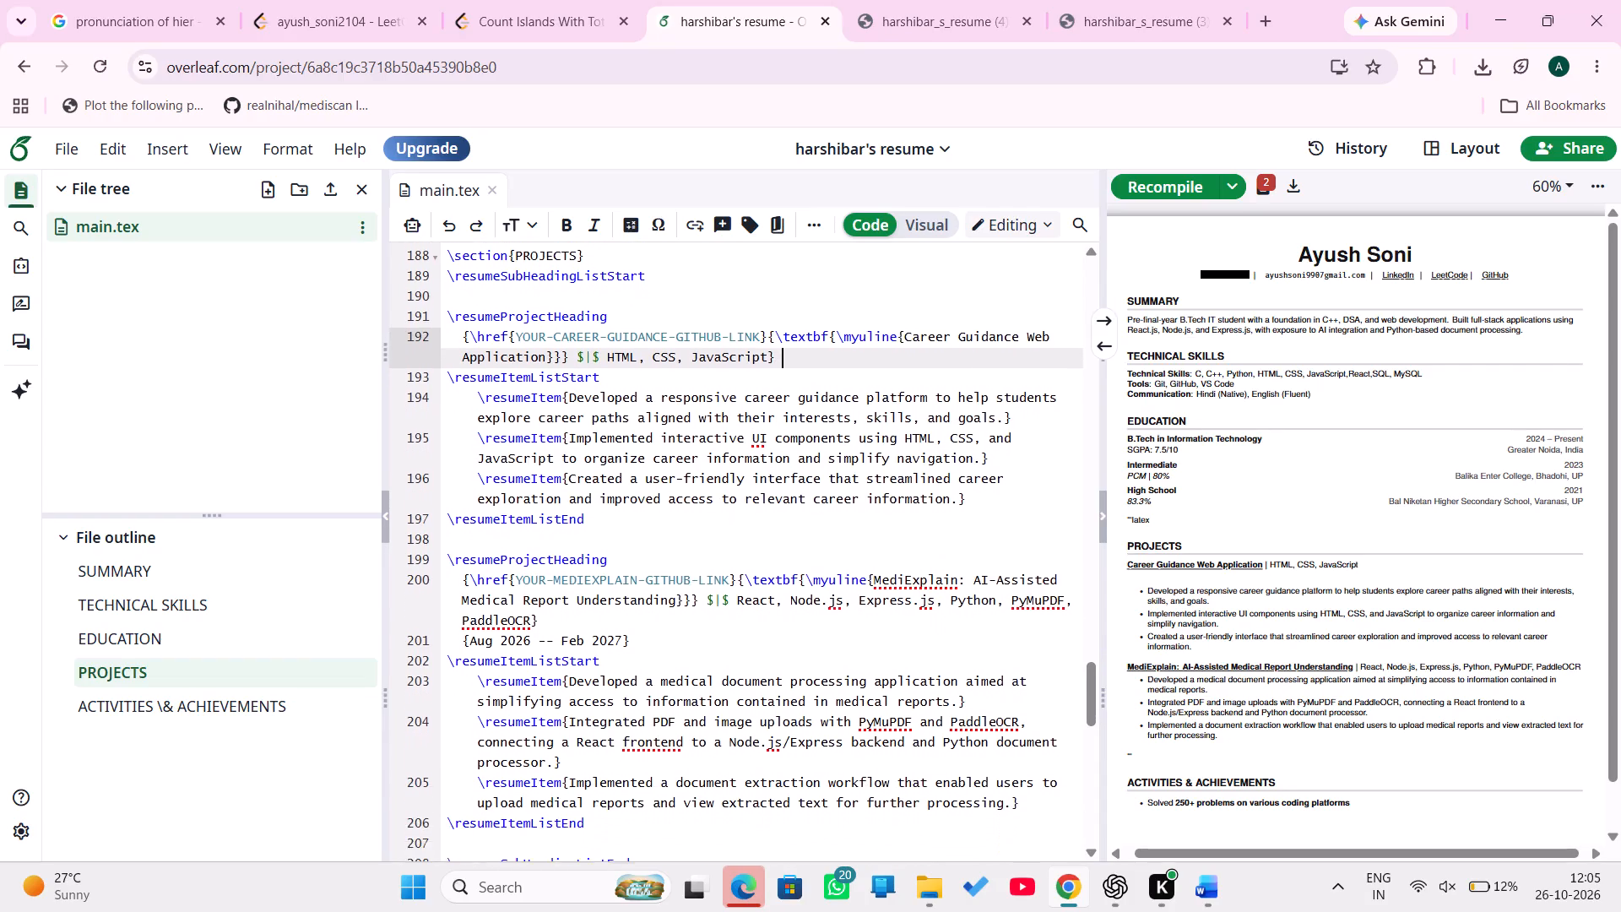
scroll(777, 502, "down", 1)
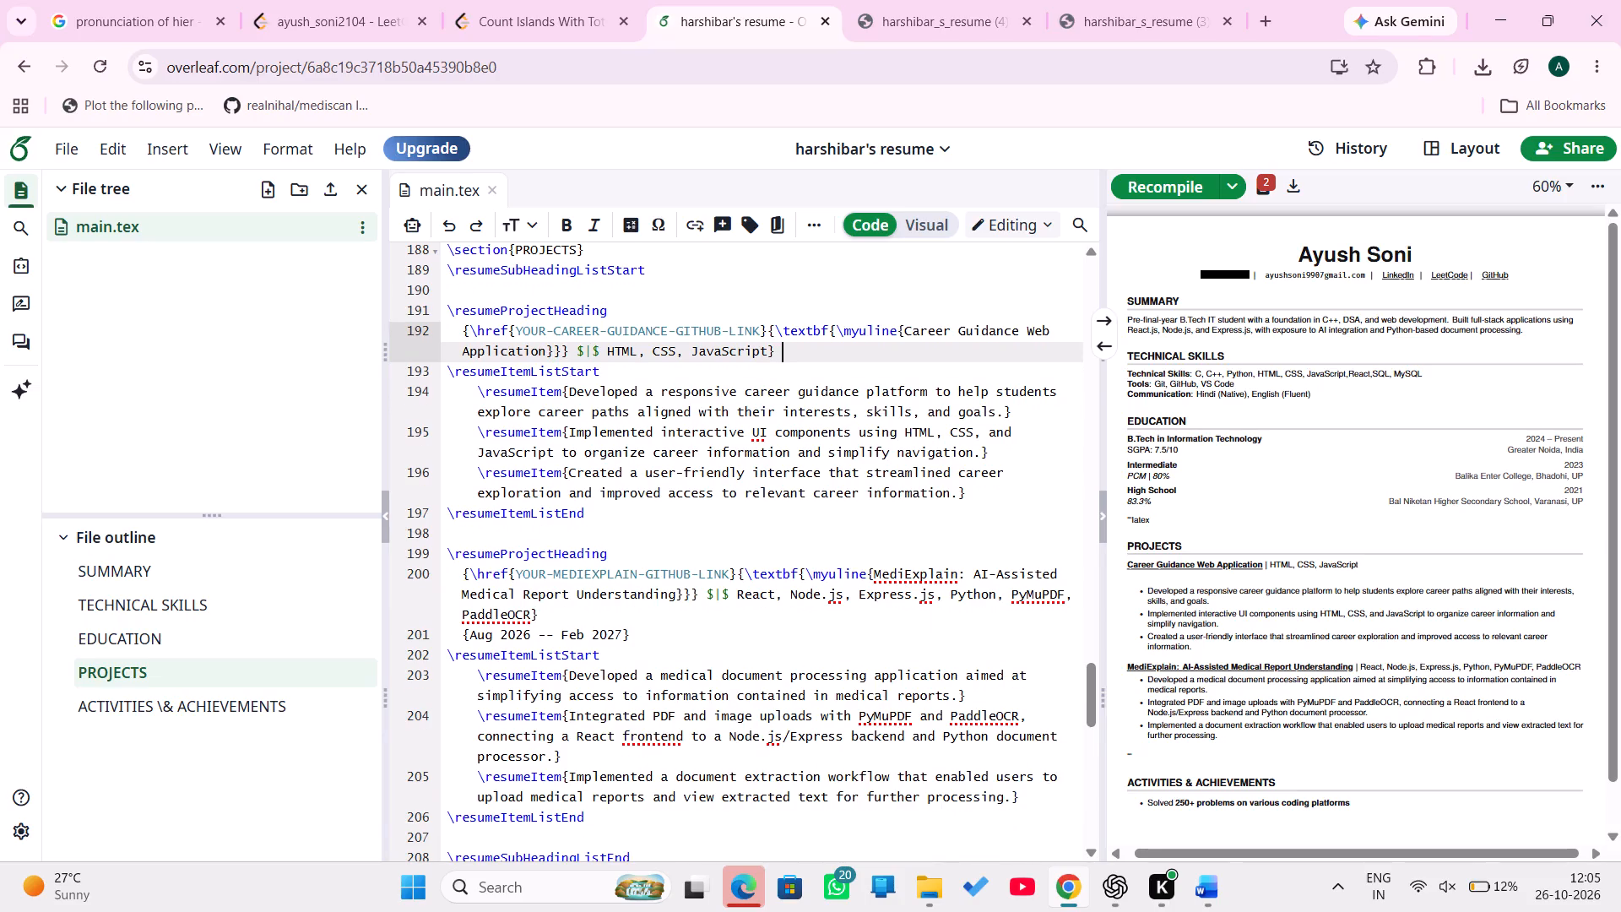
scroll(777, 502, "down", 1)
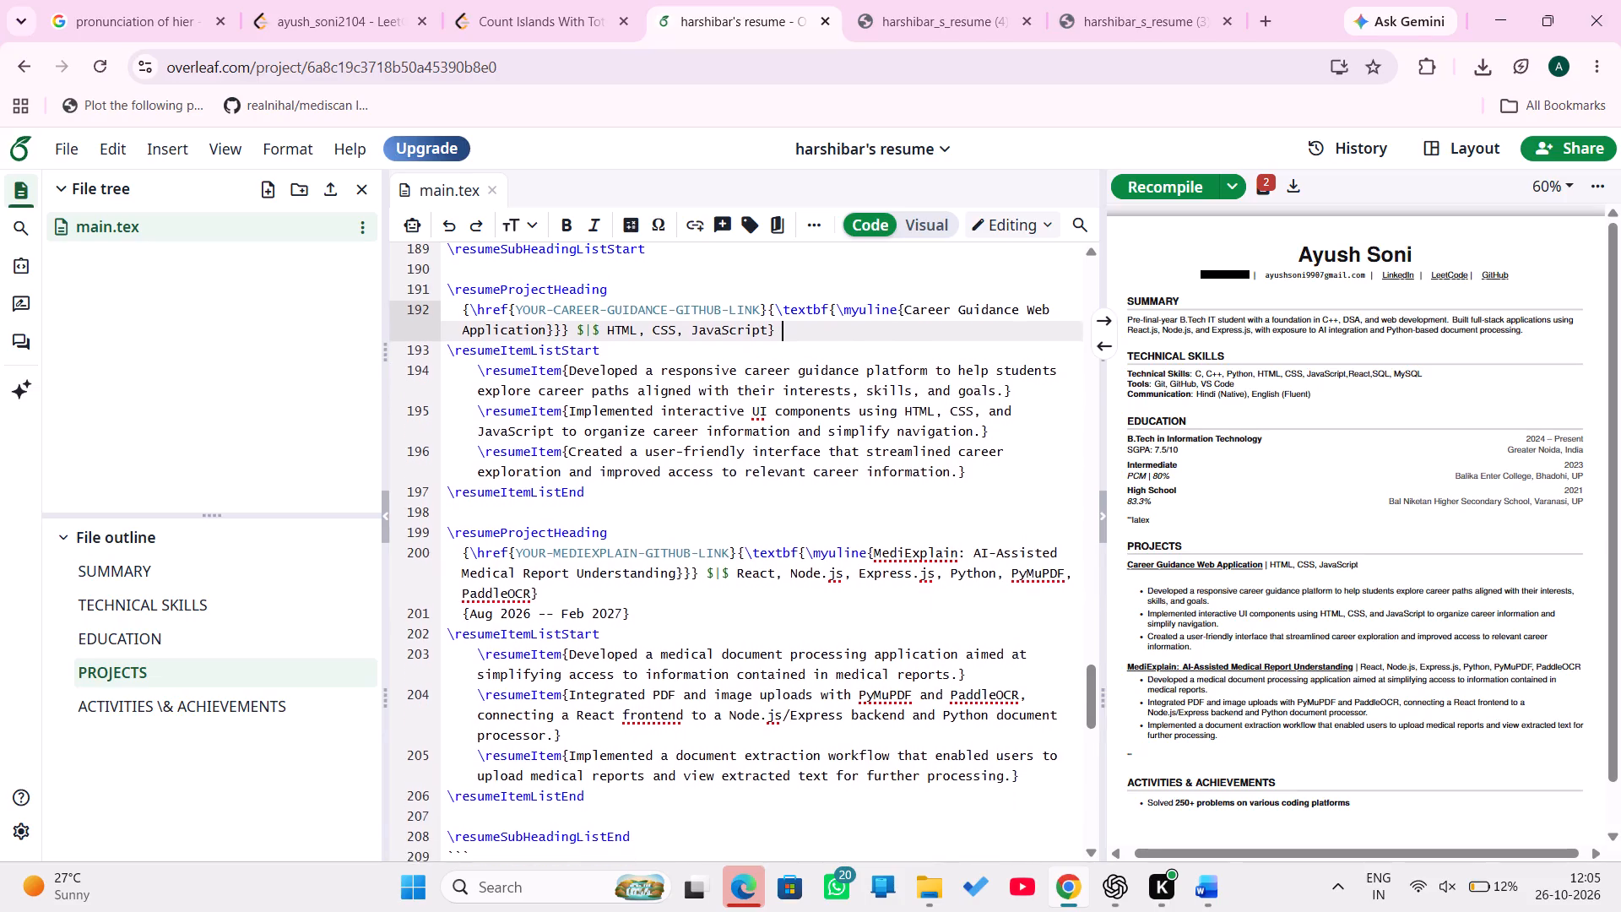
scroll(777, 502, "down", 2)
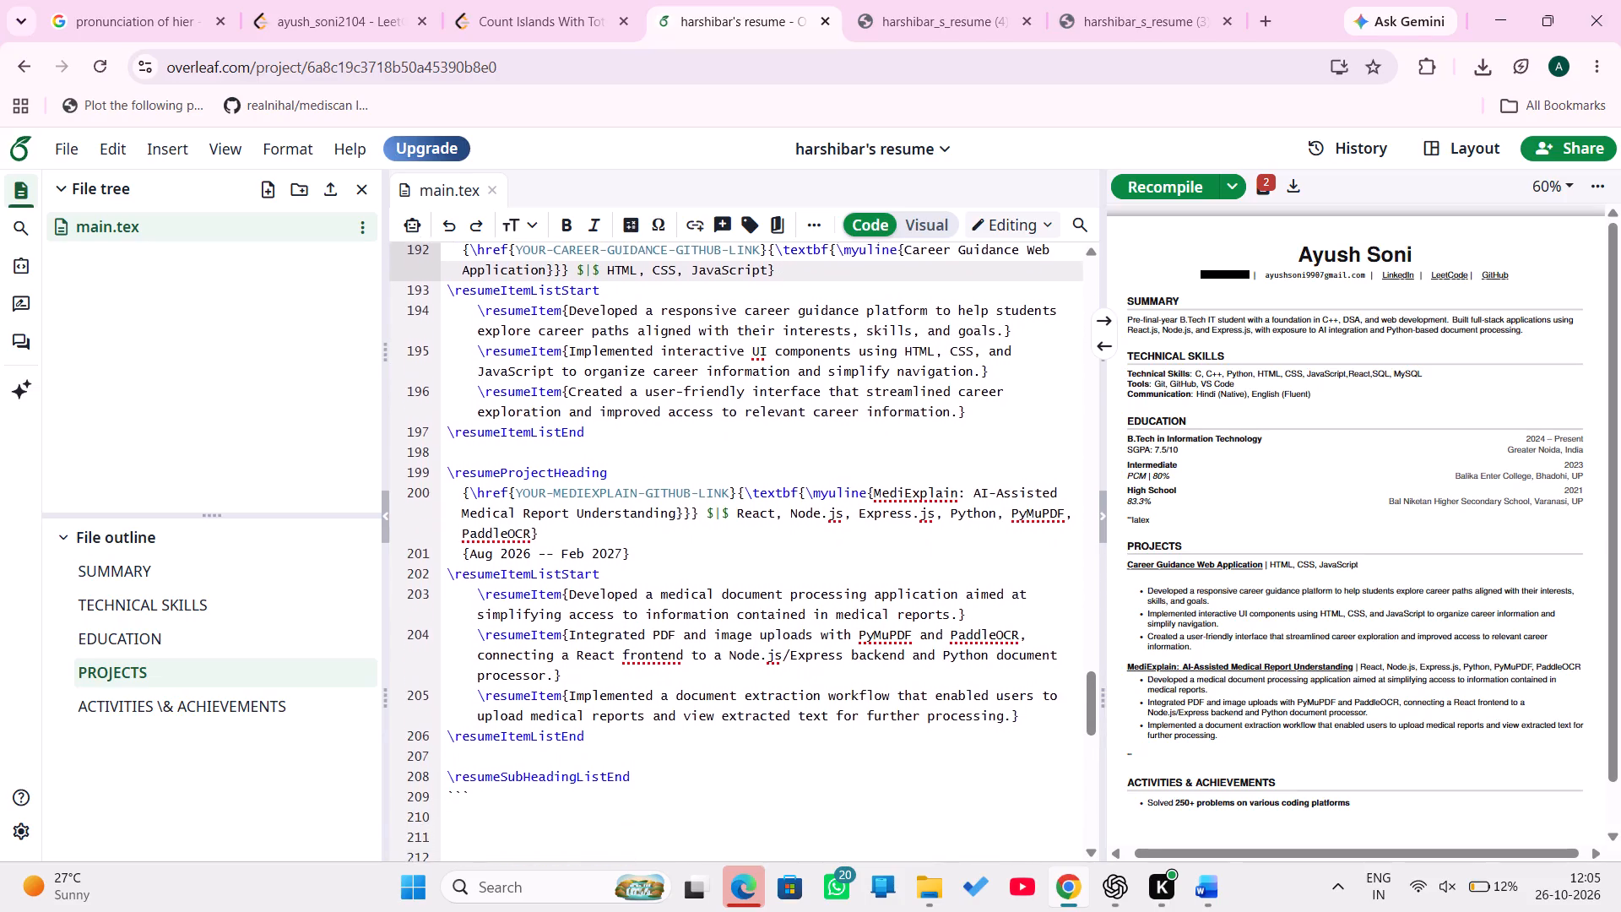
scroll(777, 502, "down", 2)
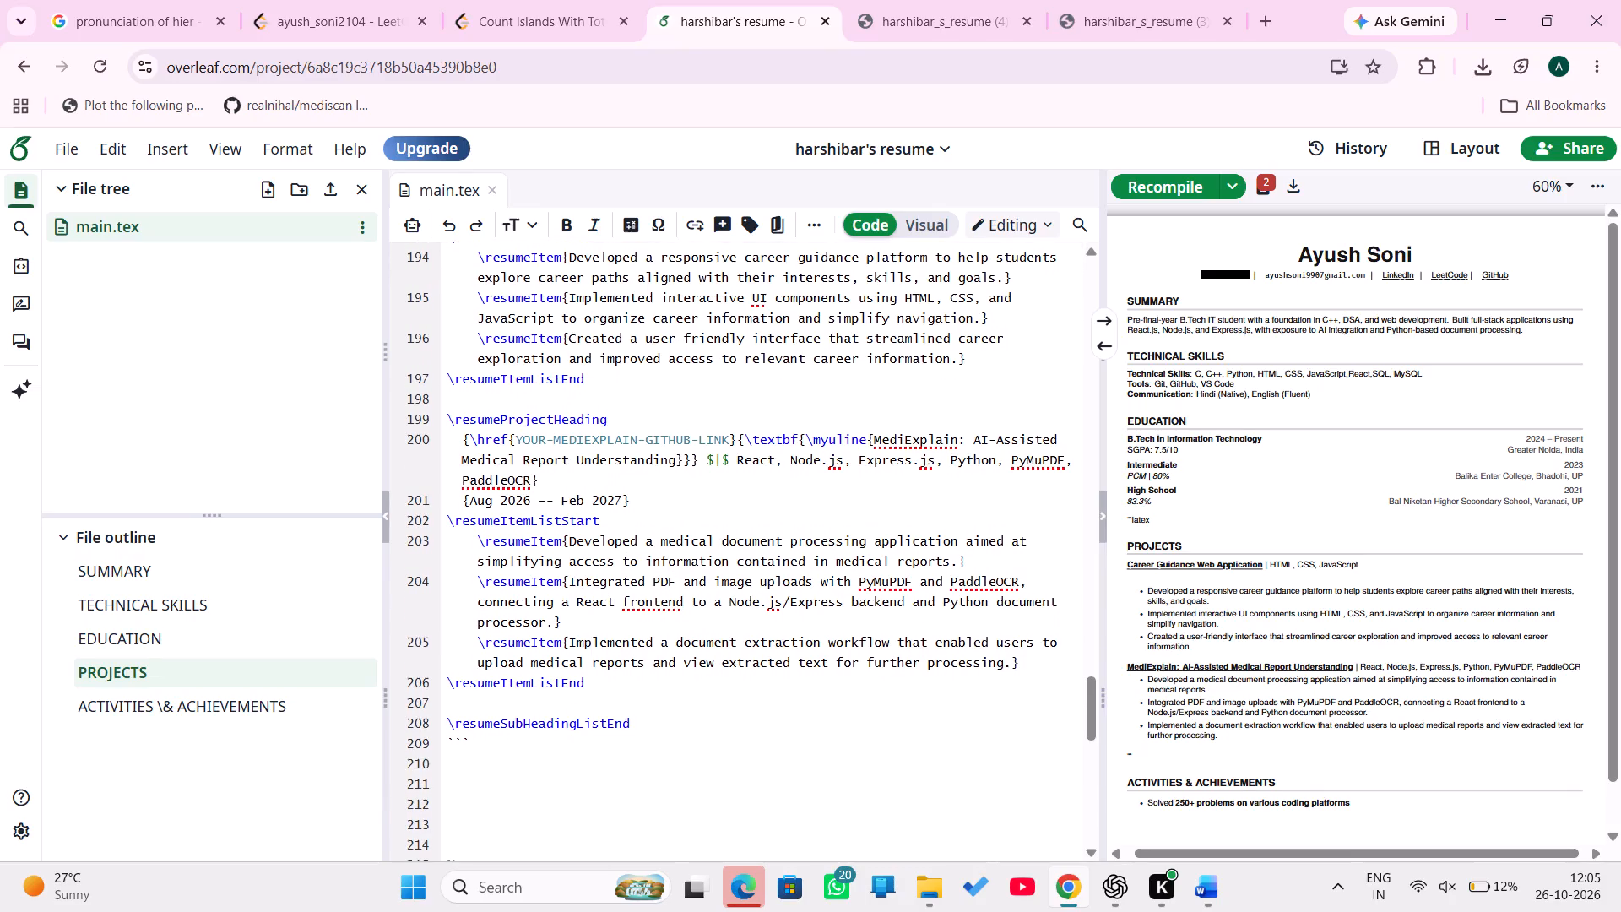
scroll(777, 502, "down", 1)
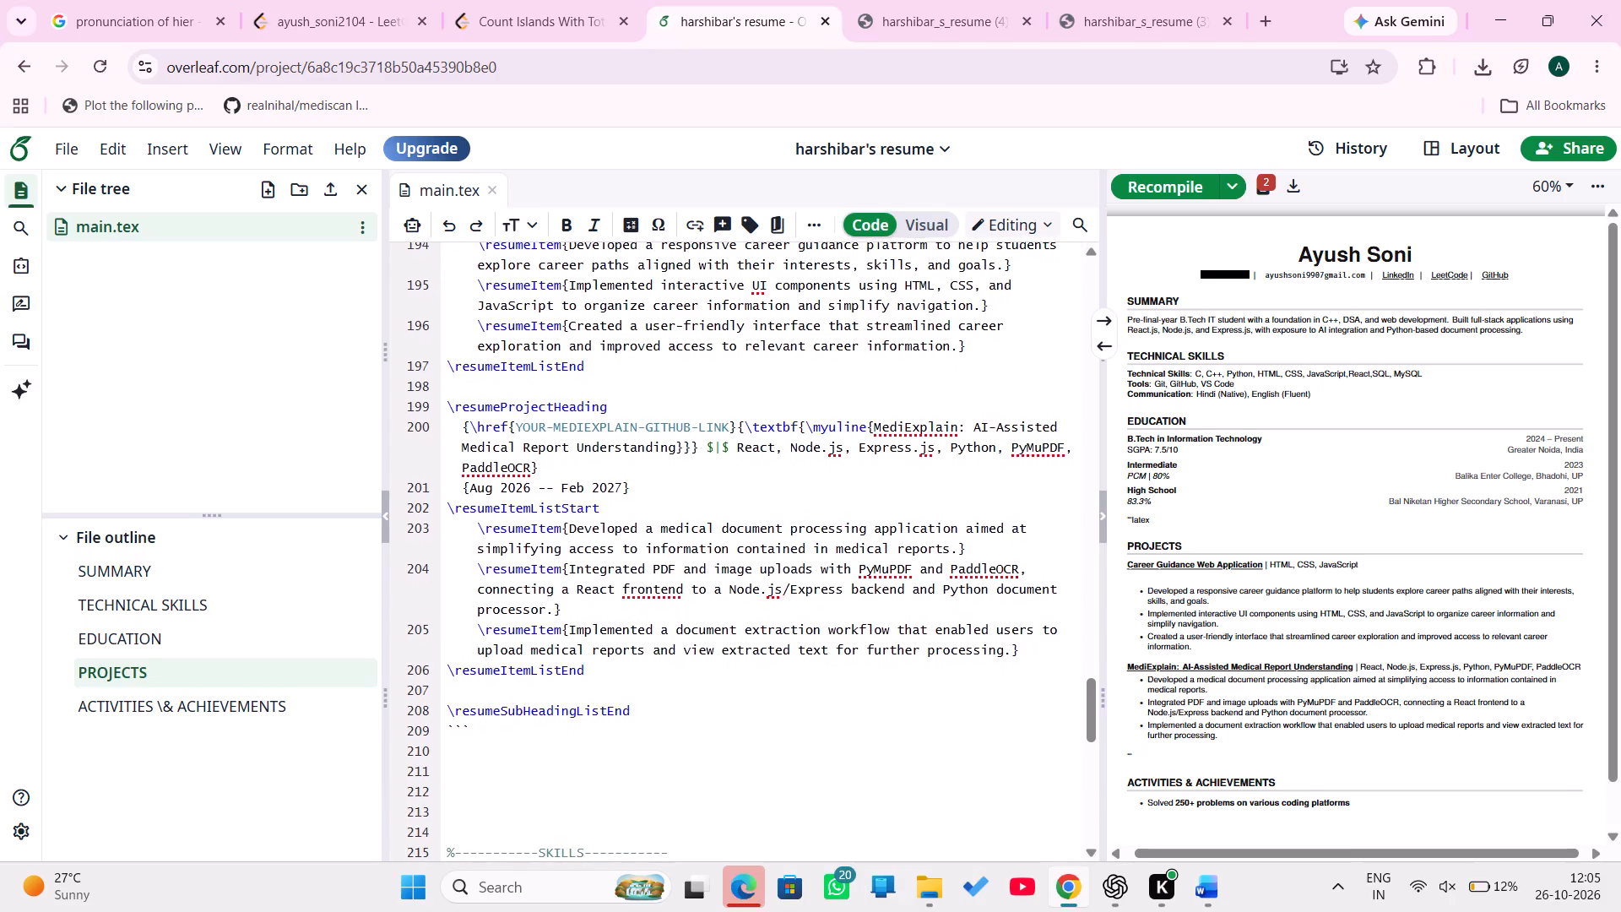
scroll(828, 482, "right", 1)
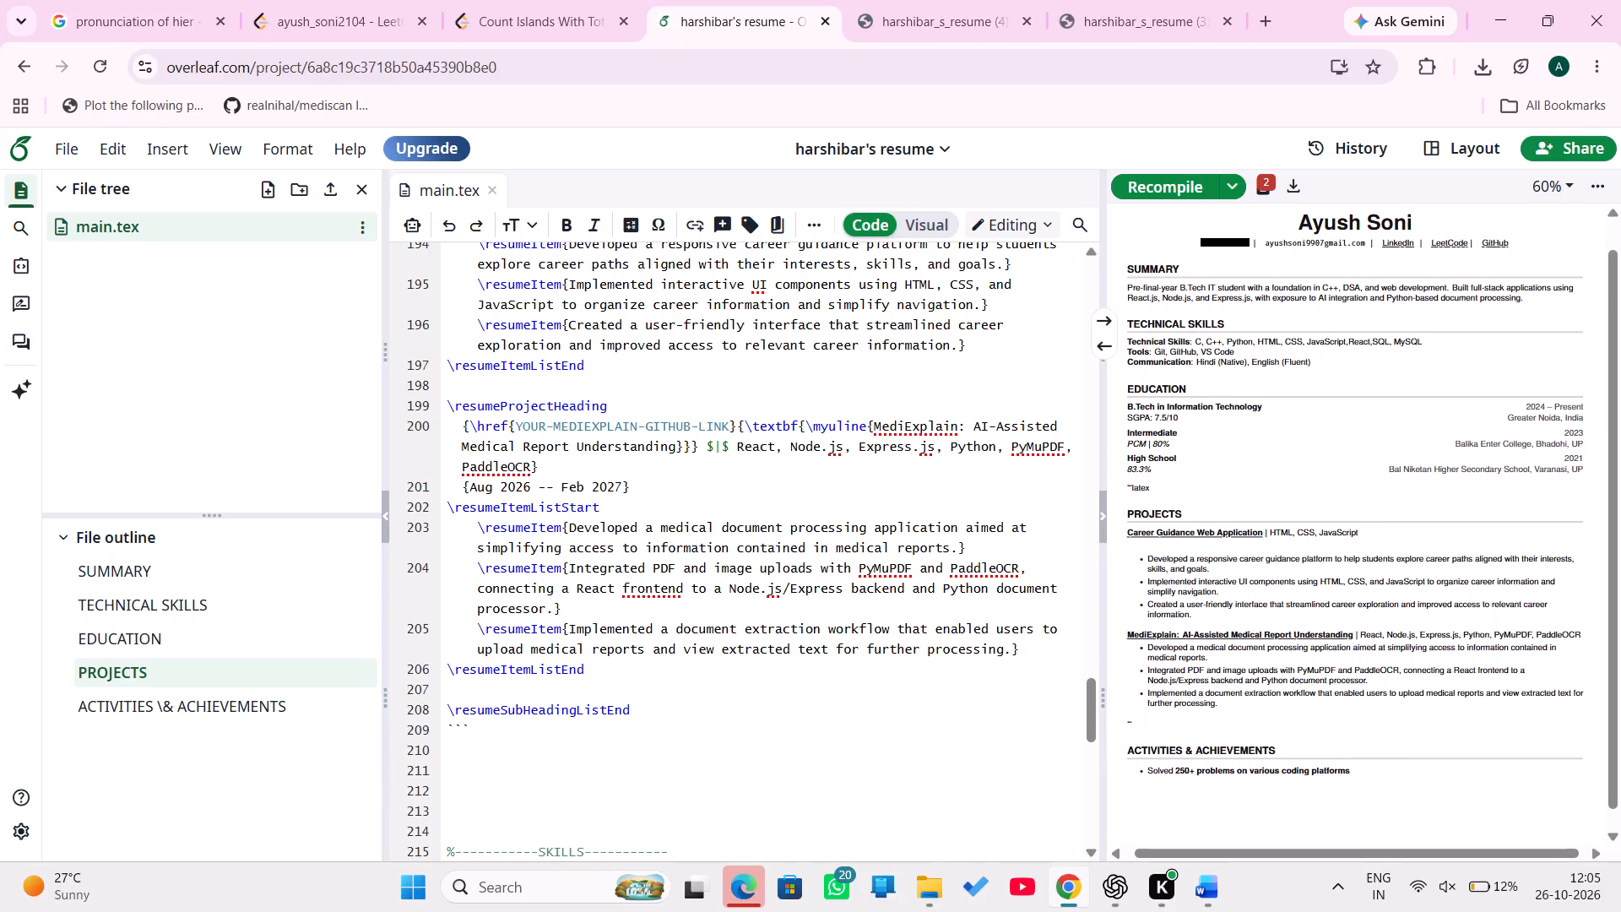
Delete the stray ```latex line between the PROJECTS comment and \section{PROJECTS}.
scroll(1260, 603, "left", 1)
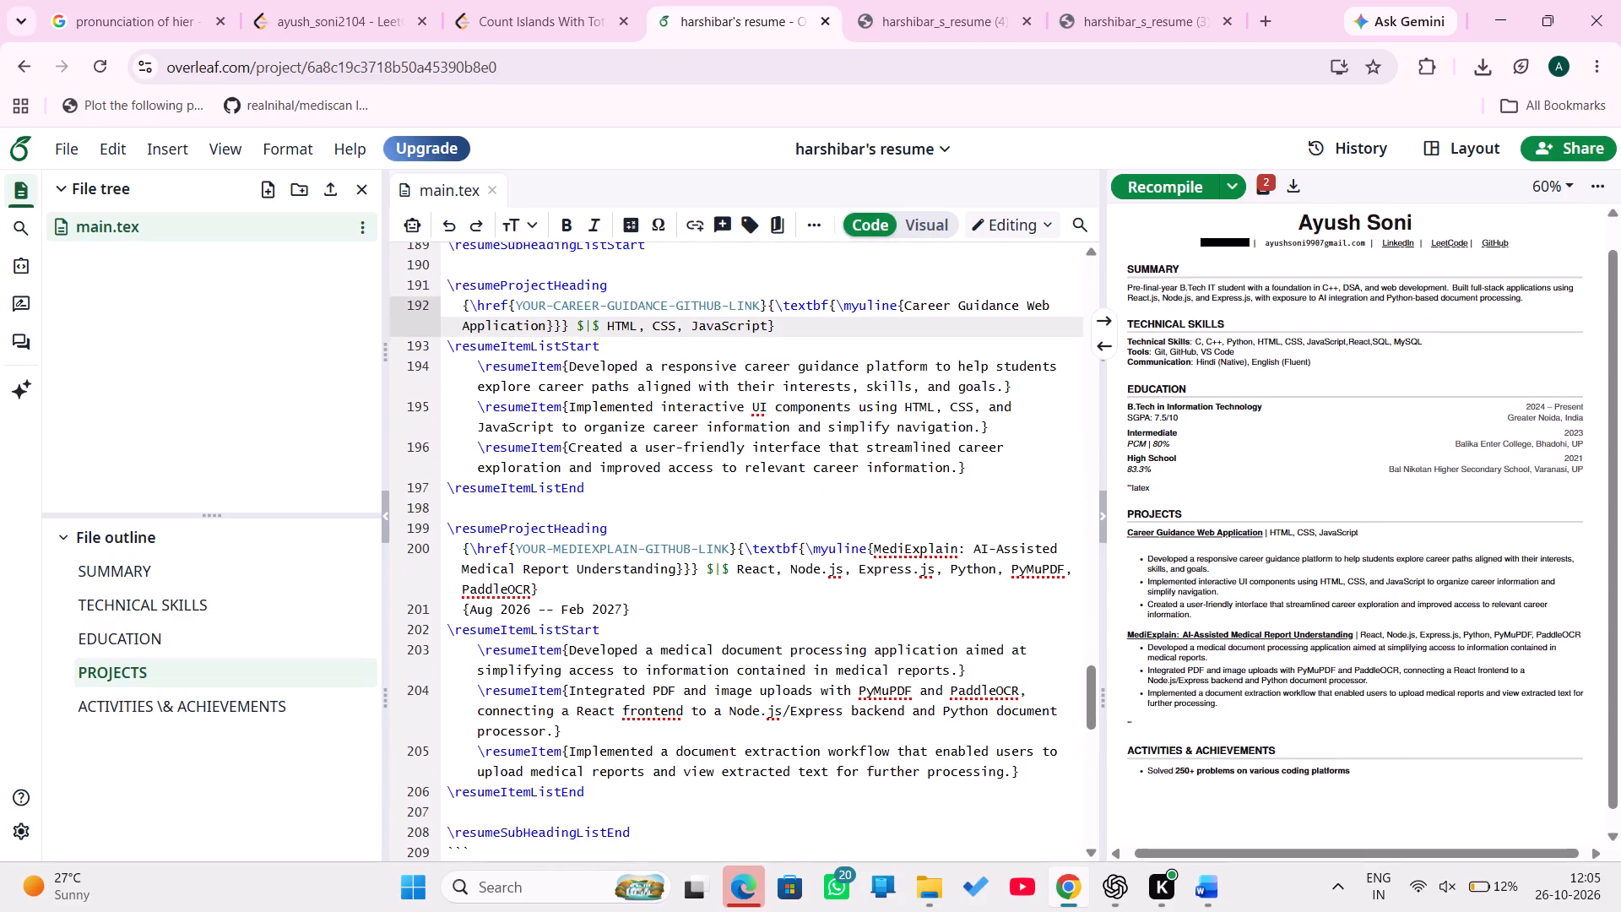
scroll(908, 489, "left", 1)
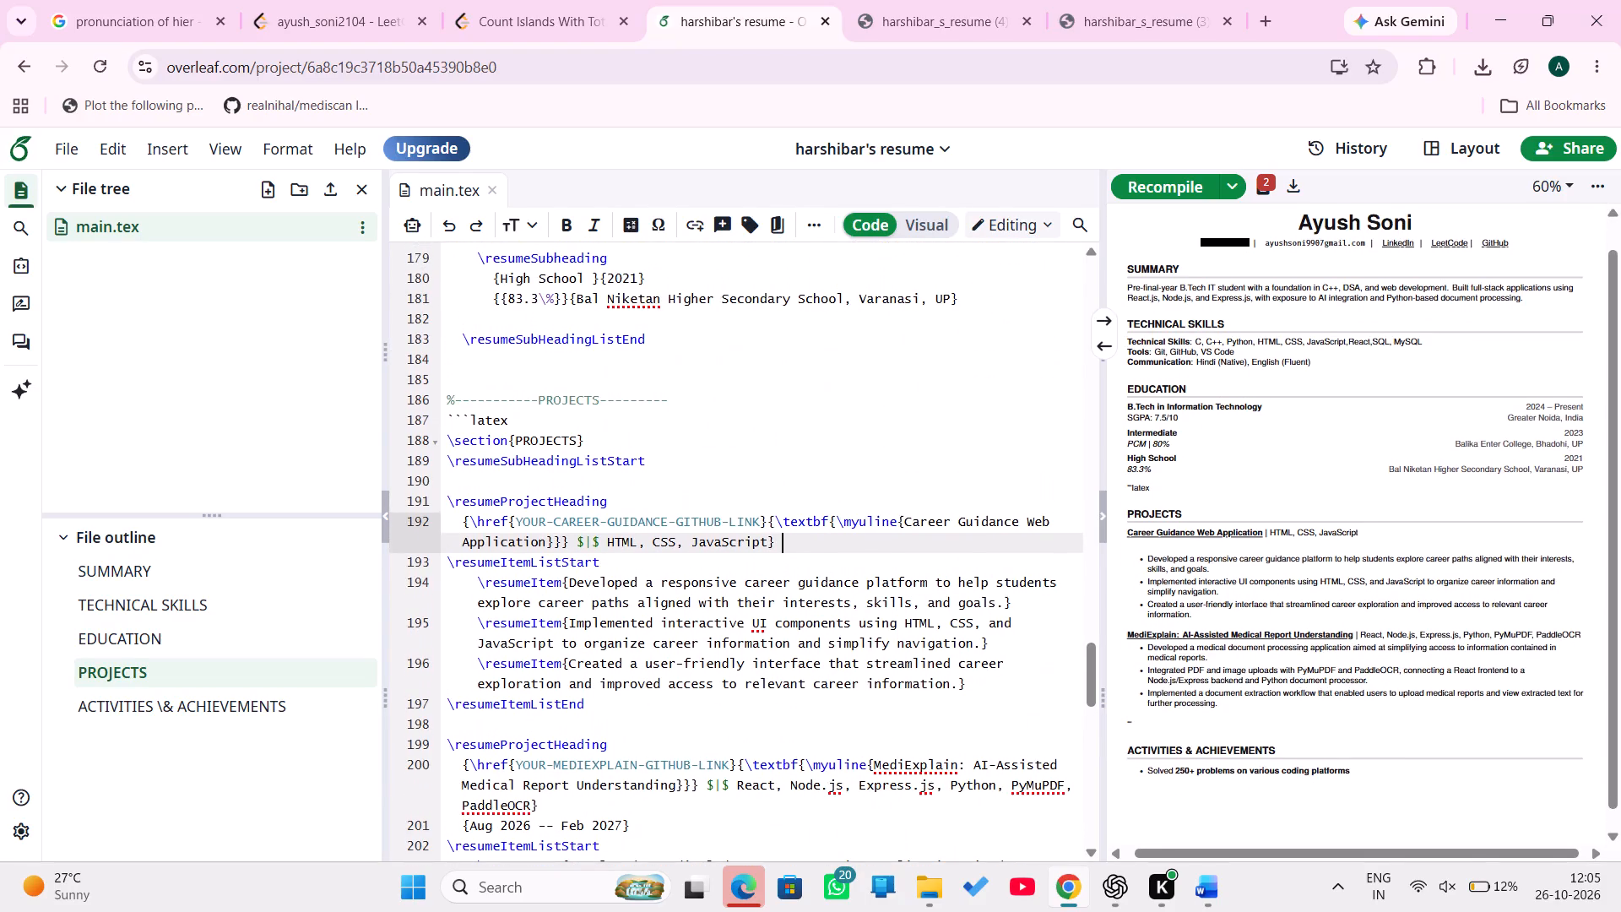
left_click_drag(529, 417, 438, 415)
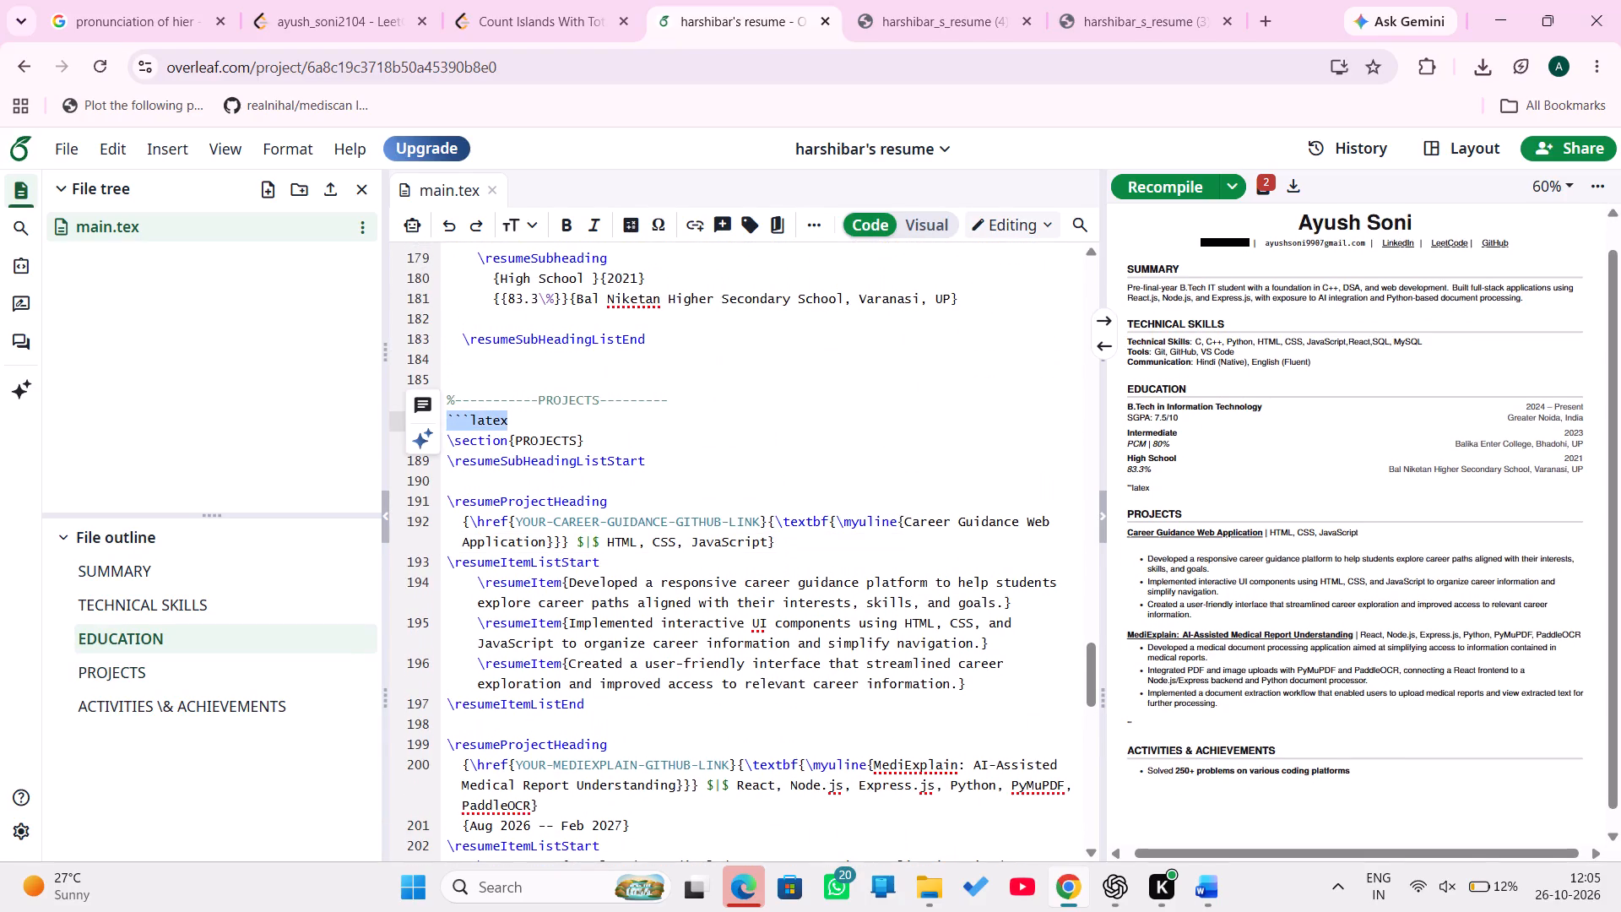
key("BackSpace")
key("BackSpace")
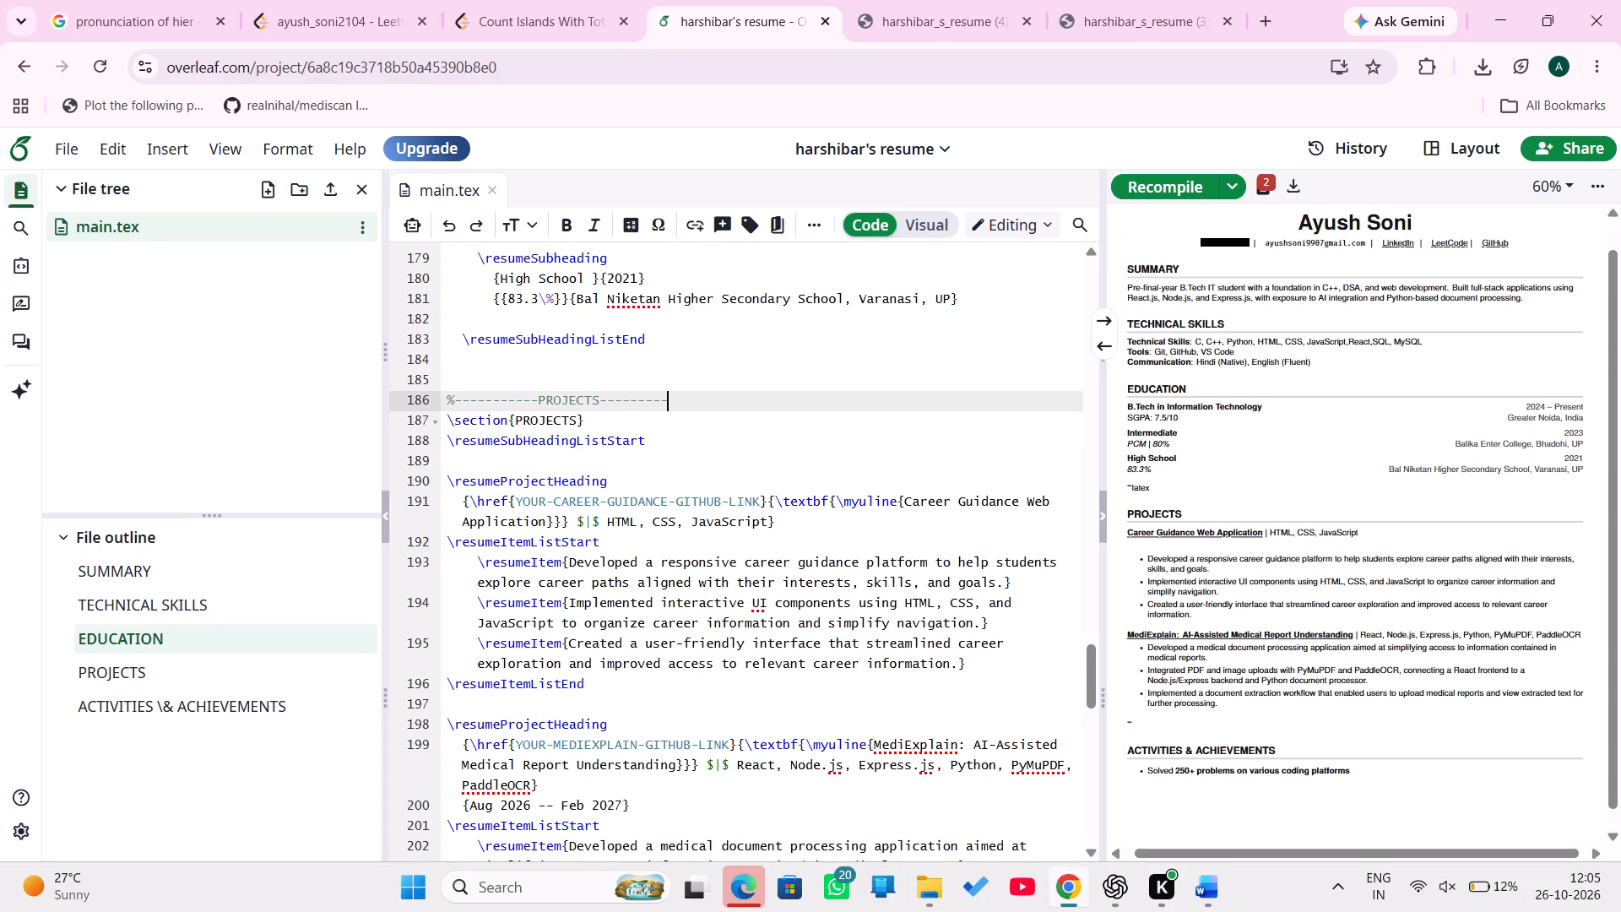
Delete the stray closing ``` line after the \resumeSubHeadingListEnd of the PROJECTS section.
scroll(595, 433, "down", 3)
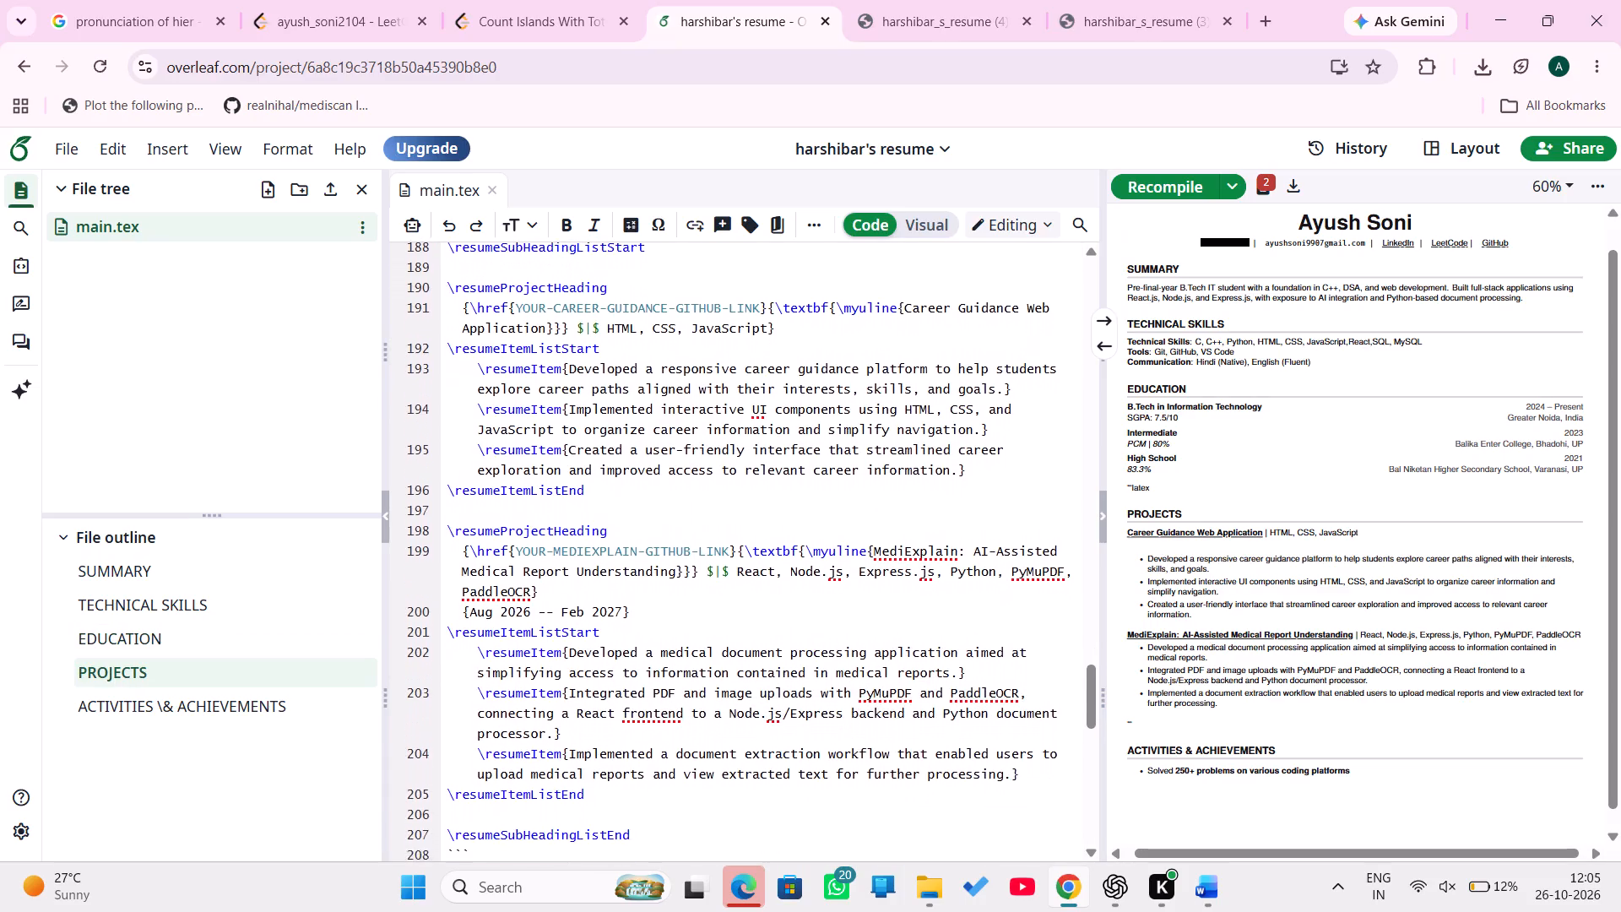
scroll(595, 433, "down", 4)
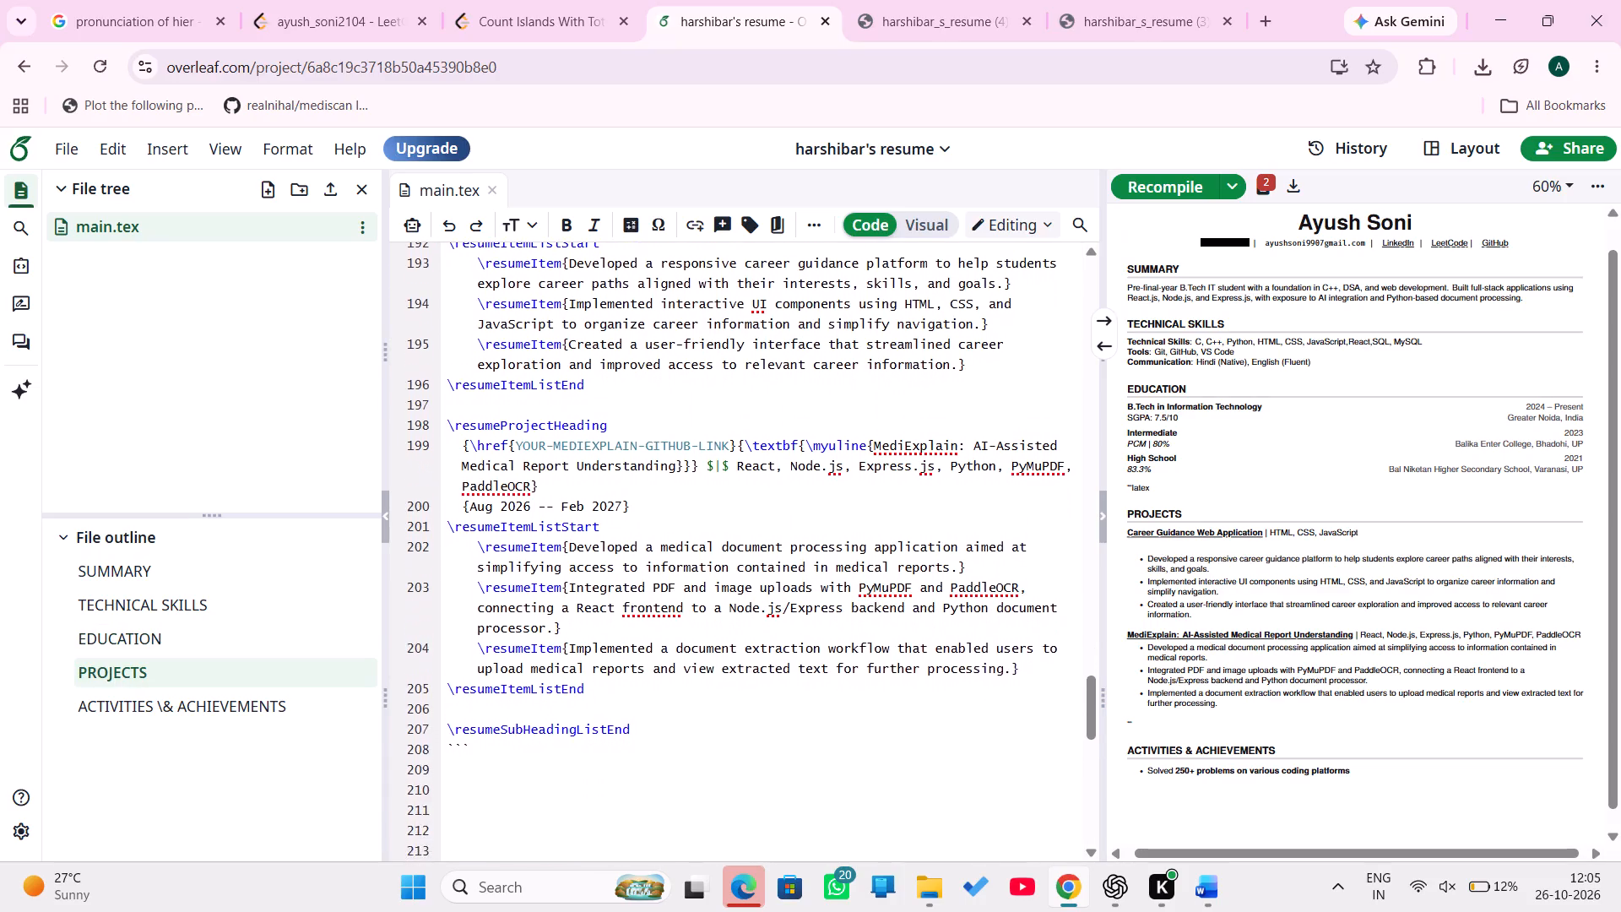
scroll(595, 433, "down", 1)
left_click(476, 697)
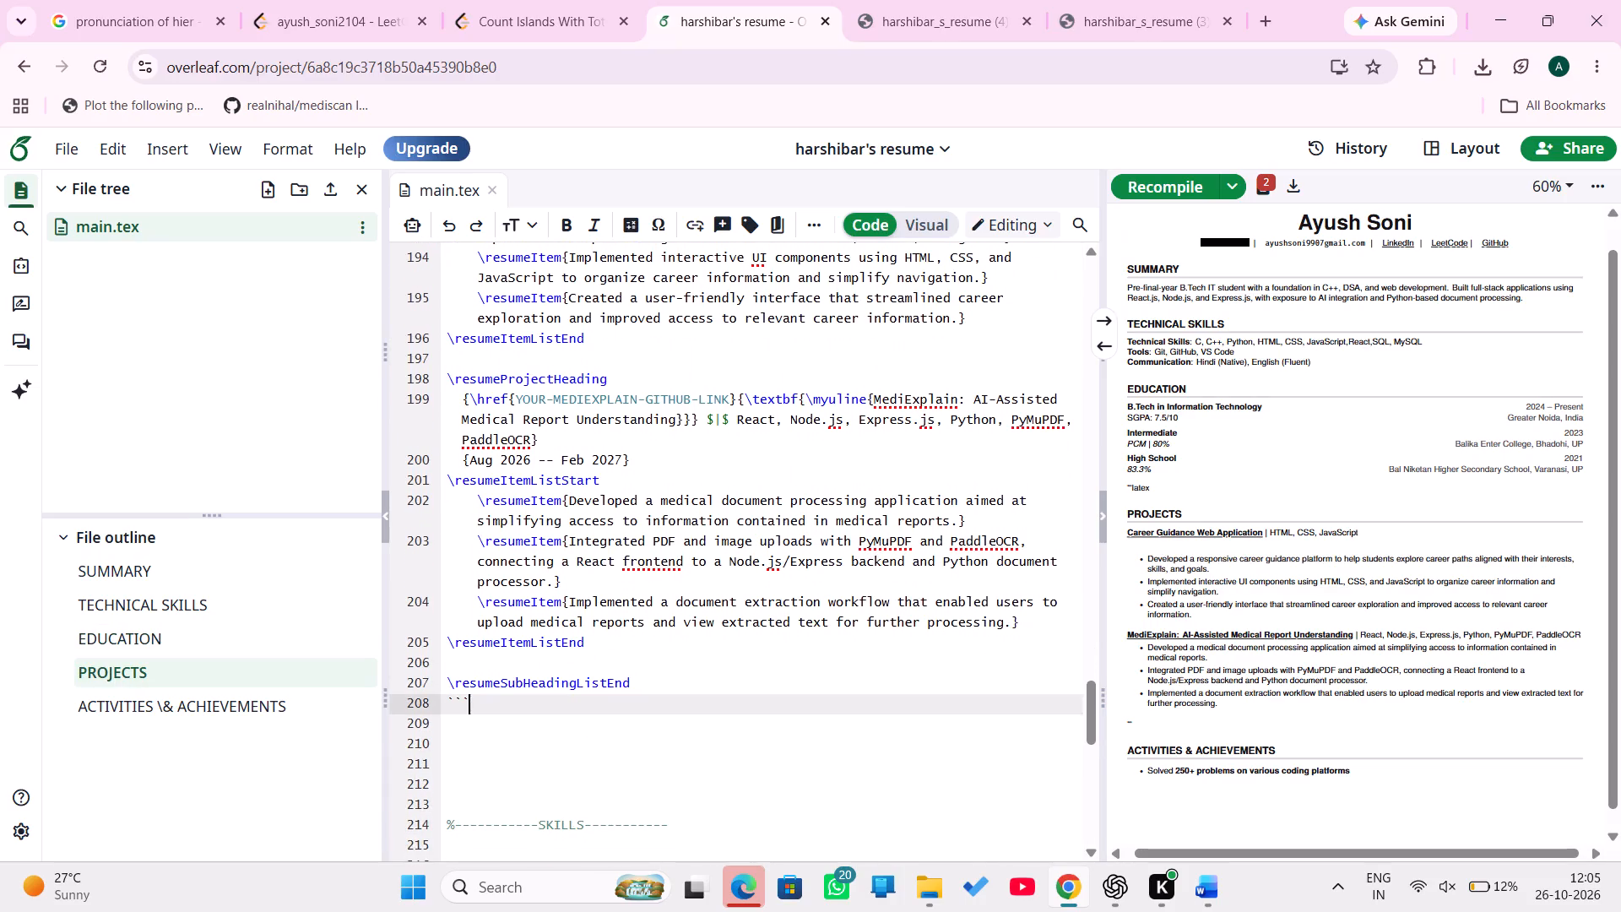
key("BackSpace")
key("BackSpace")
key("BackSpace")
key("BackSpace")
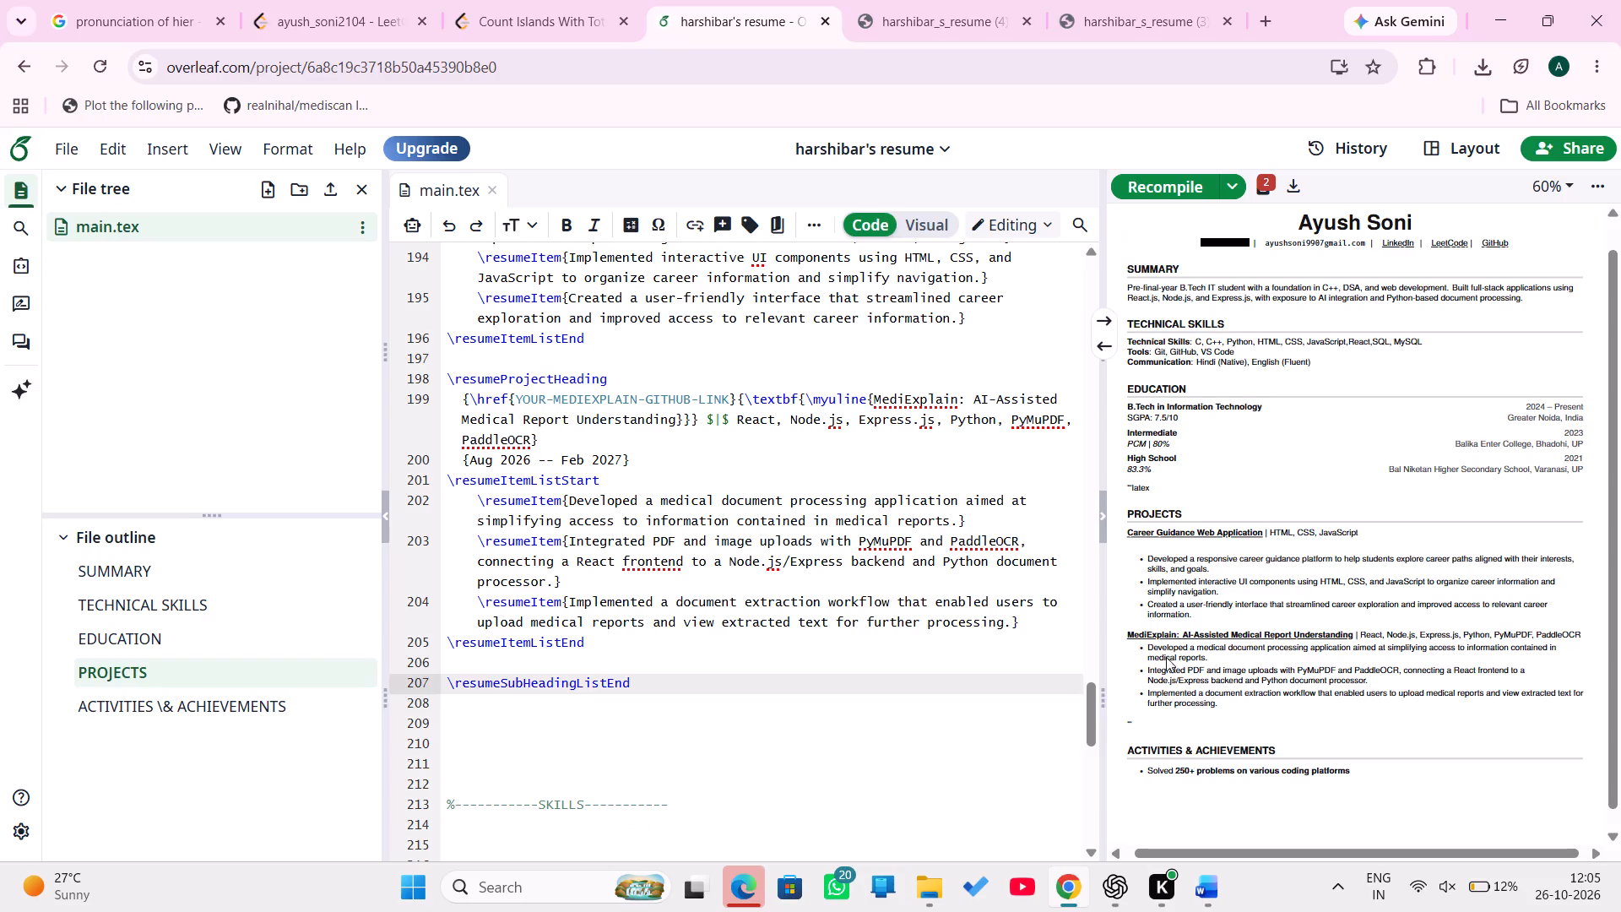
Recompile the resume so the PDF preview reflects the cleaned-up PROJECTS code.
scroll(1442, 647, "left", 2)
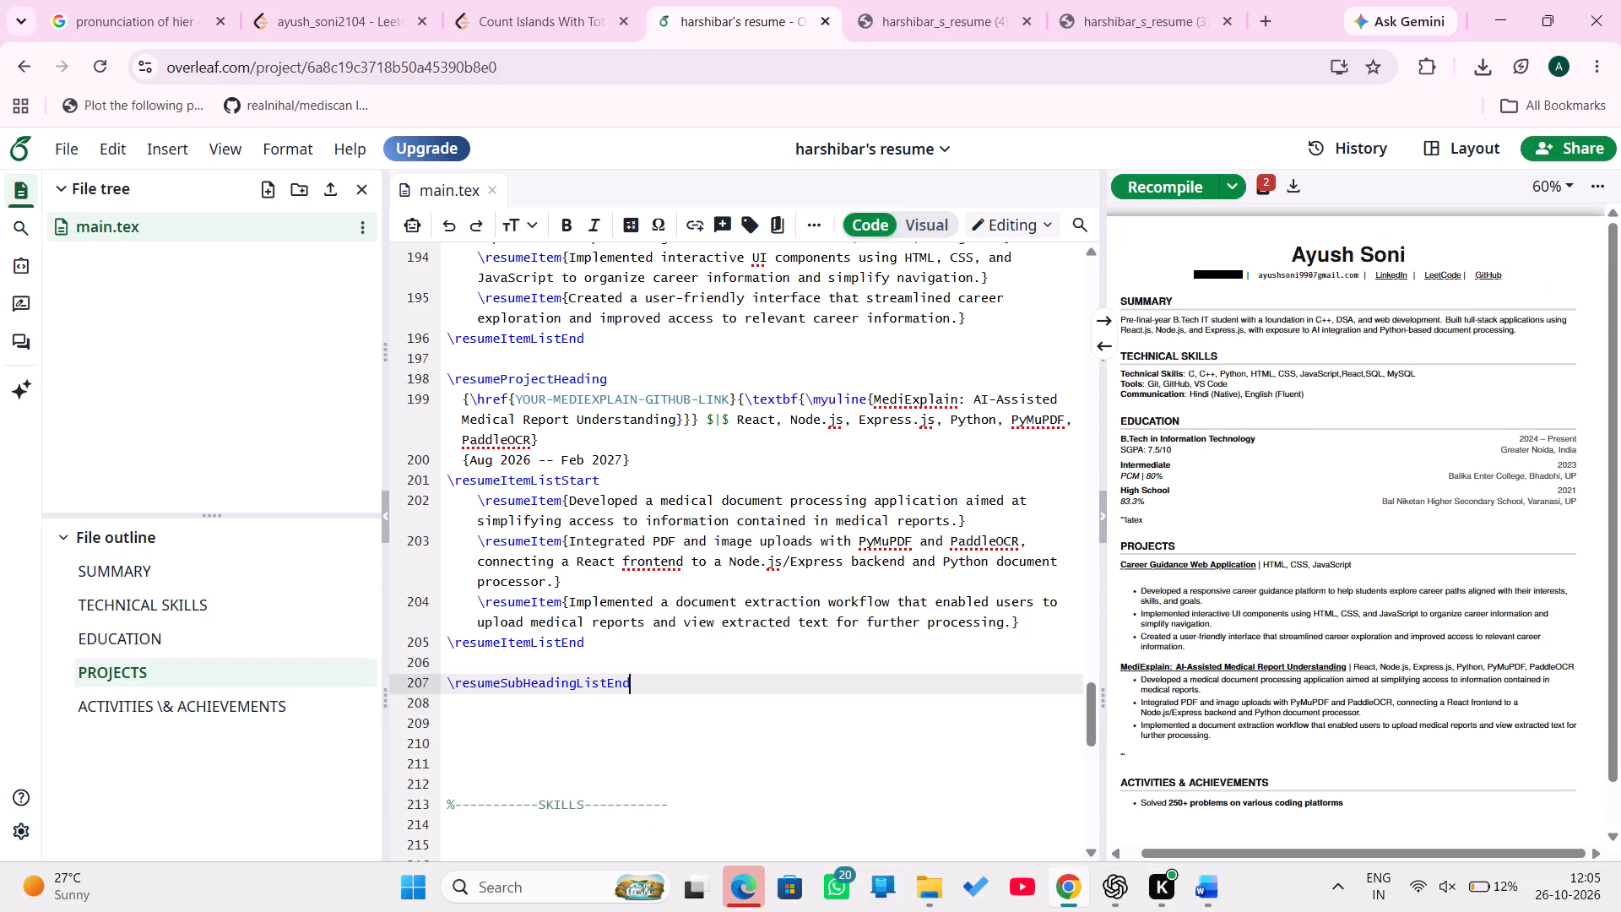
scroll(1442, 647, "left", 3)
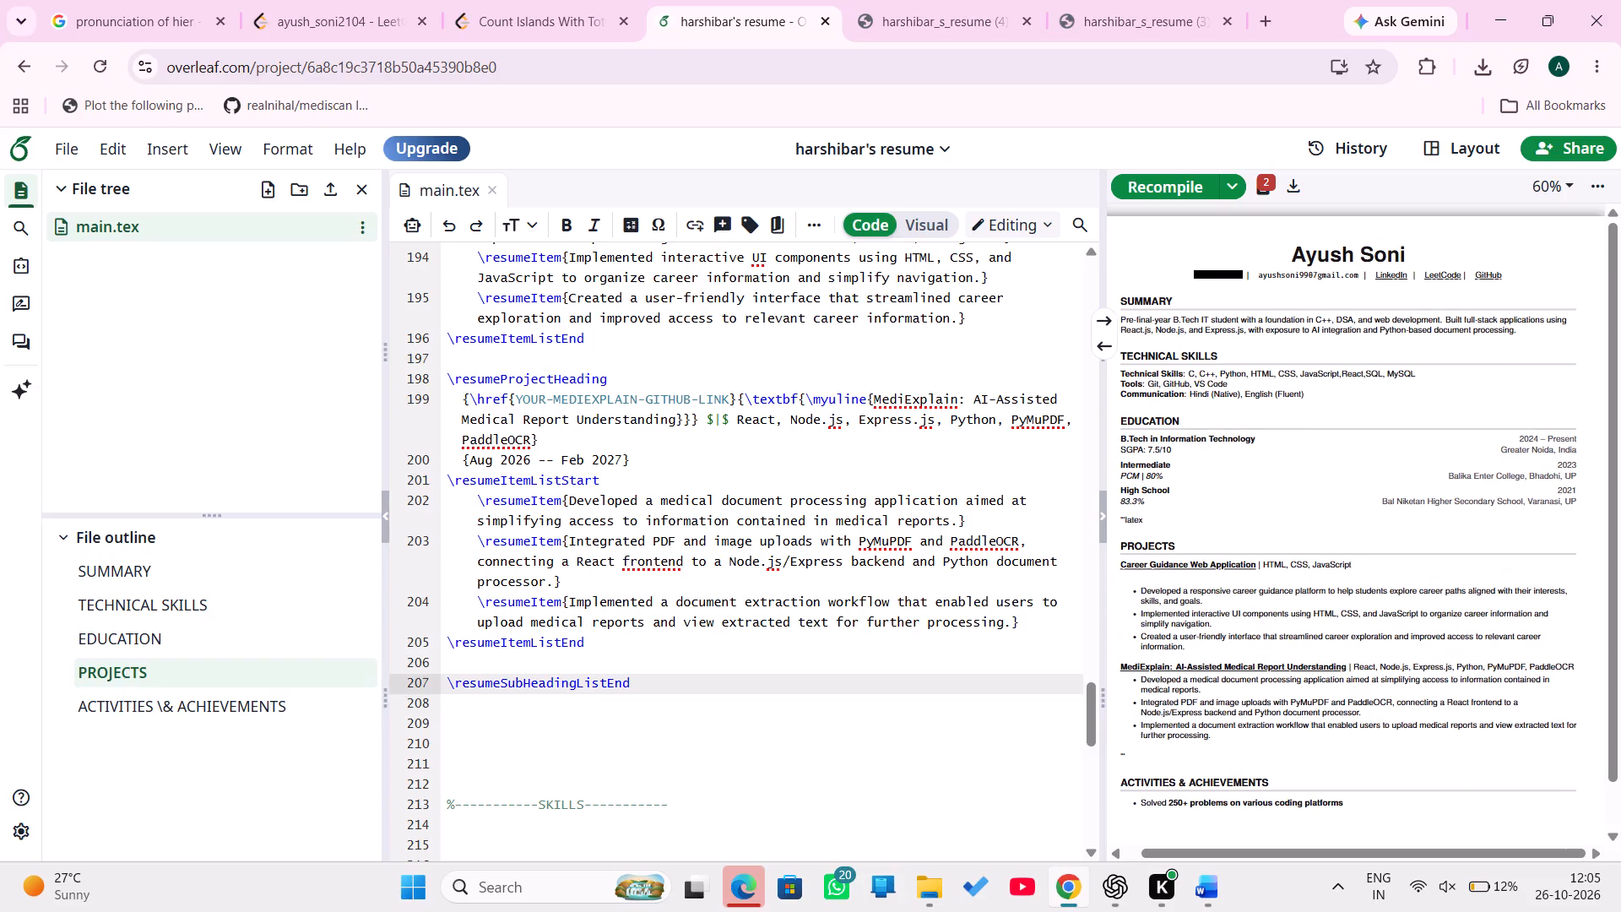
triple_click(1224, 578)
double_click(1224, 578)
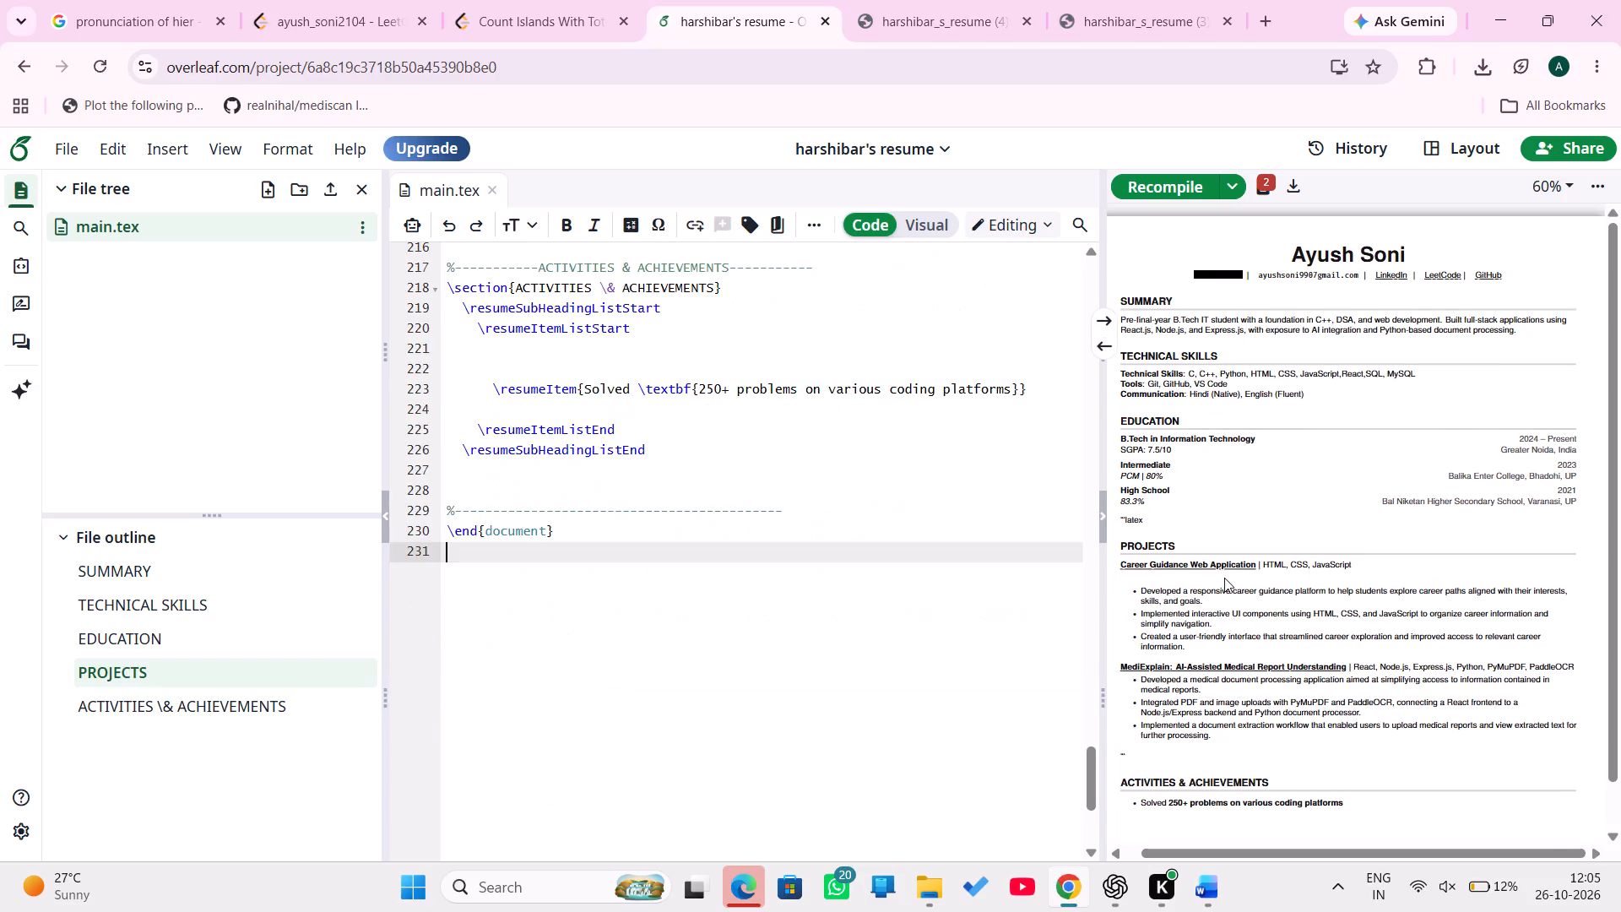
triple_click(1224, 578)
left_click(1224, 578)
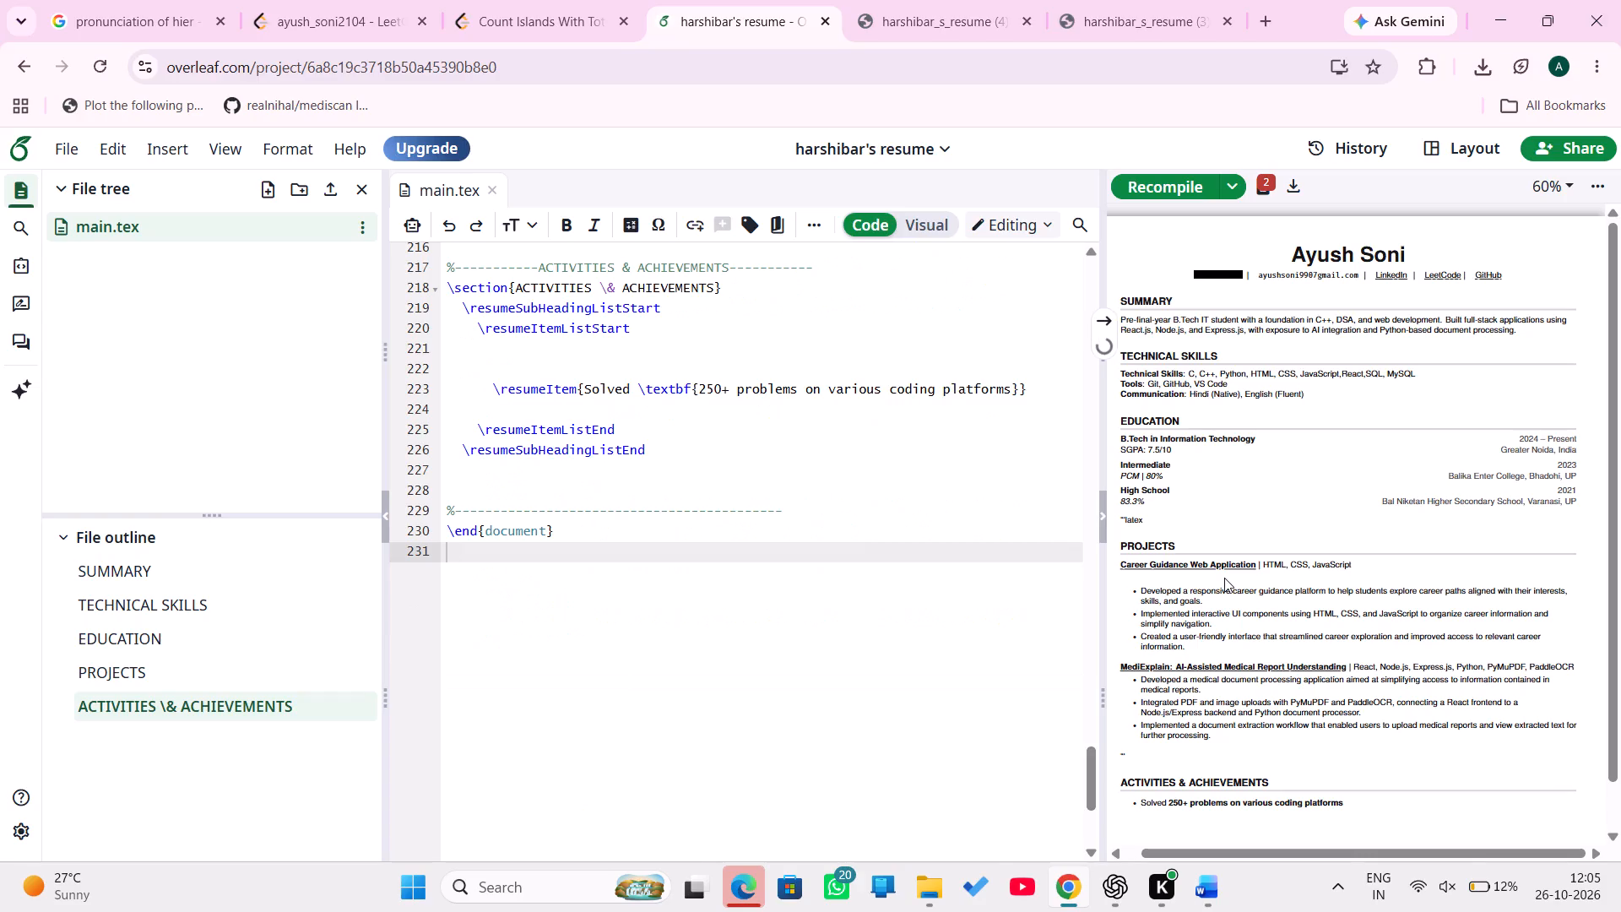
left_click(1138, 188)
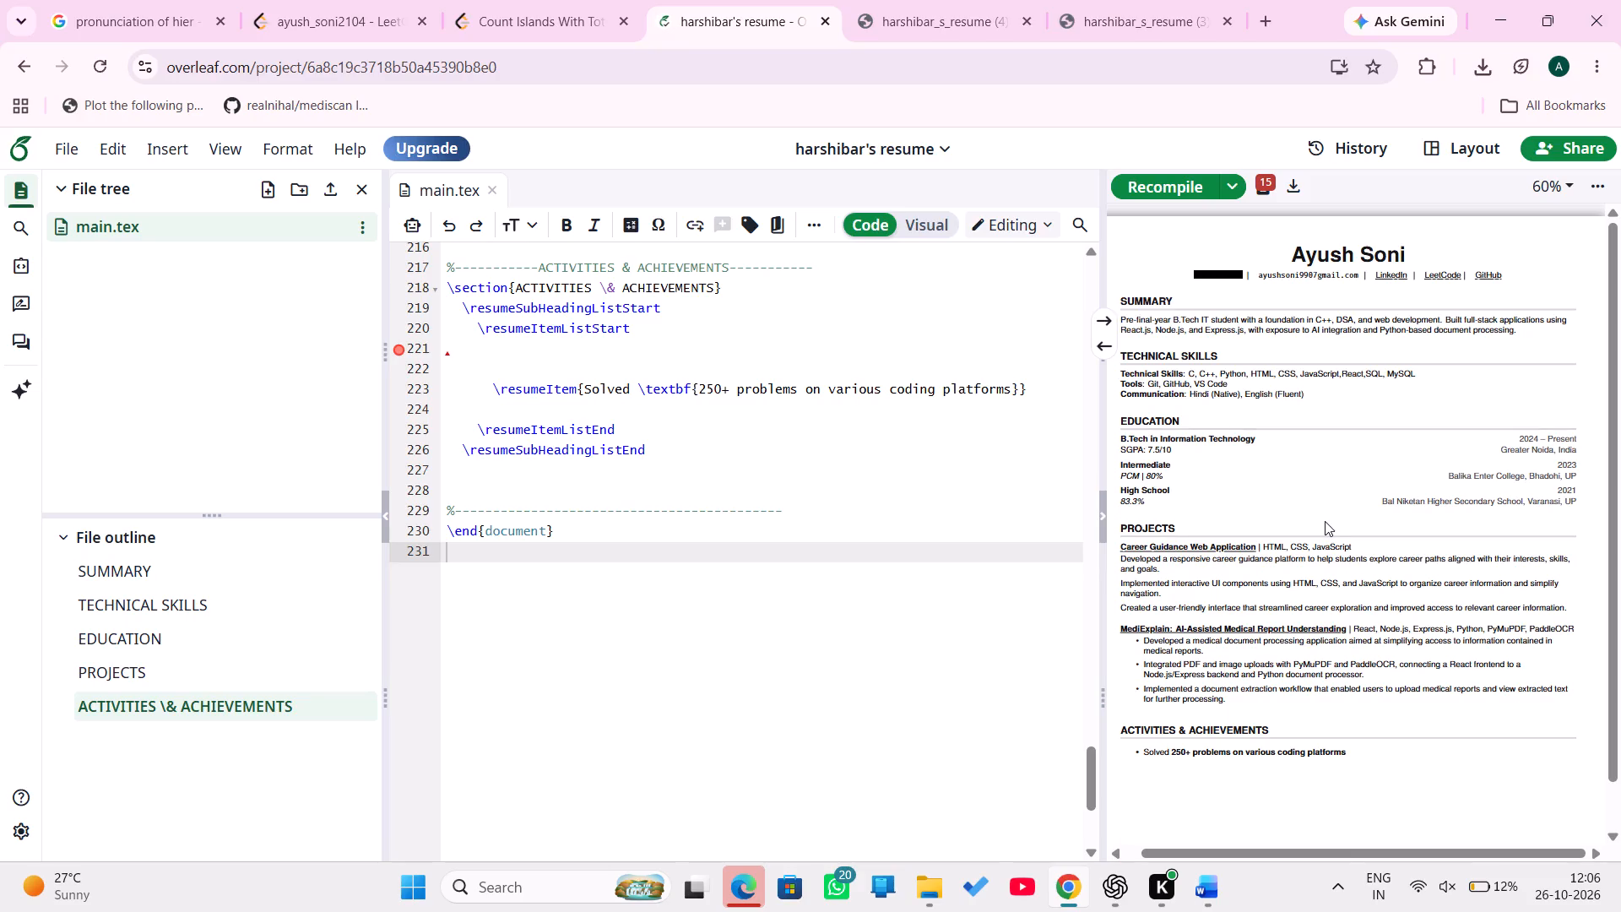
Check the recompiled resume preview and look through the compile logs before returning to the PDF.
scroll(1304, 698, "up", 2)
scroll(1304, 698, "right", 1)
scroll(1304, 698, "down", 1)
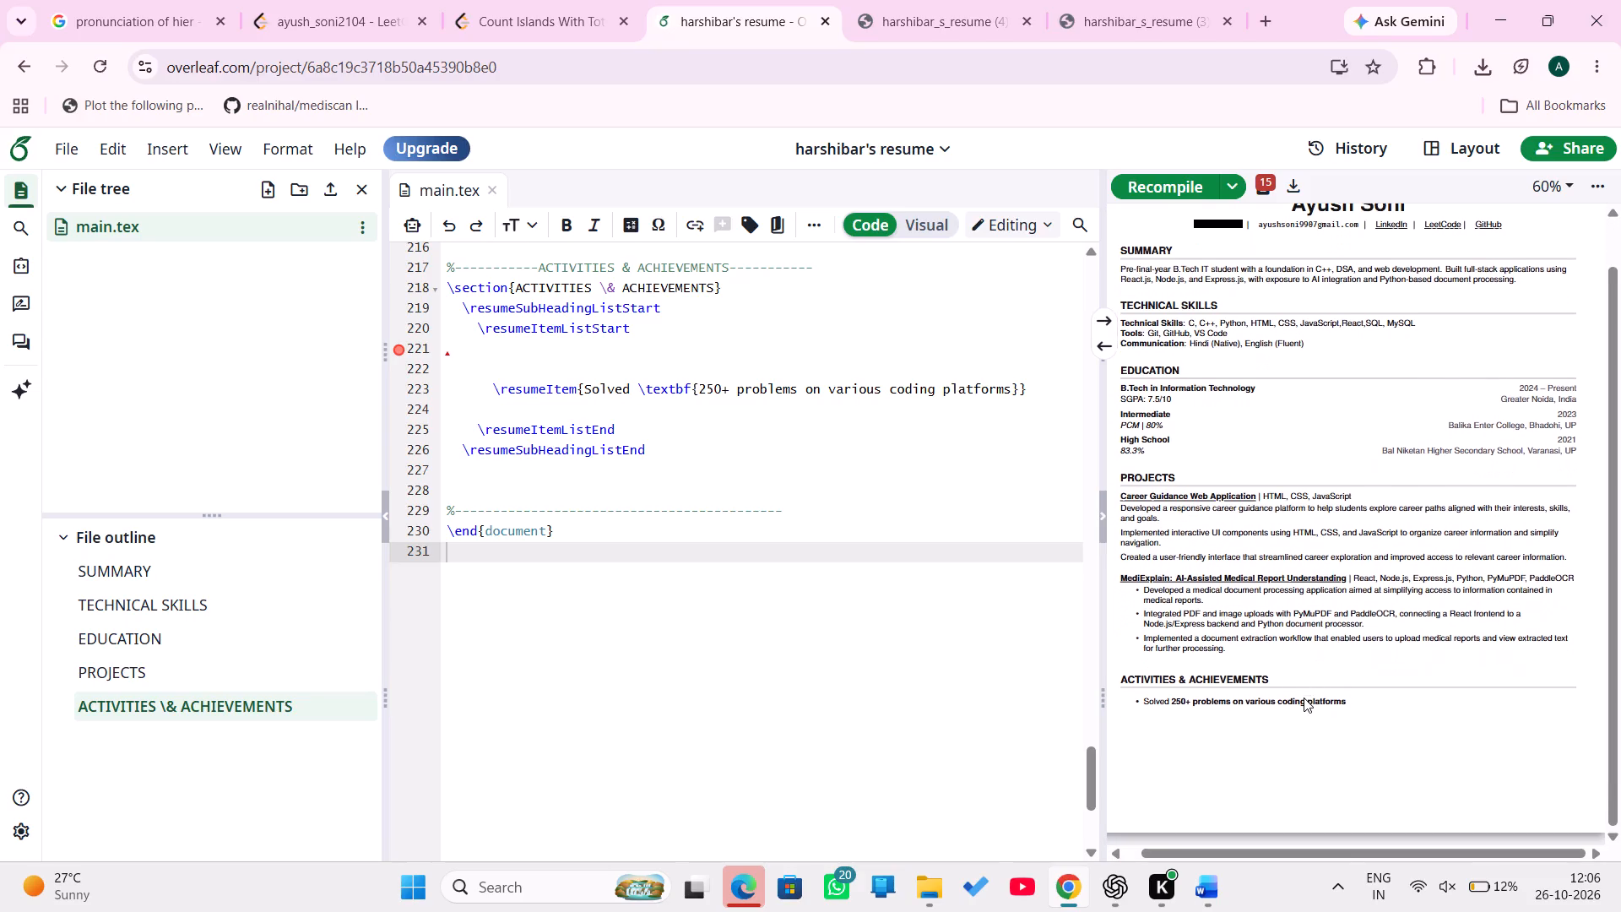
left_click(1270, 177)
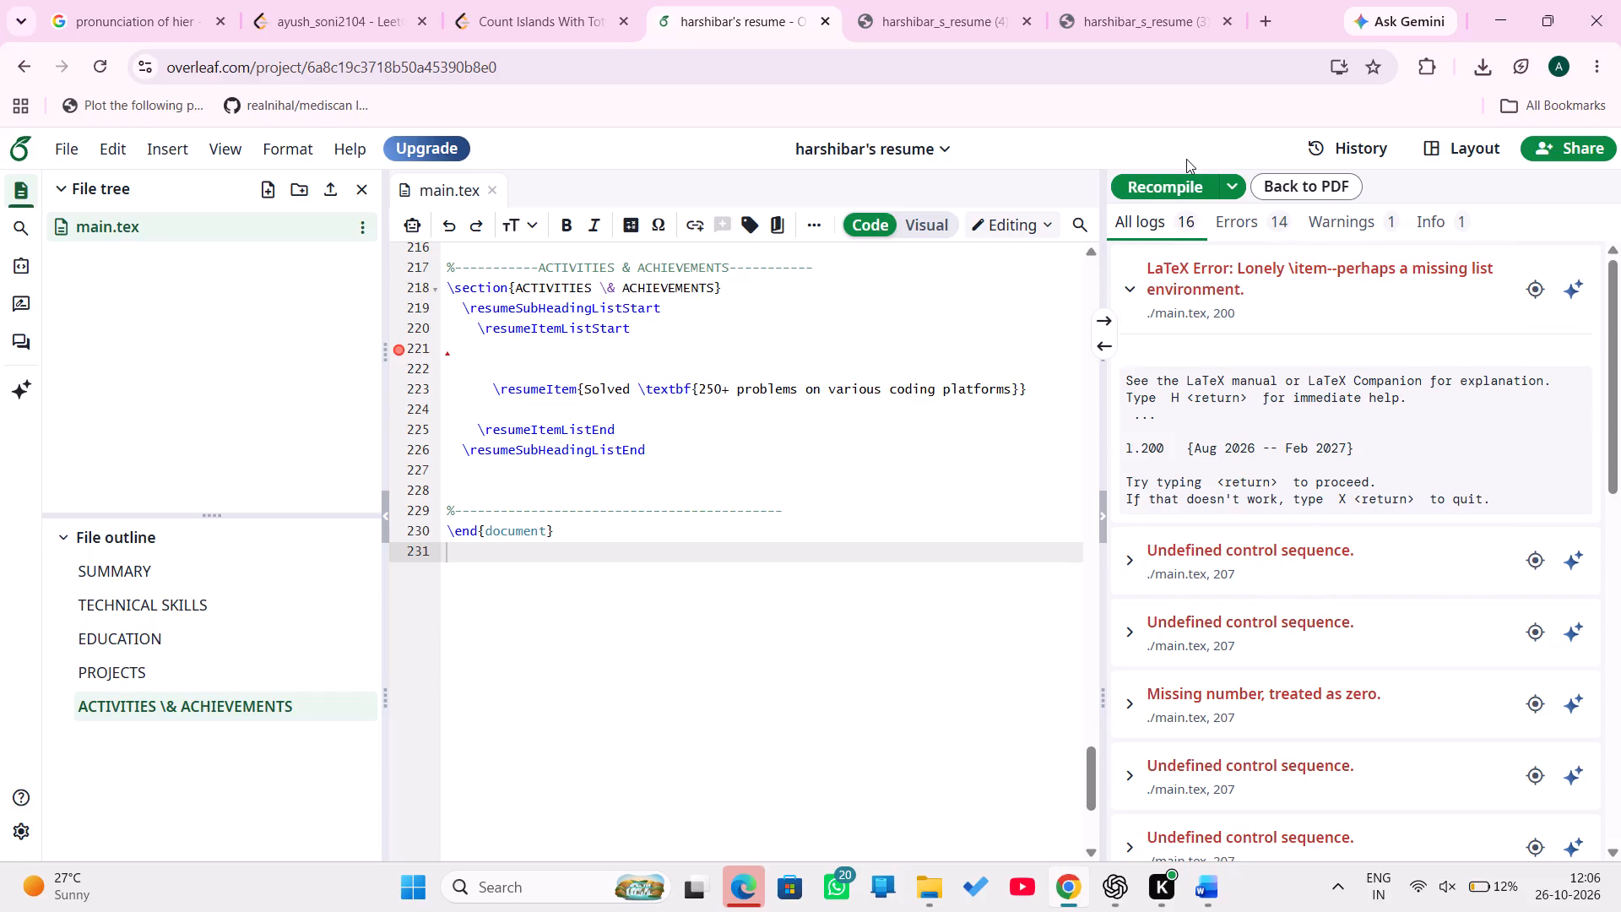
left_click(1293, 181)
scroll(1284, 368, "up", 1)
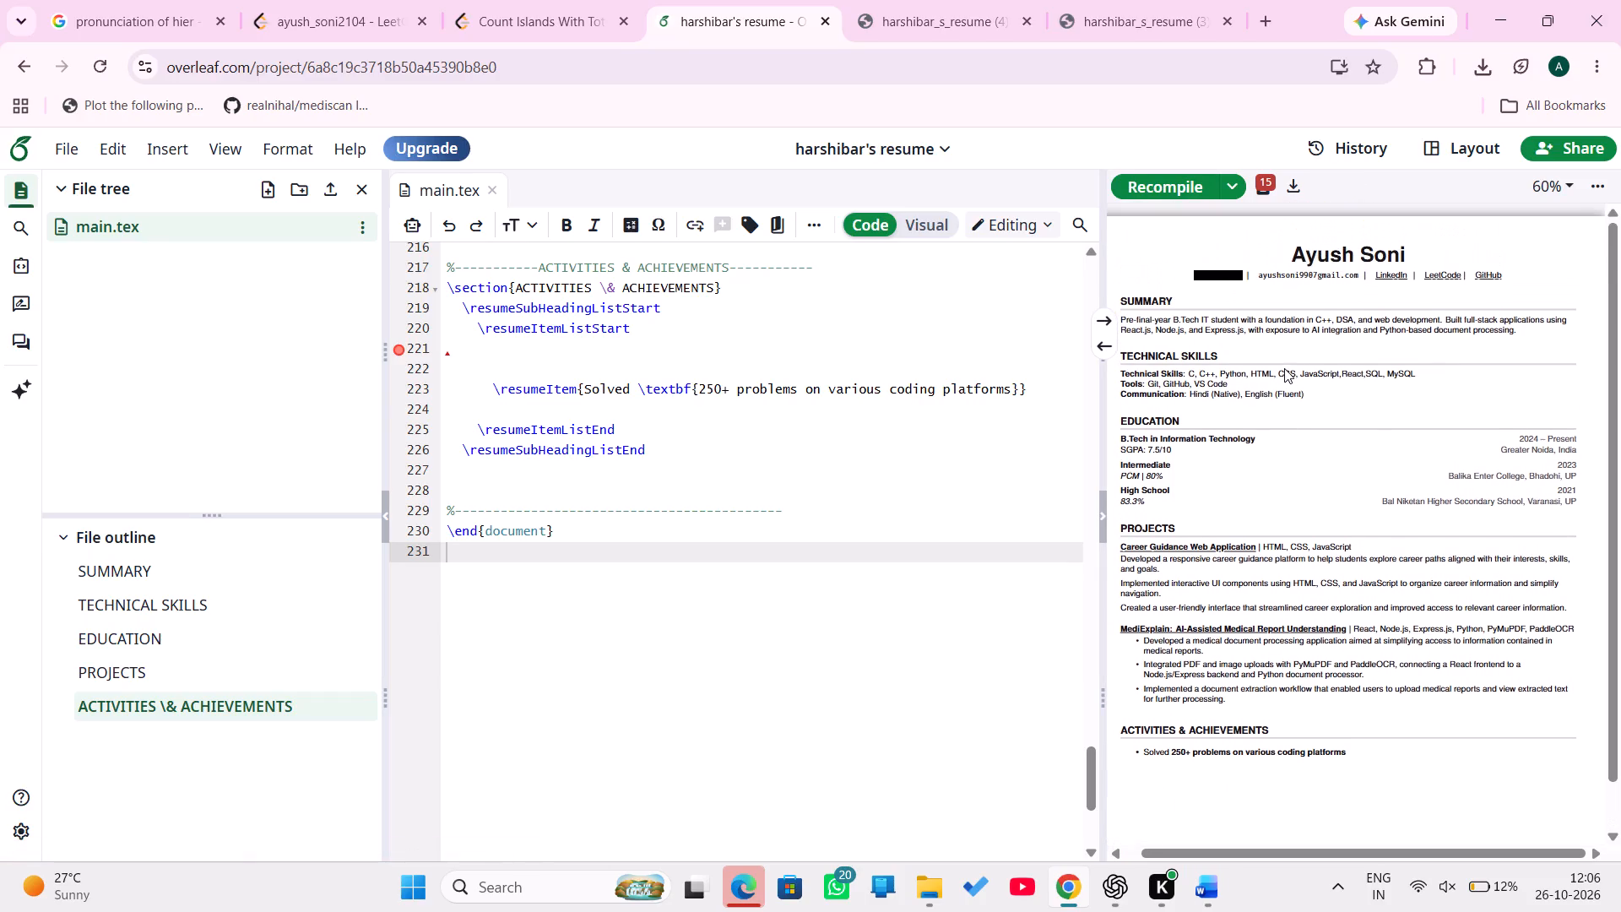
scroll(1284, 368, "up", 1)
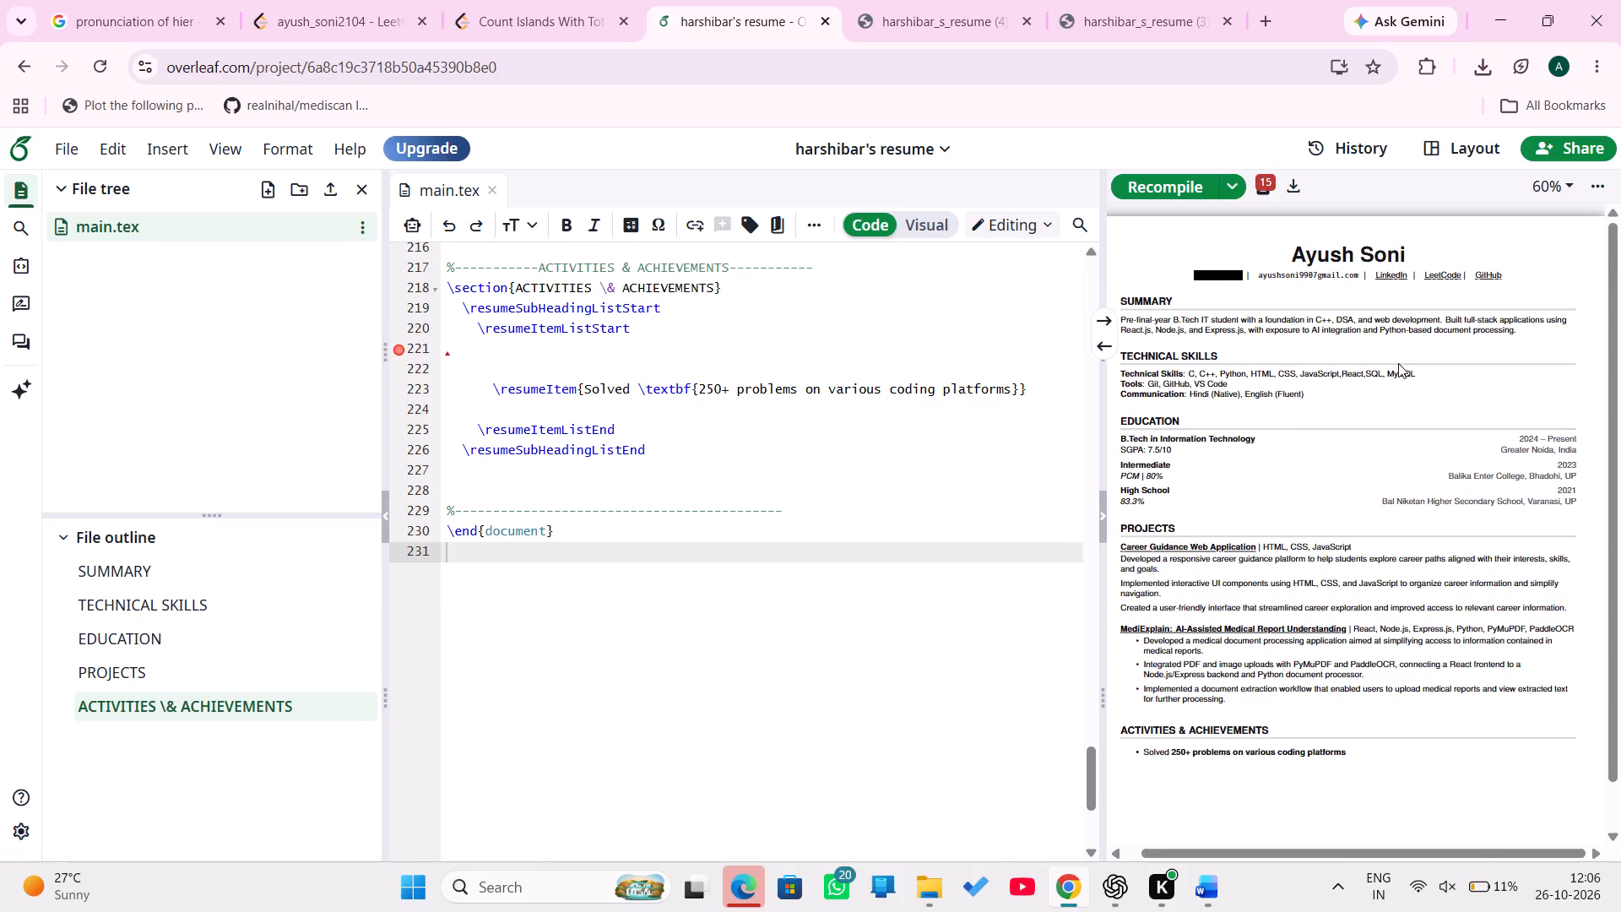
Download the compiled resume as a PDF and open the downloaded file.
left_click(1294, 187)
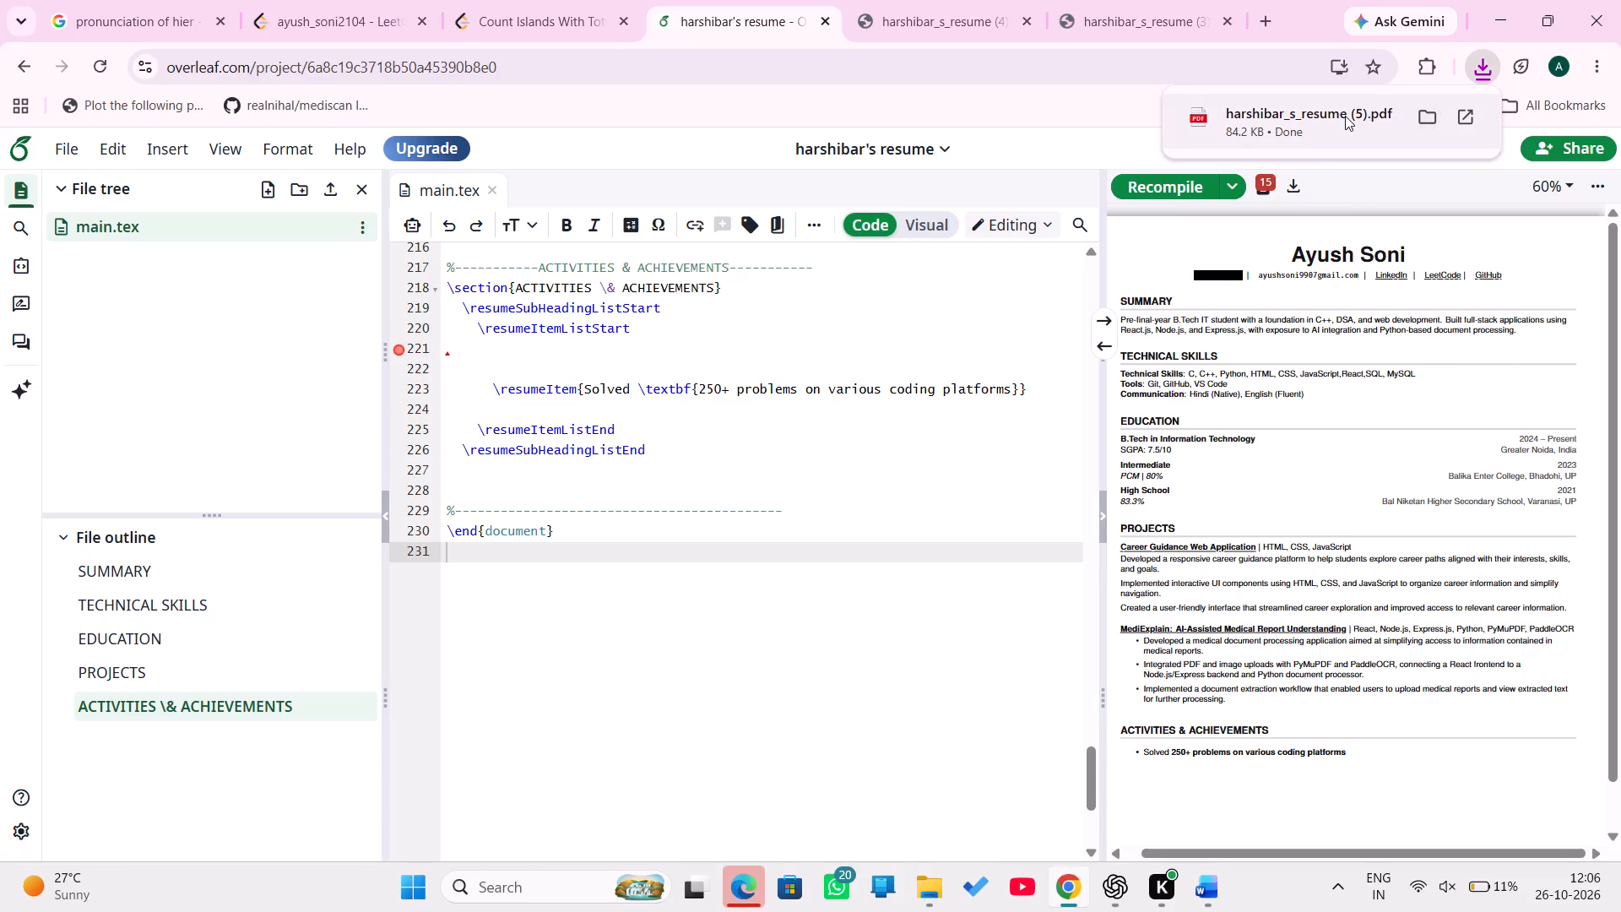
left_click(1345, 116)
Review the downloaded resume from SUMMARY through ACTIVITIES & ACHIEVEMENTS, including the layout of the whole page.
scroll(889, 342, "down", 1)
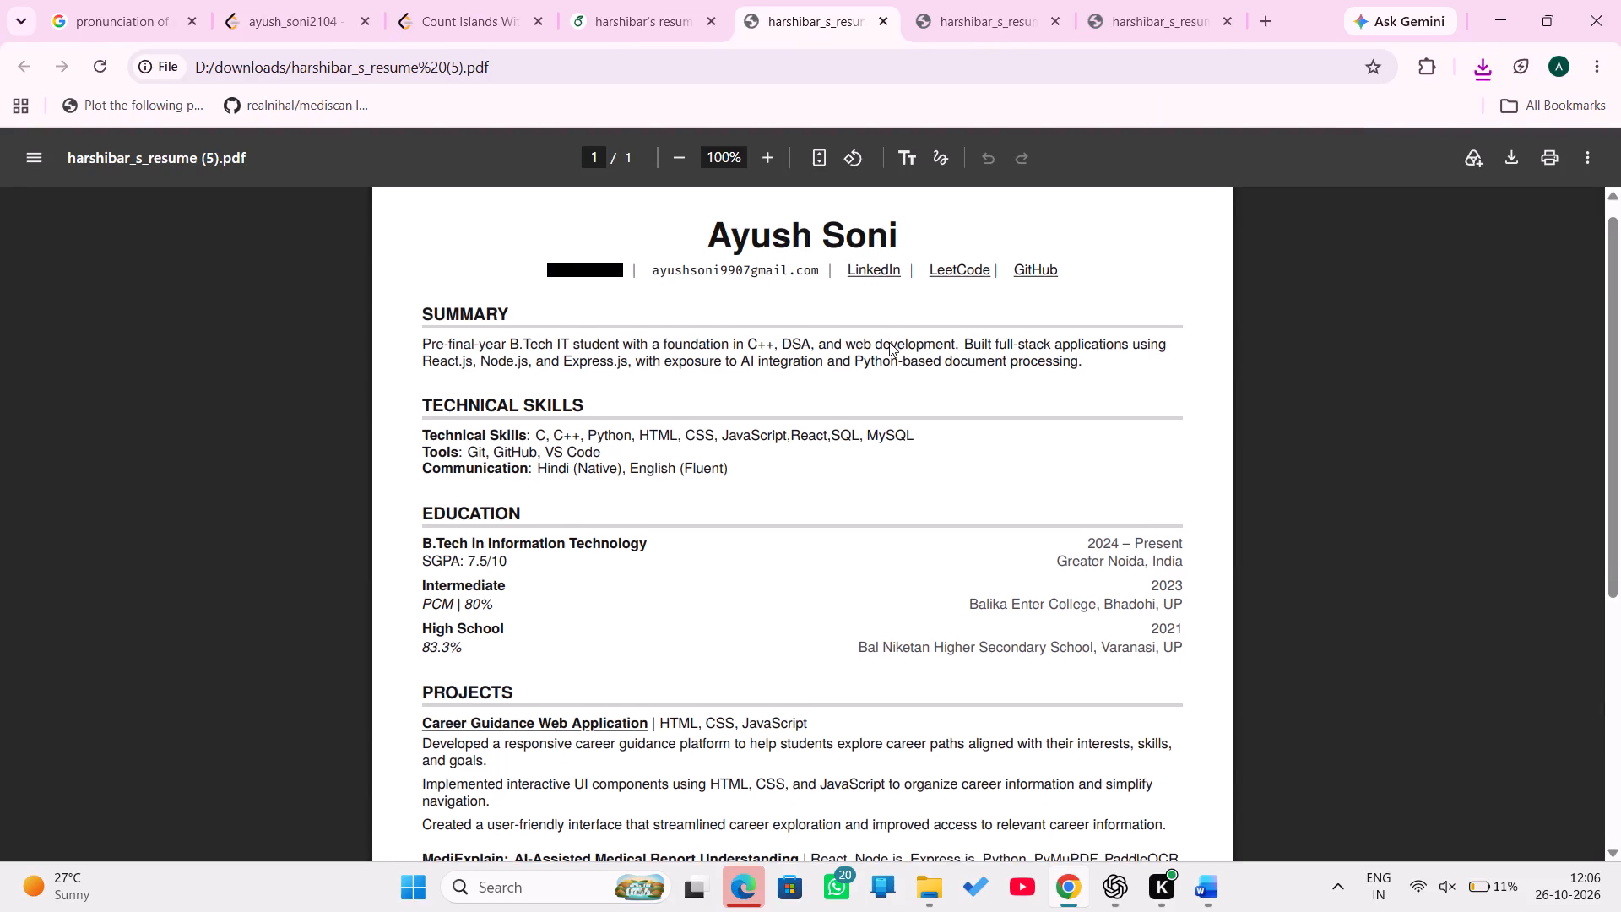
scroll(889, 342, "down", 2)
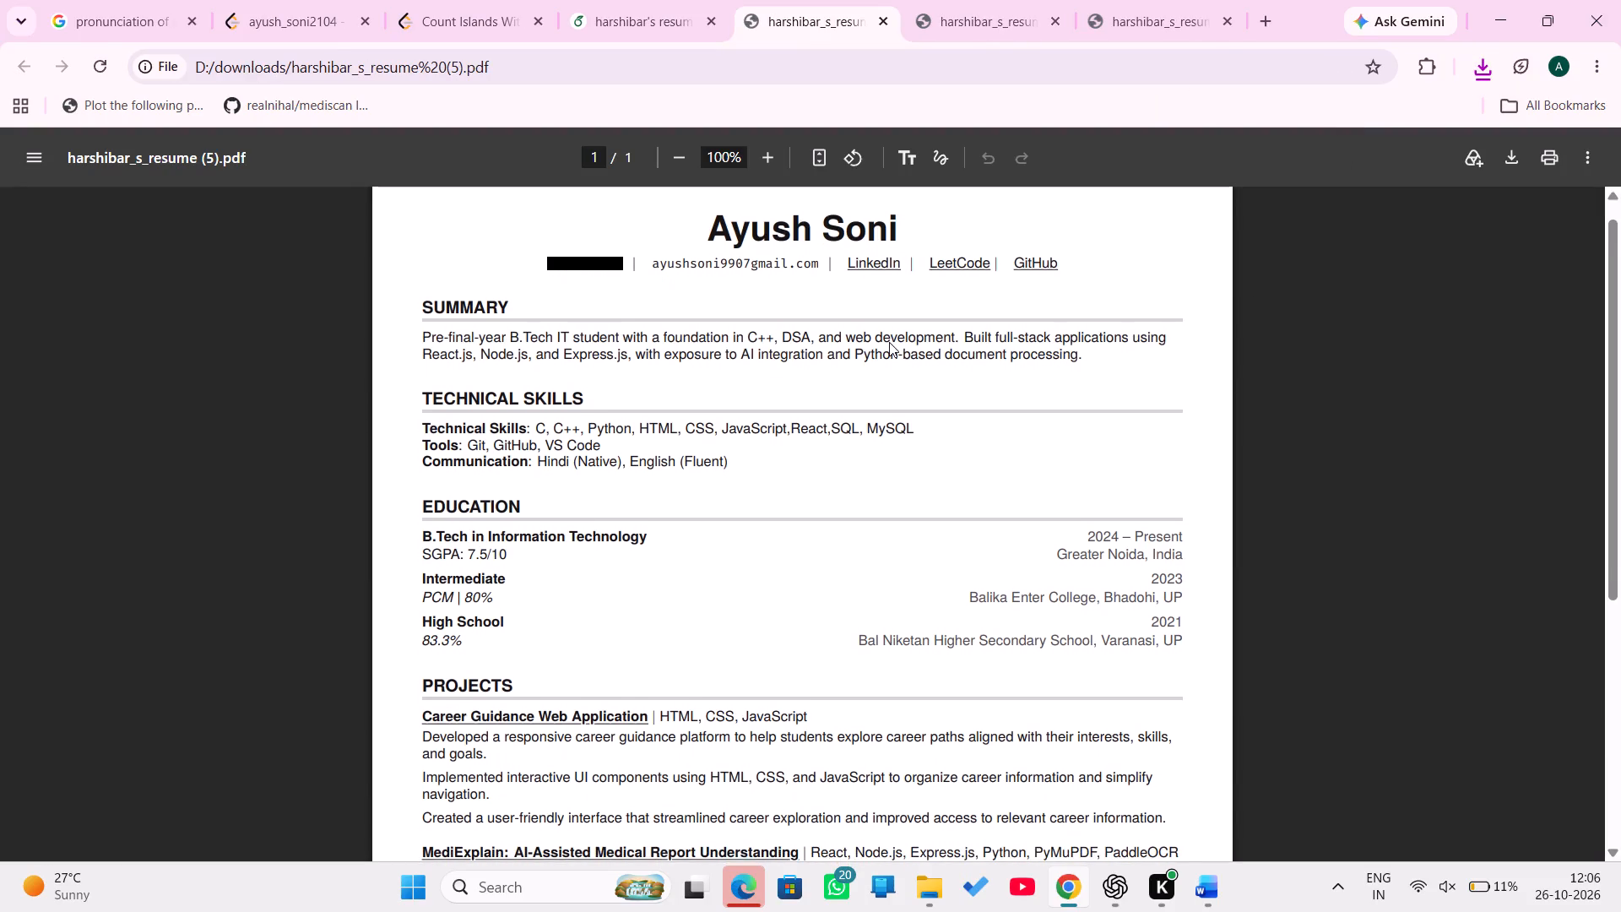
scroll(889, 342, "down", 4)
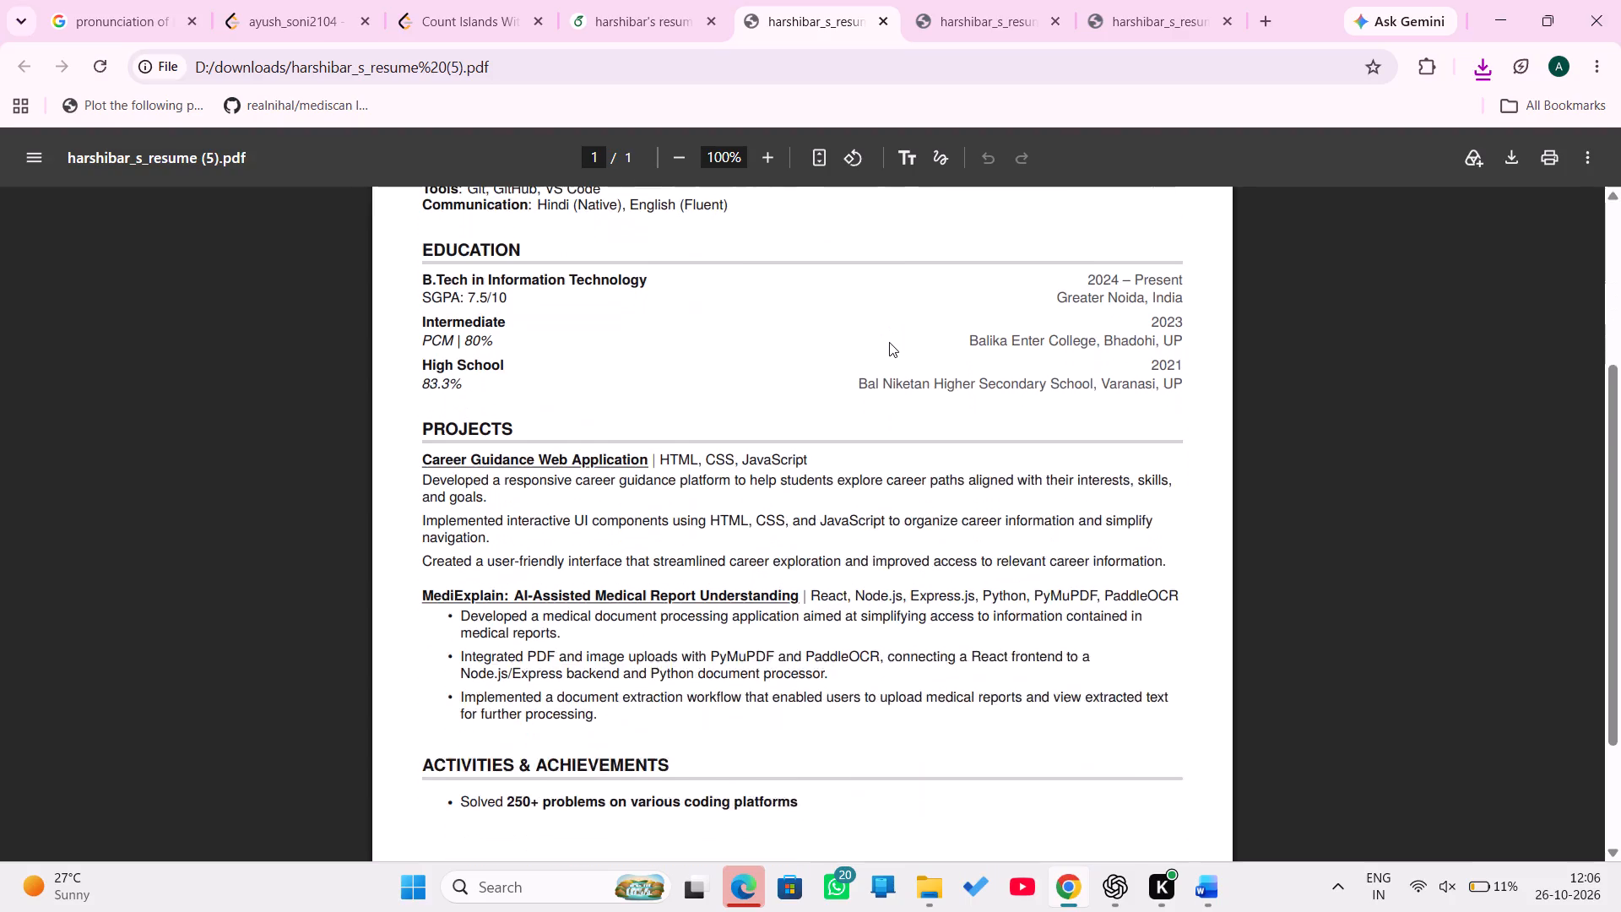
scroll(889, 342, "down", 3)
scroll(889, 342, "up", 3)
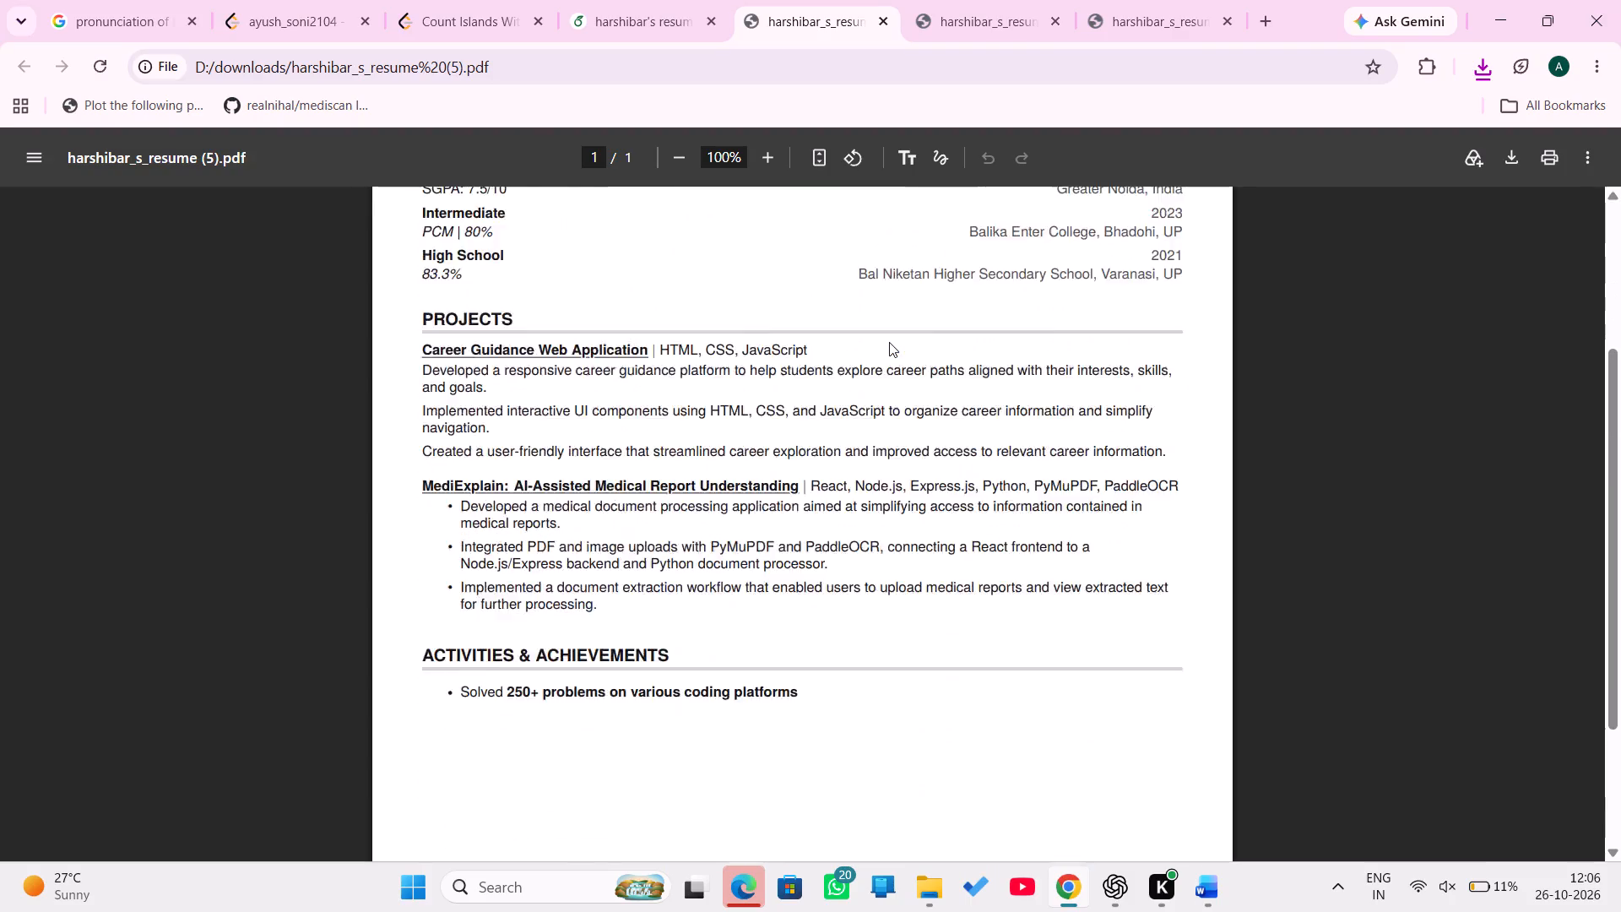
scroll(889, 342, "up", 3)
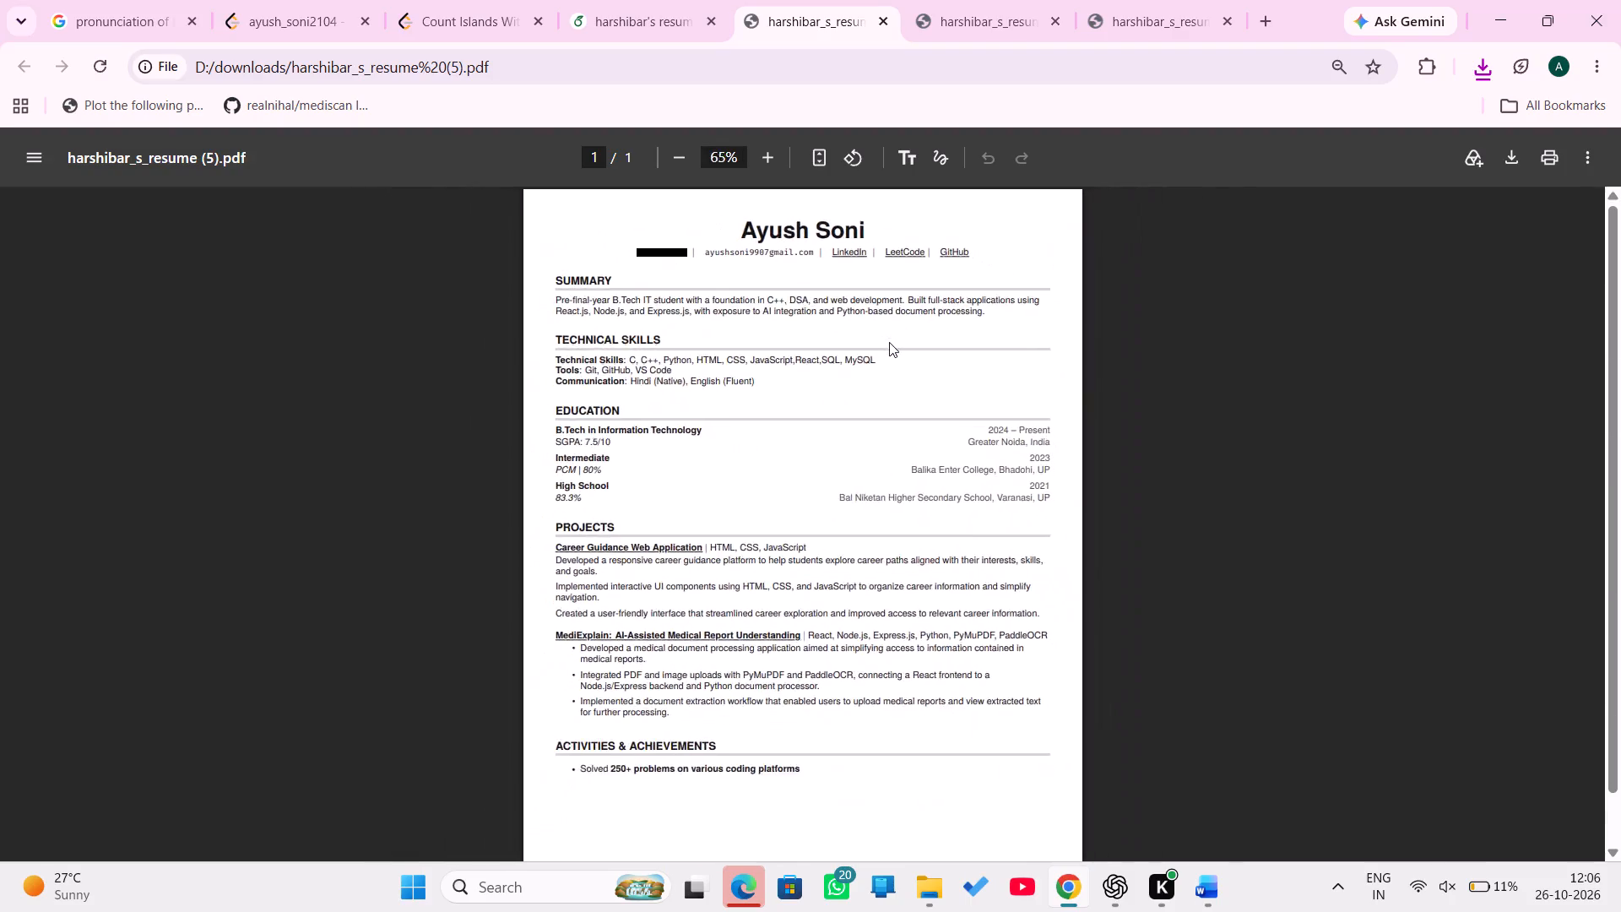